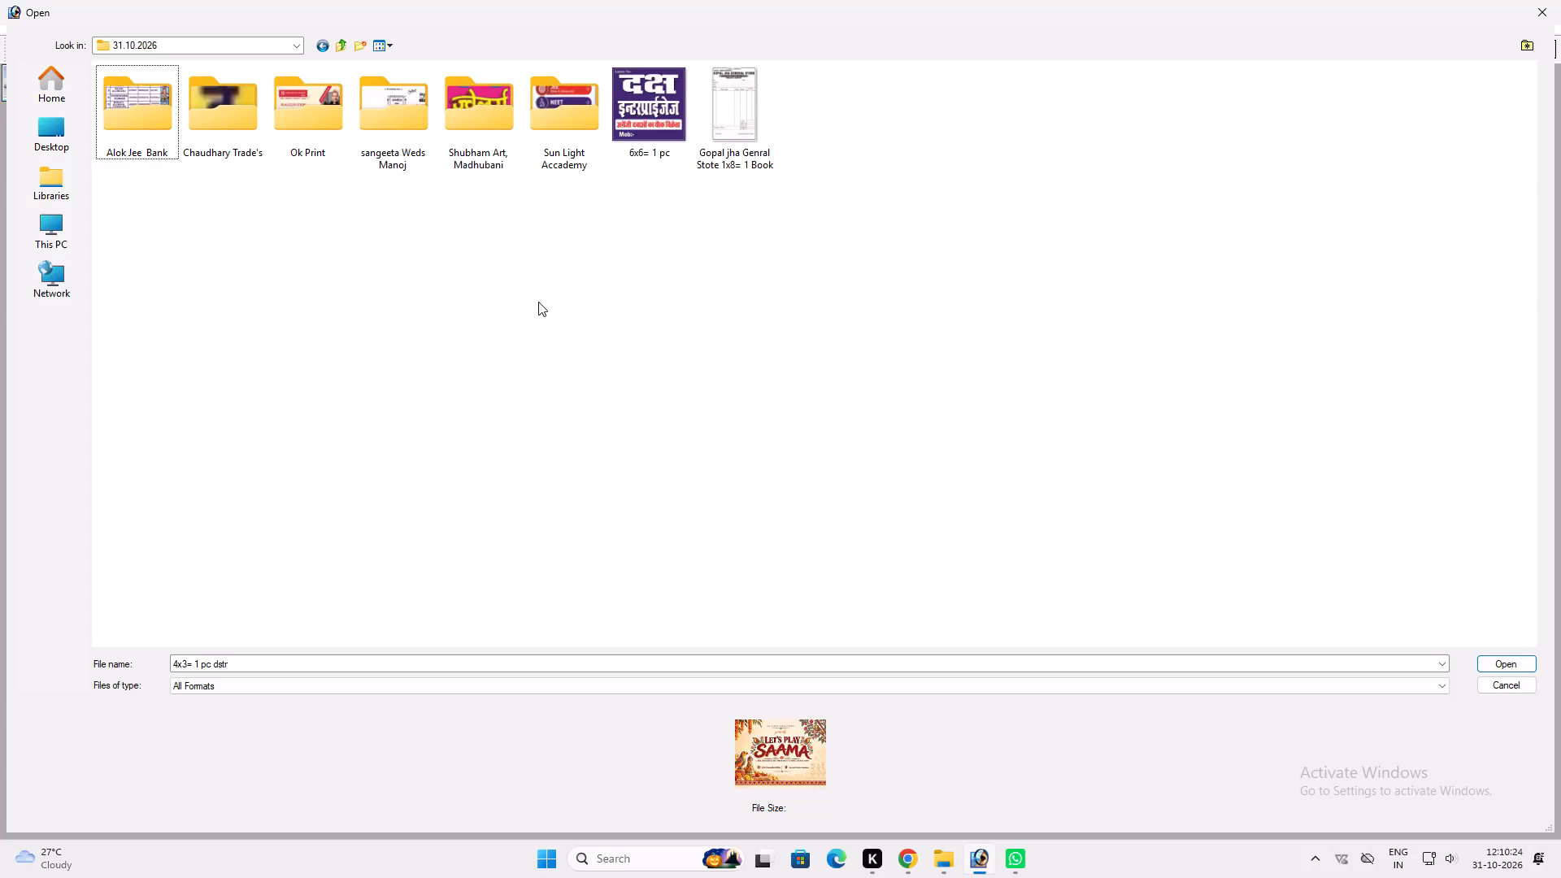
Copy the file 4x3= 1 pc dstr from 31.10.2026's Ok Print folder into october's FINAL PRINT folder, replacing the existing file.
click(549, 159)
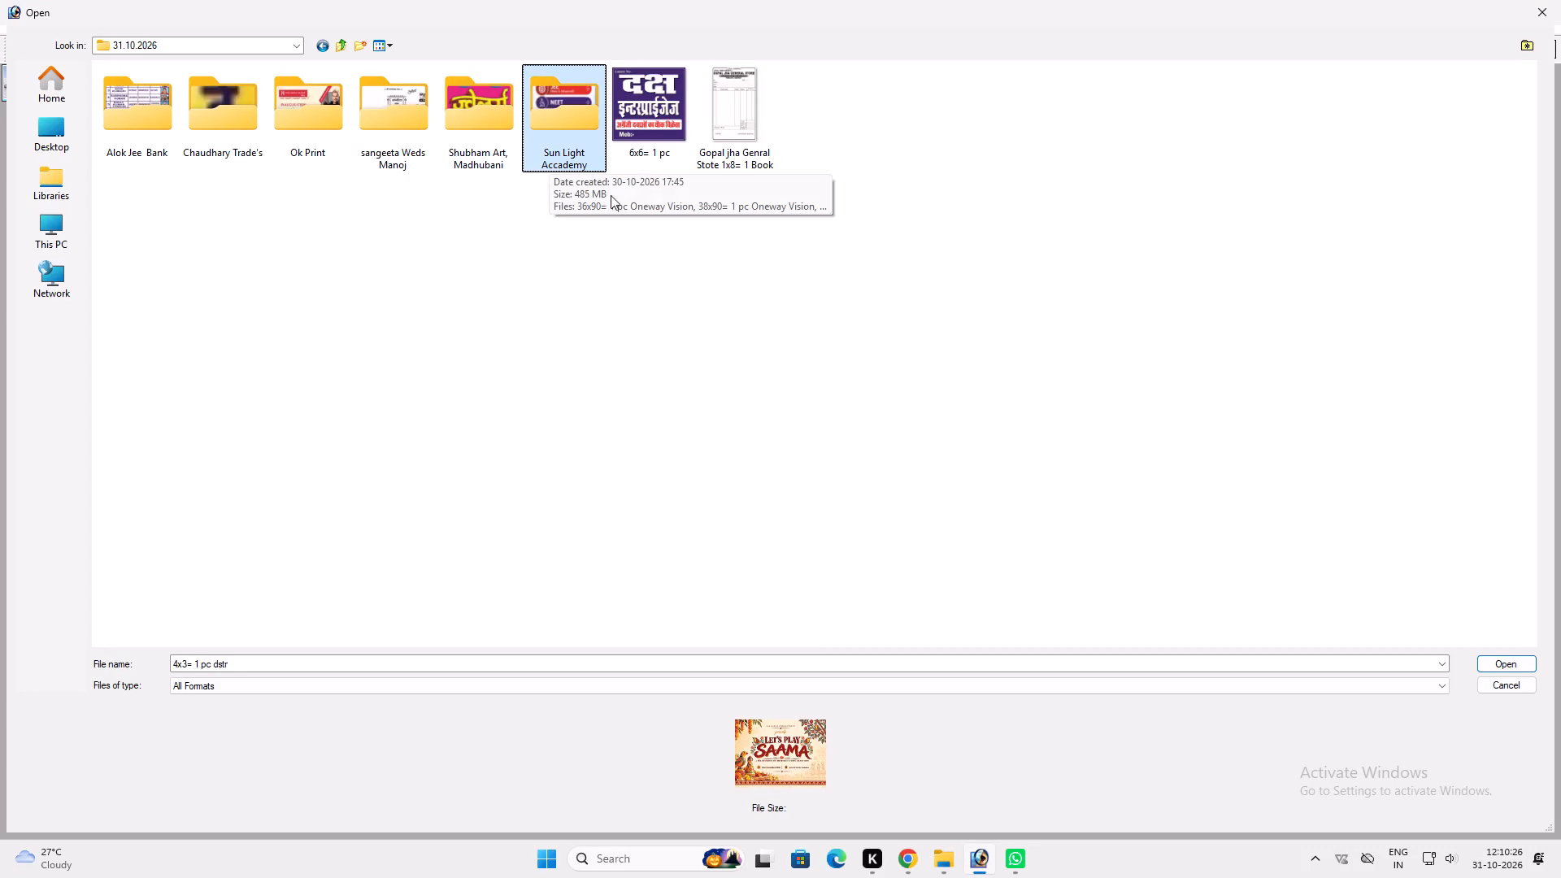
double_click(327, 126)
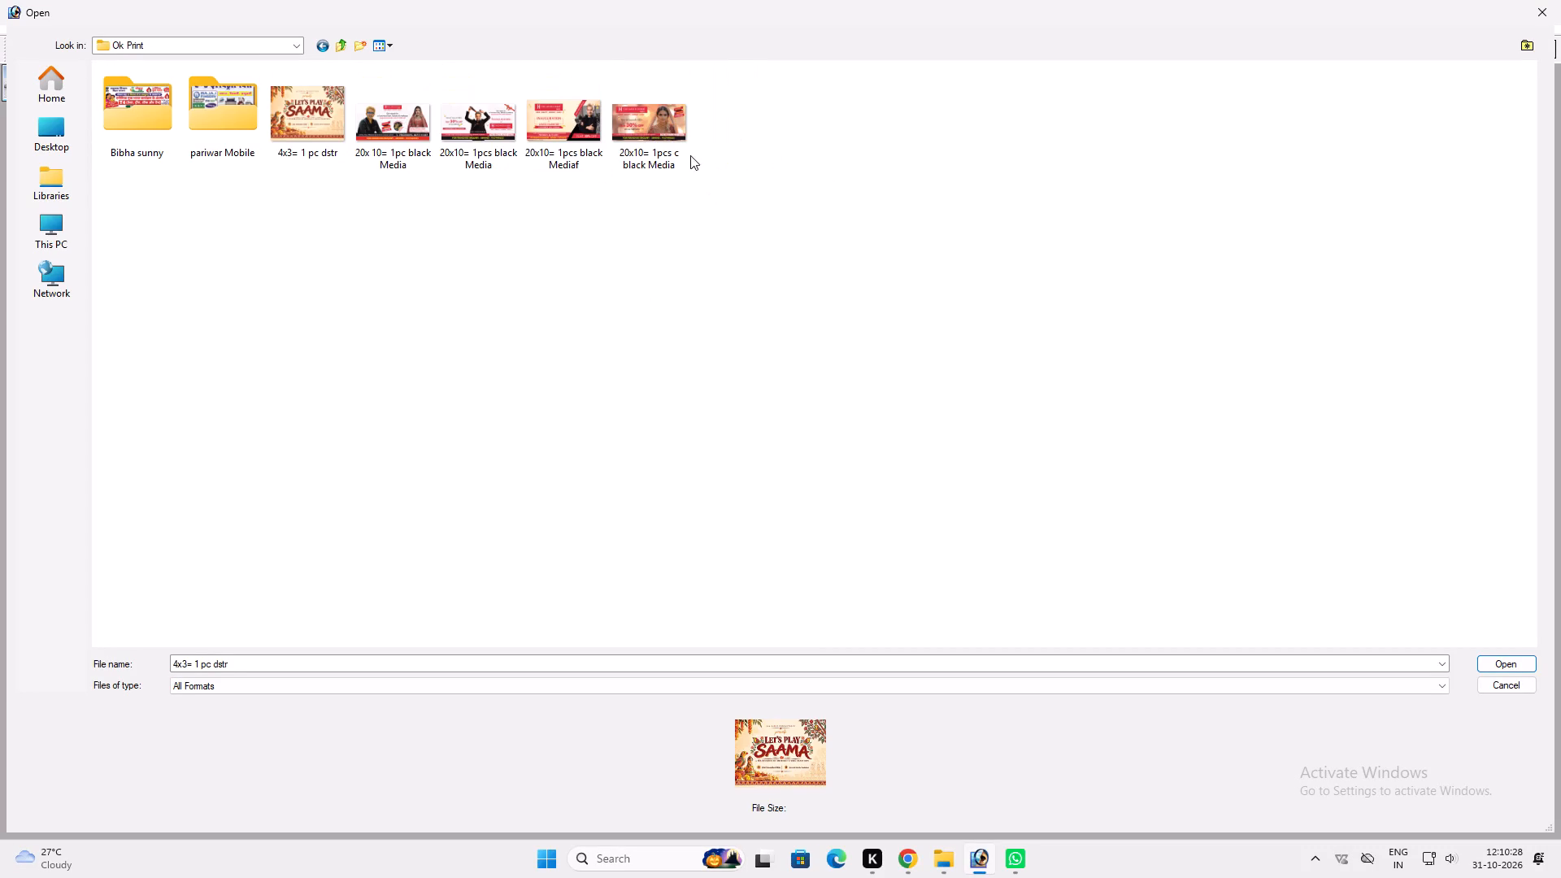
click(332, 106)
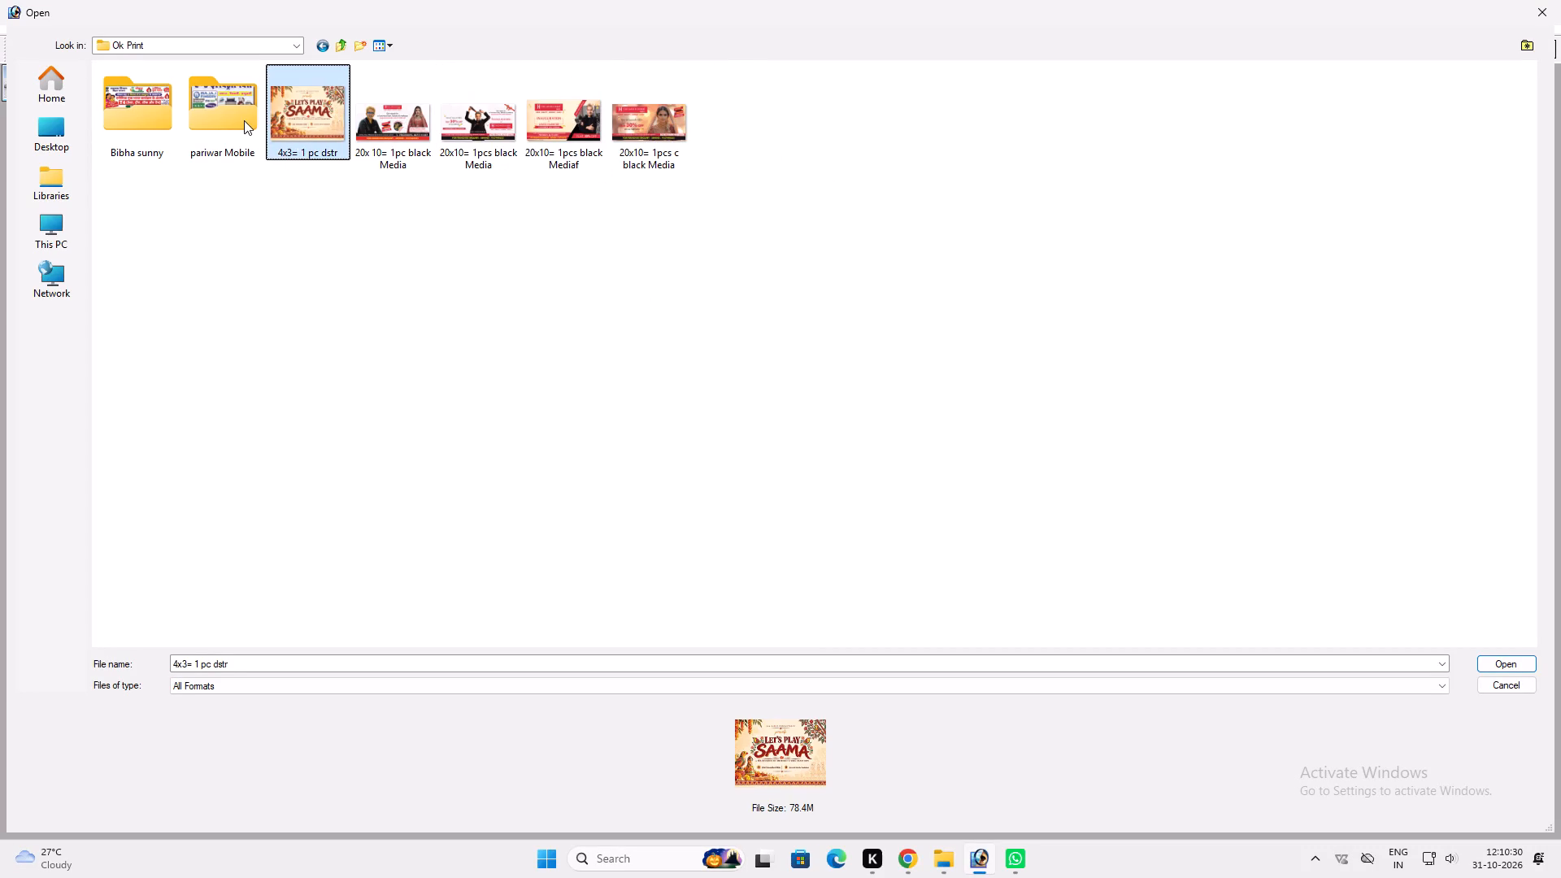
key(ctrl+c)
key(ctrl+c)
key(ctrl+c)
key(ctrl+c)
key(ctrl+c)
ctrl+click(336, 42)
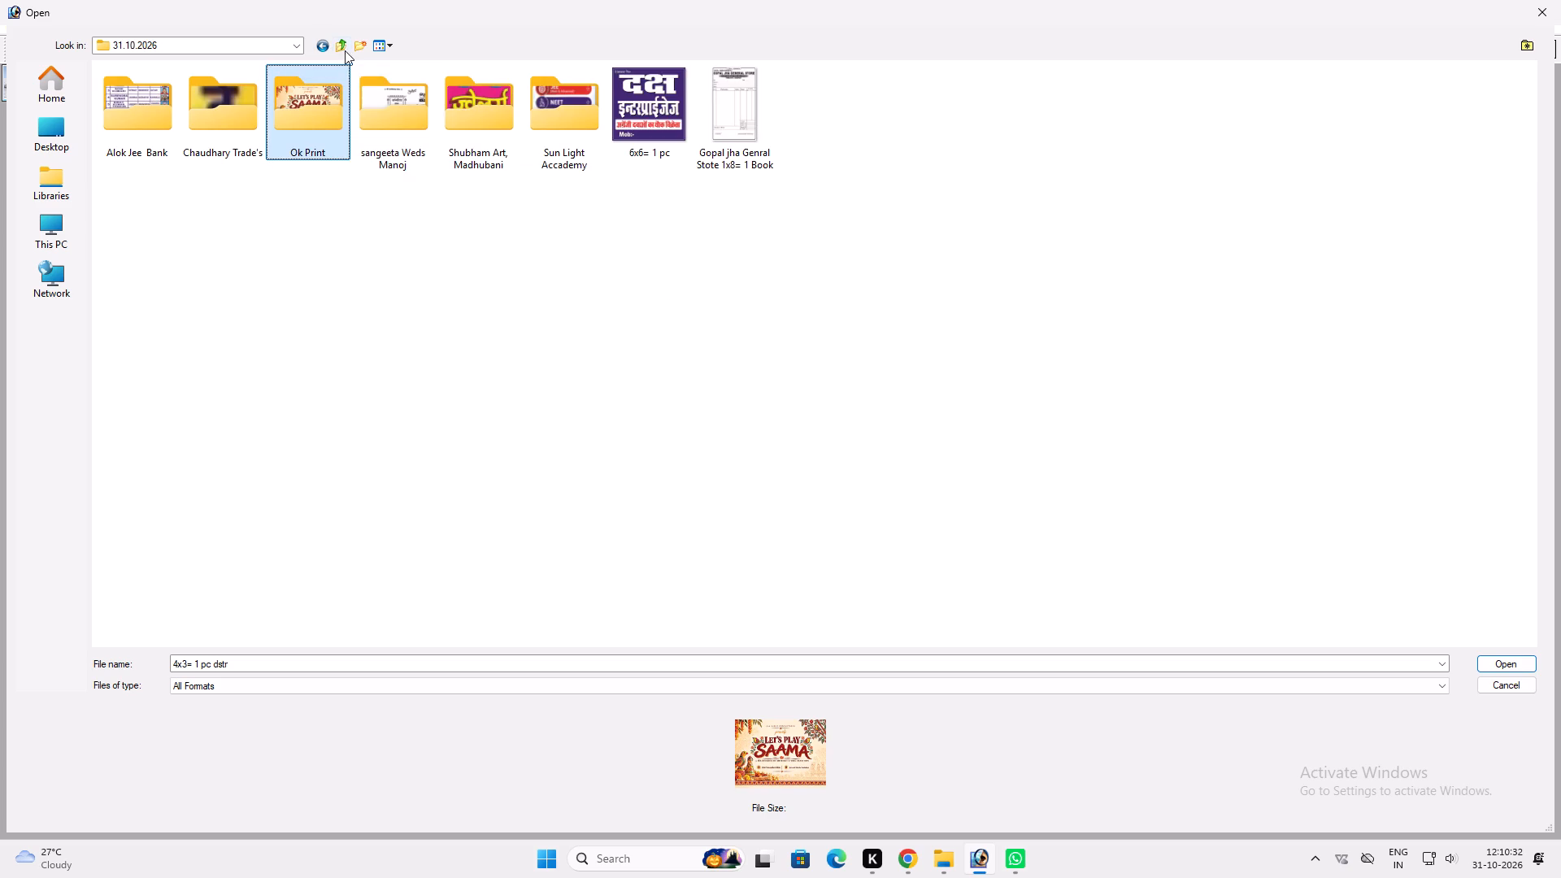
click(344, 47)
click(793, 380)
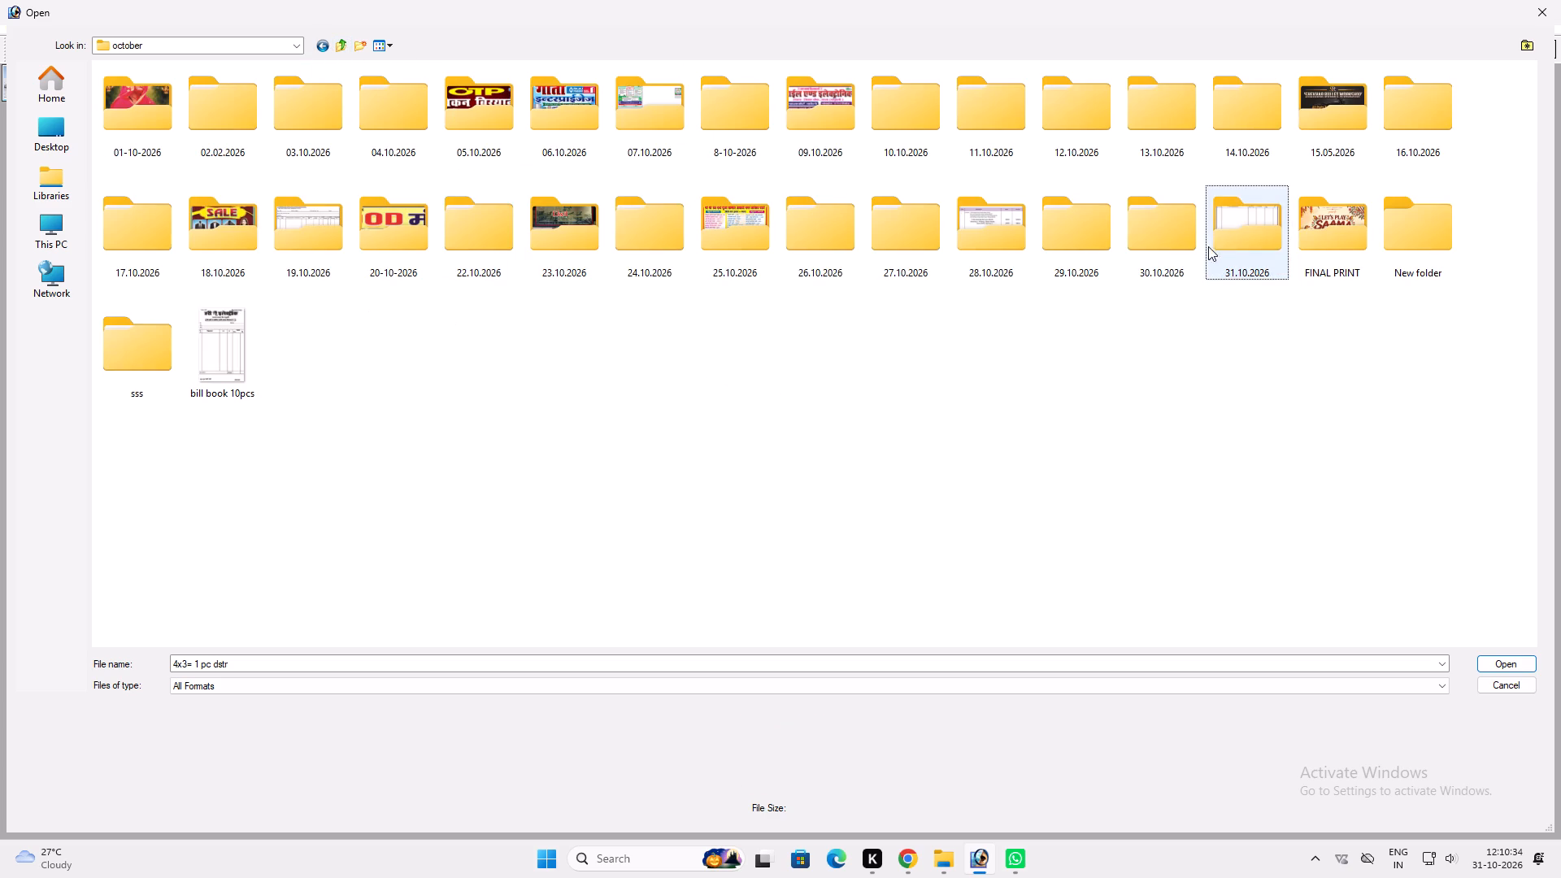
double_click(1328, 238)
ctrl+click(1296, 260)
key(ctrl+v)
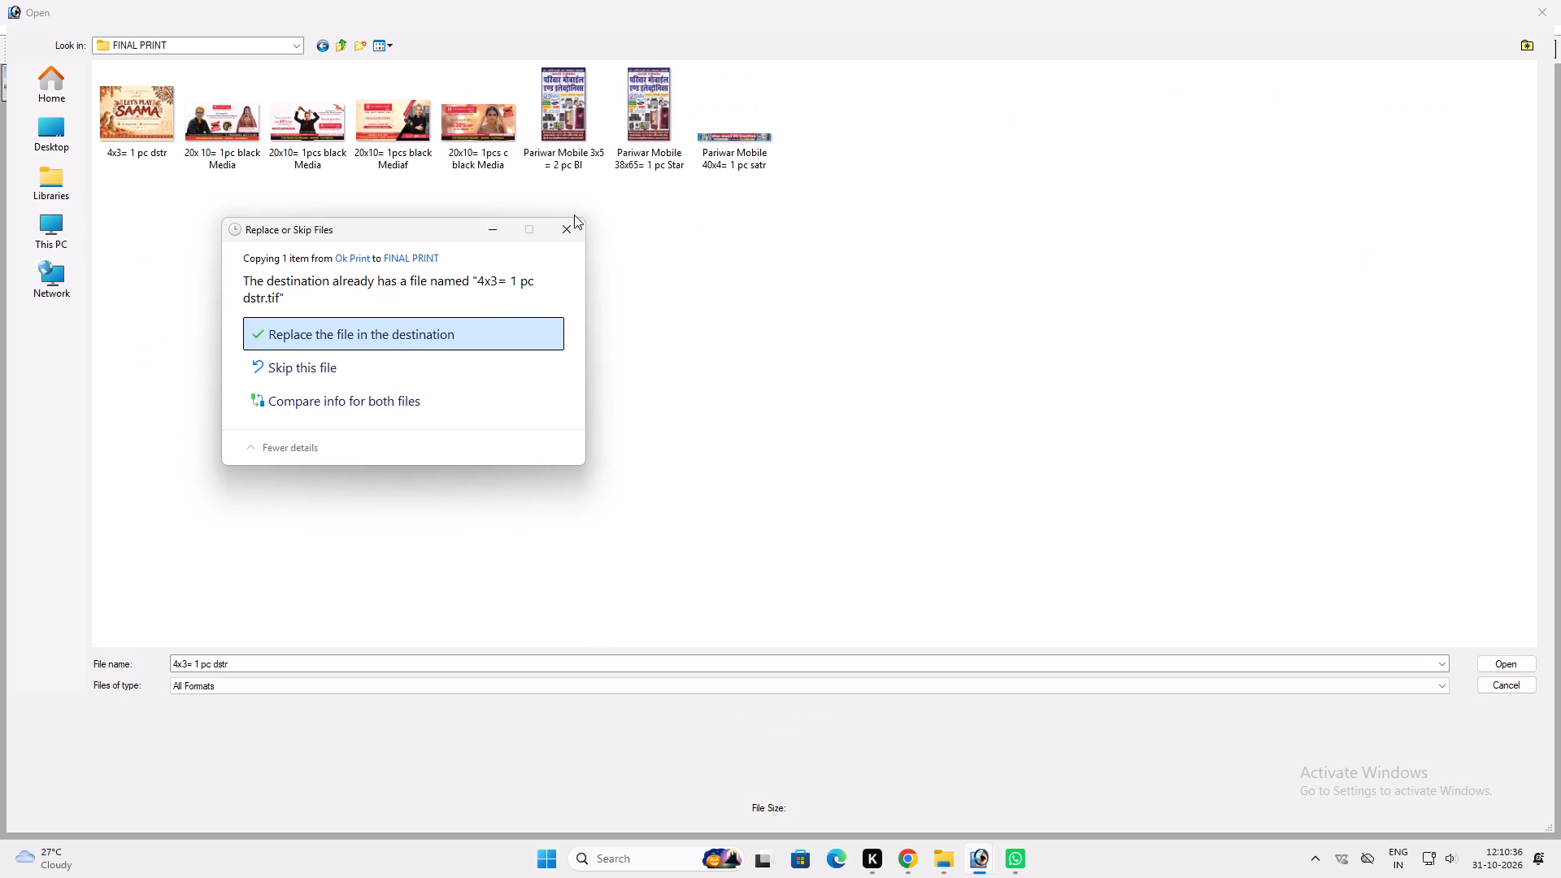
click(476, 325)
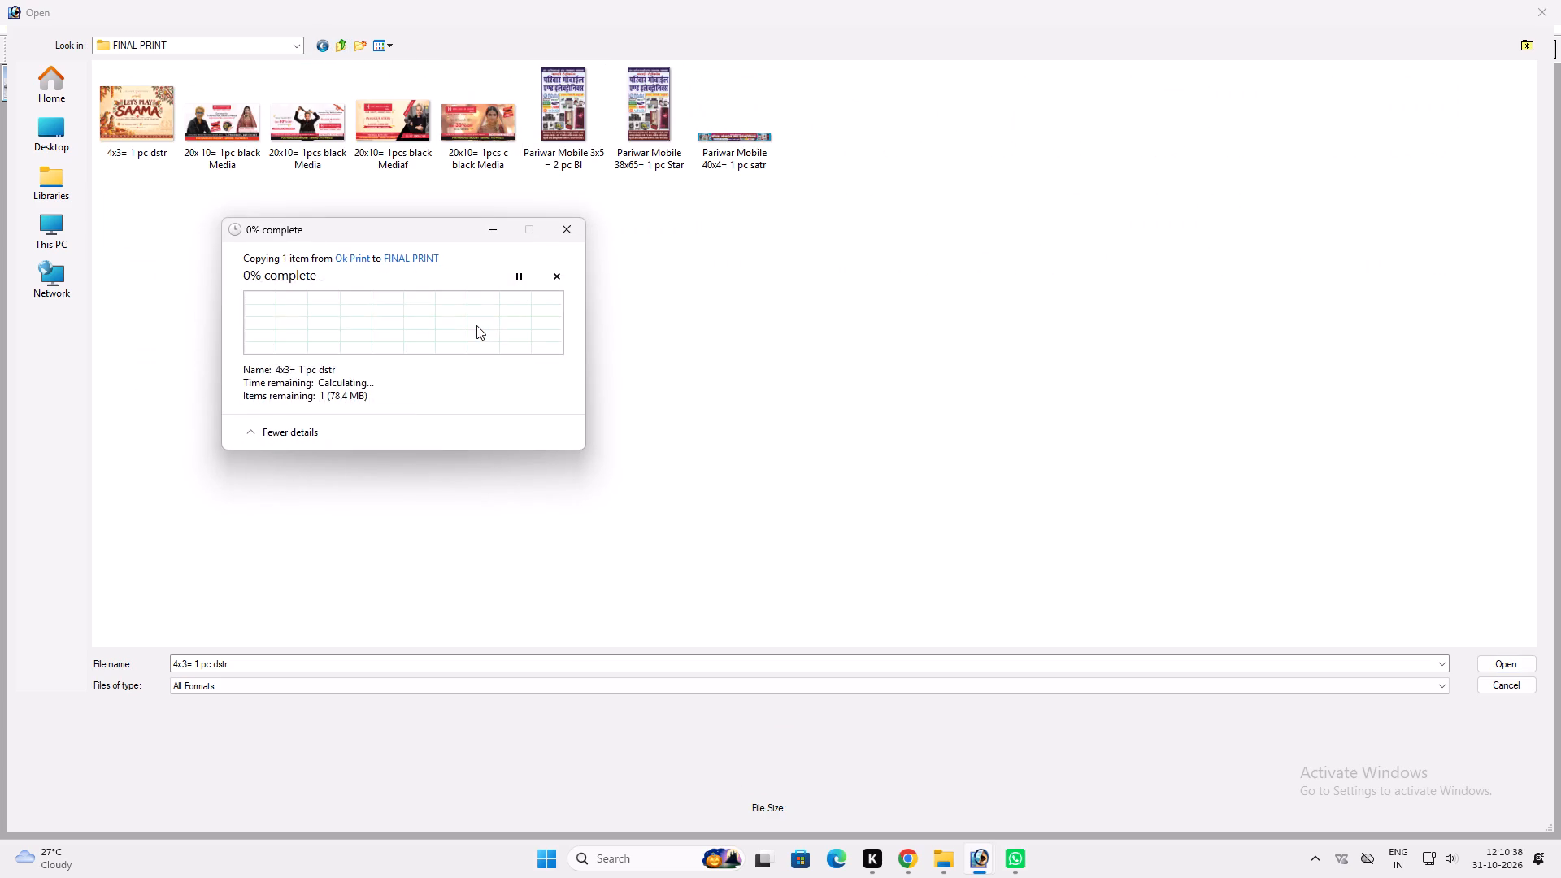
click(476, 324)
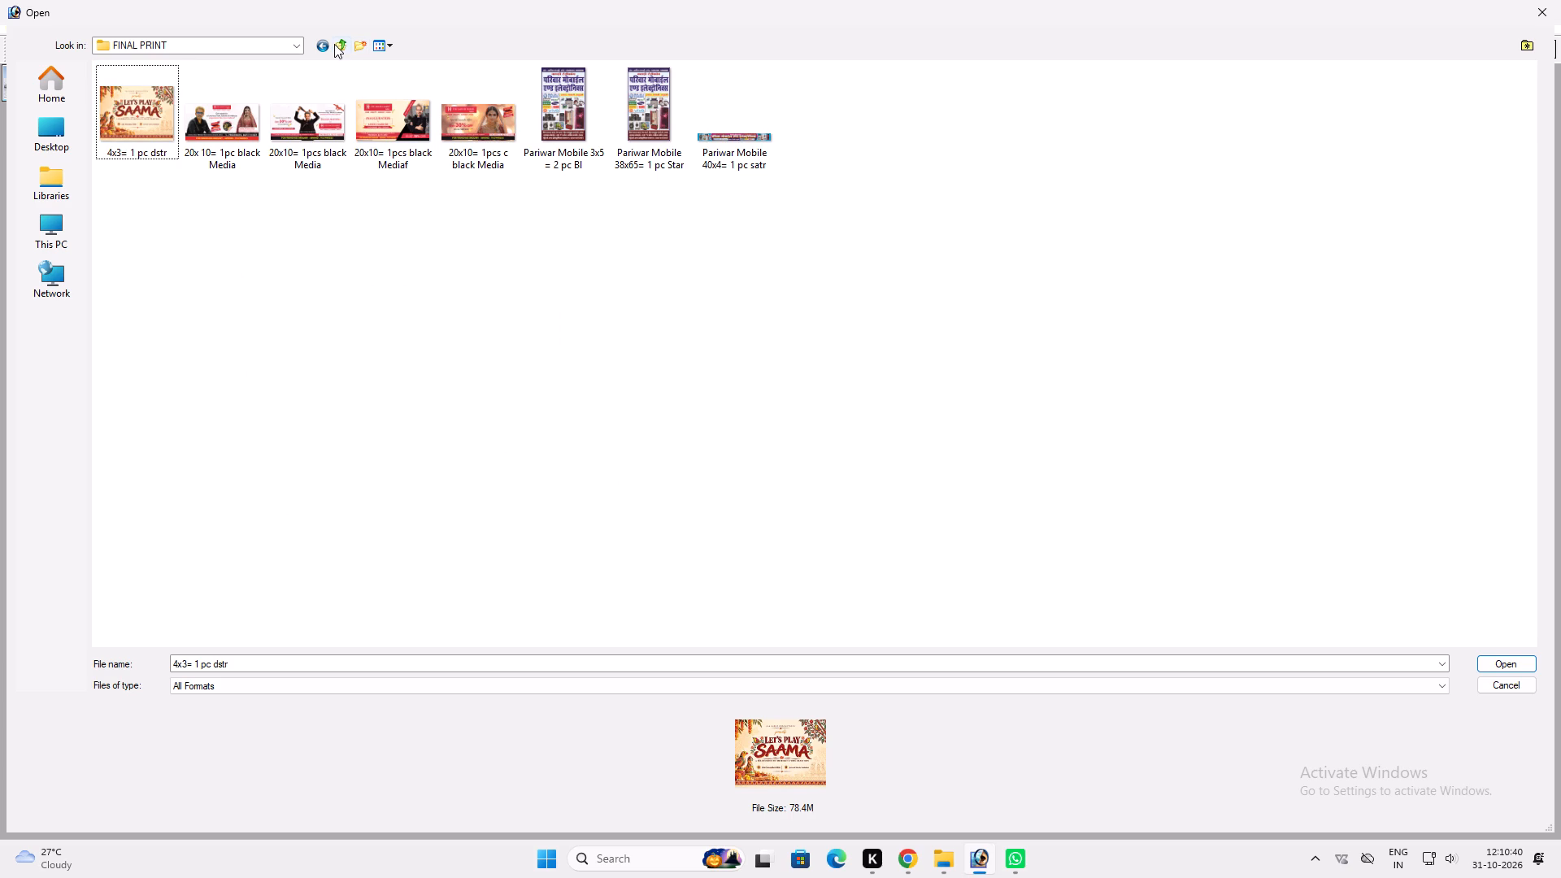
Copy the client folder beside pariwar Mobile from 31.10.2026's Ok Print folder into october's FINAL PRINT folder.
click(334, 44)
double_click(1247, 254)
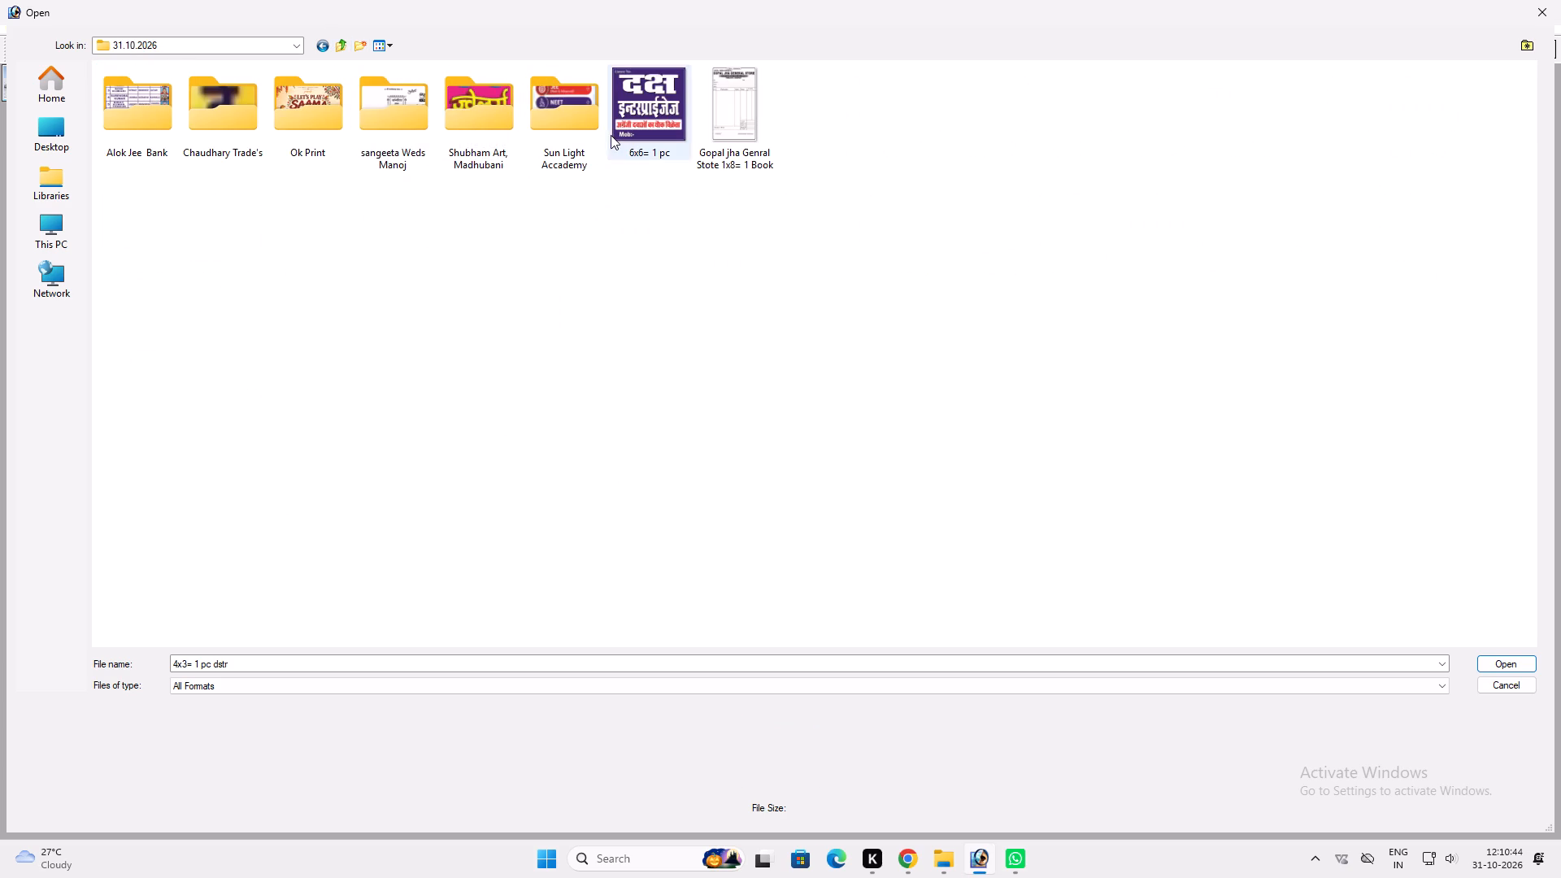
double_click(340, 125)
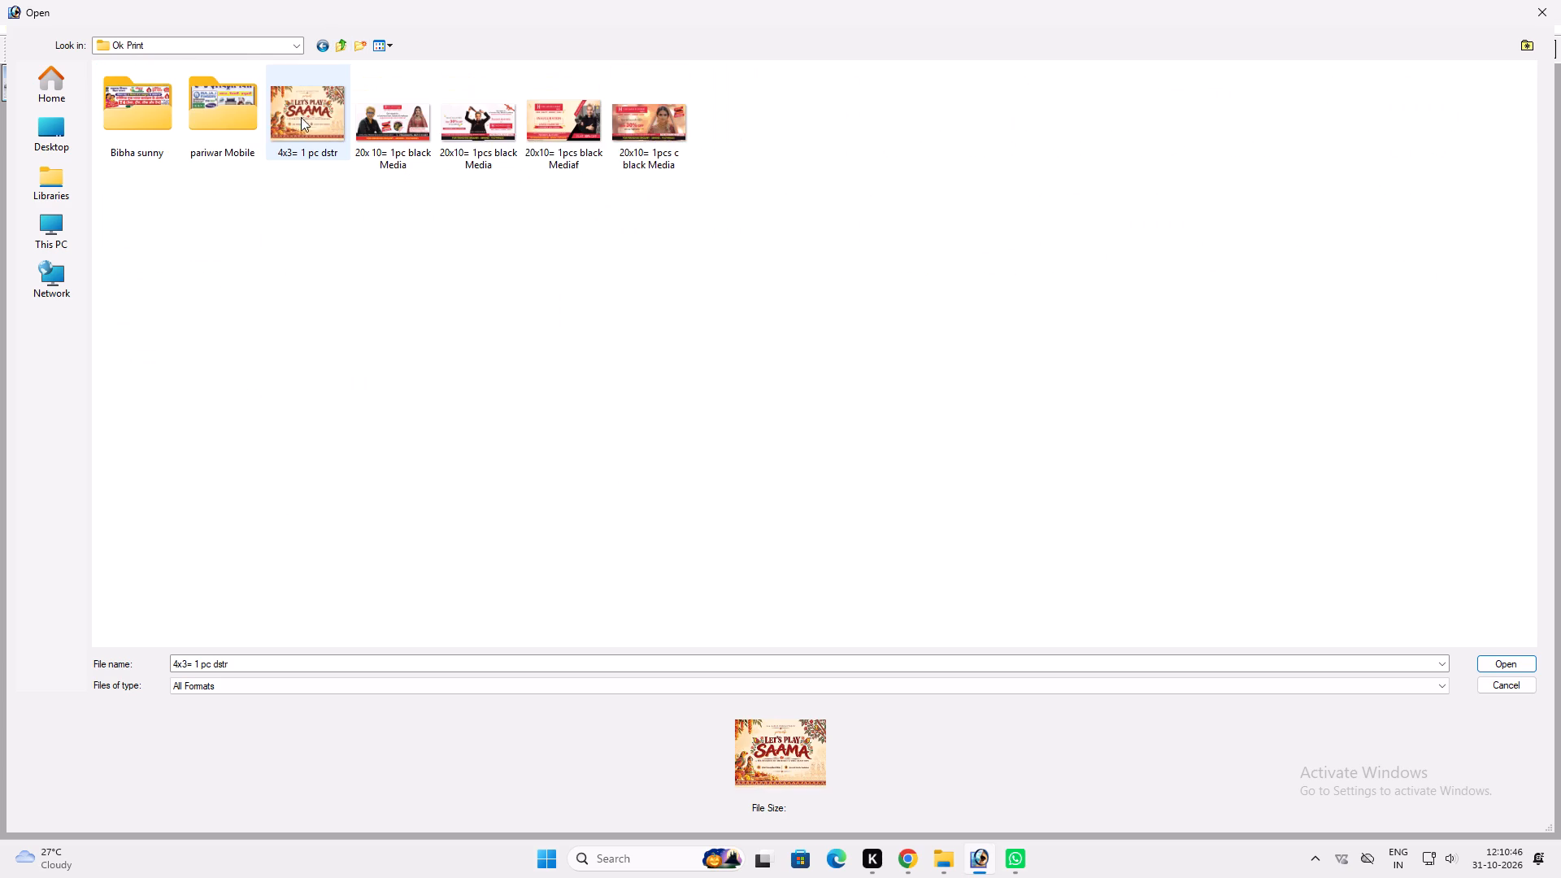
double_click(233, 124)
click(344, 43)
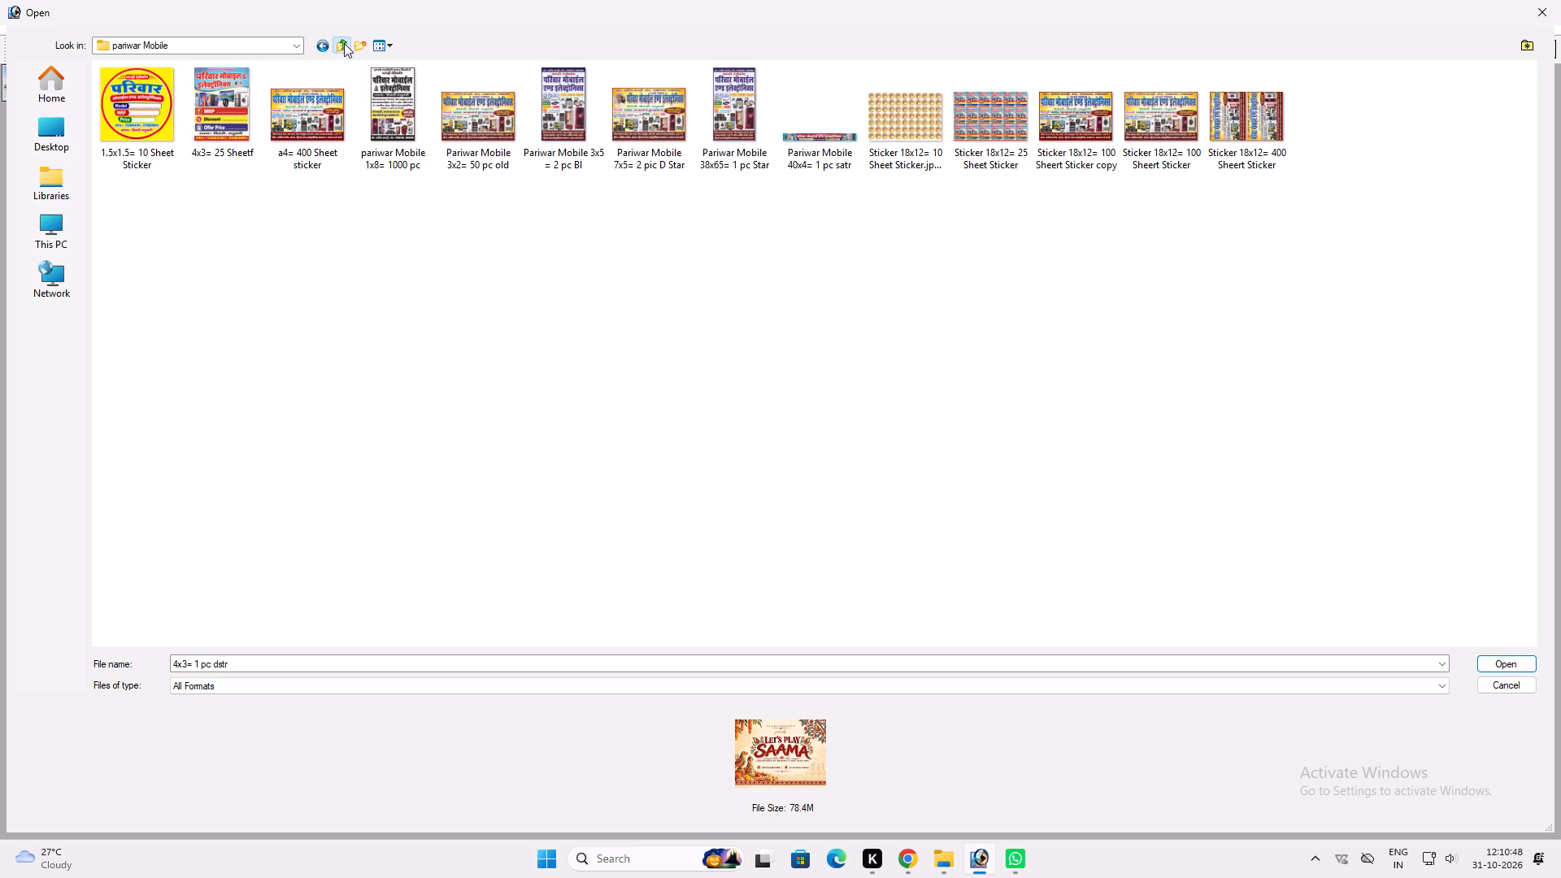
click(182, 115)
click(133, 112)
key(ctrl+c)
key(ctrl+c)
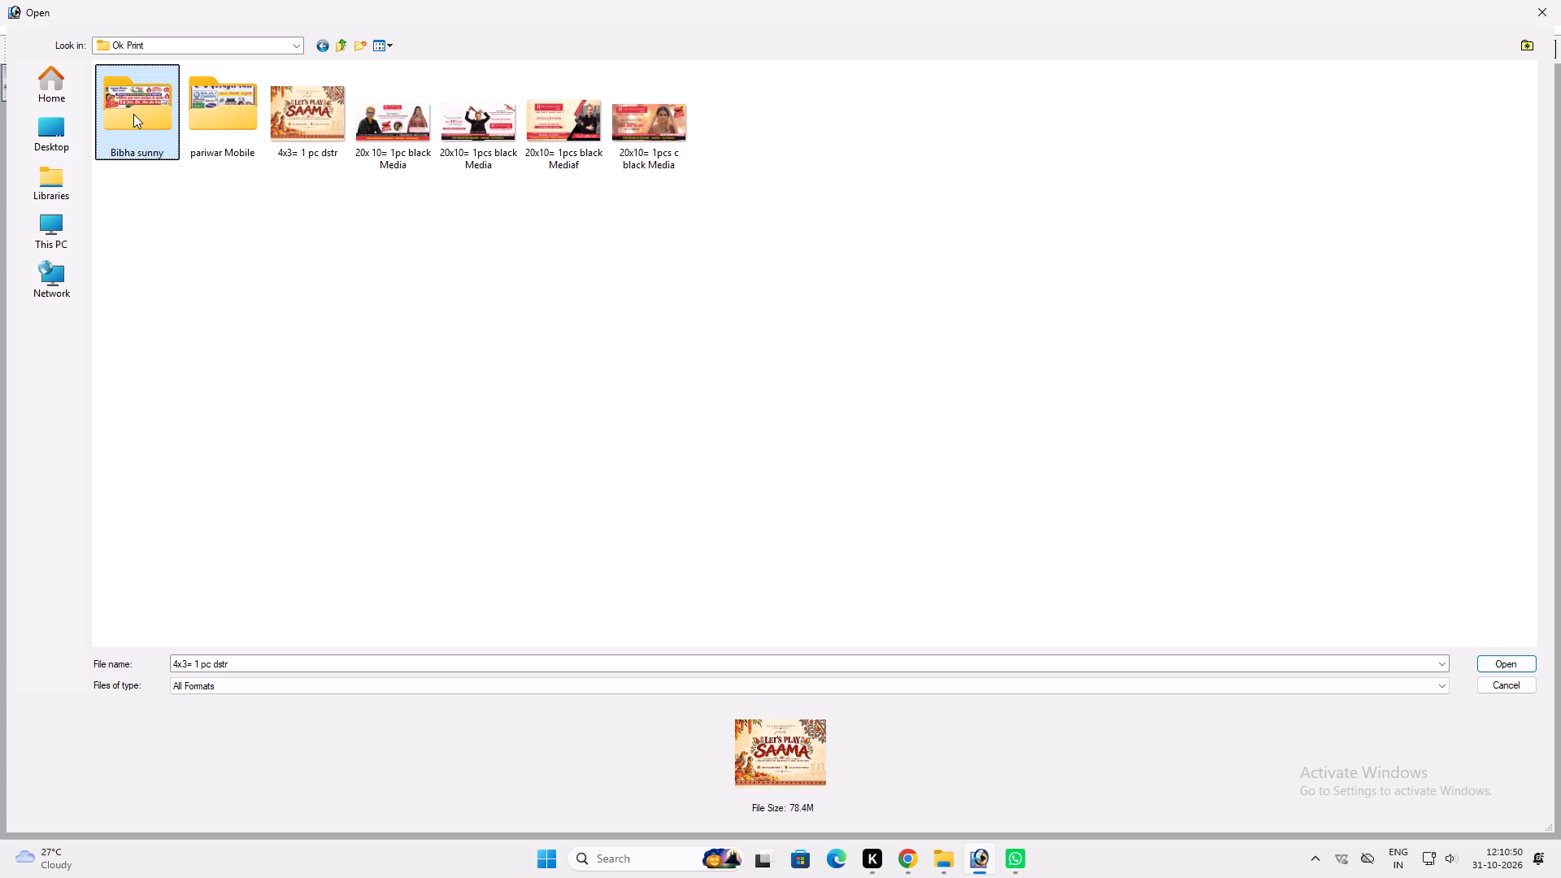
key(ctrl+c)
key(ctrl+c)
key(ctrl+c)
key(ctrl+c)
key(ctrl+c)
key(ctrl+c)
key(ctrl+c)
key(ctrl+c)
key(ctrl+c)
ctrl+click(344, 42)
click(685, 311)
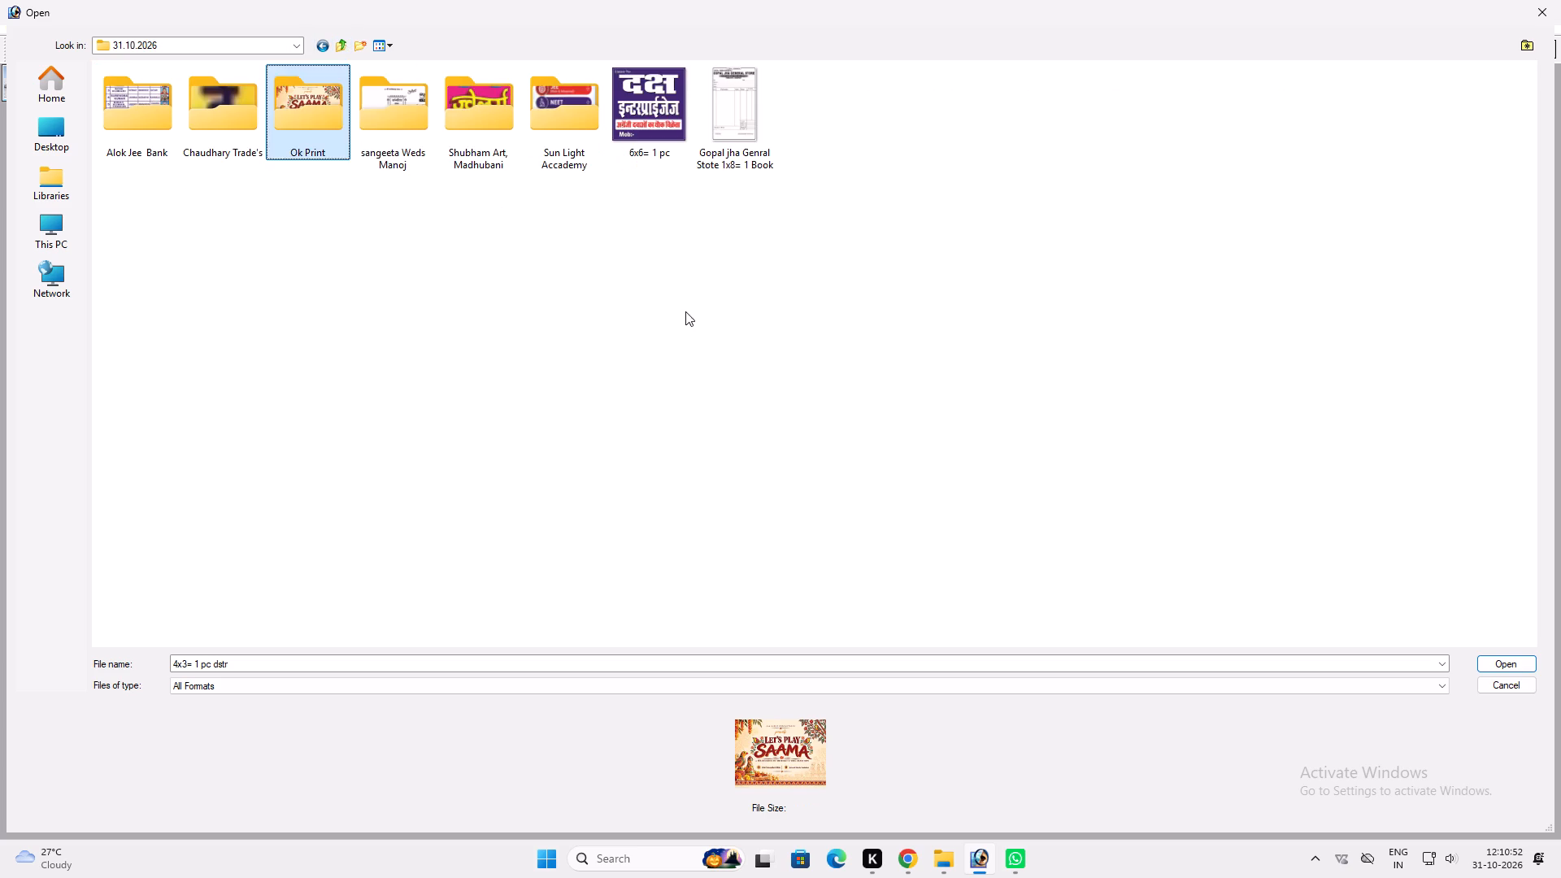
click(337, 50)
click(716, 327)
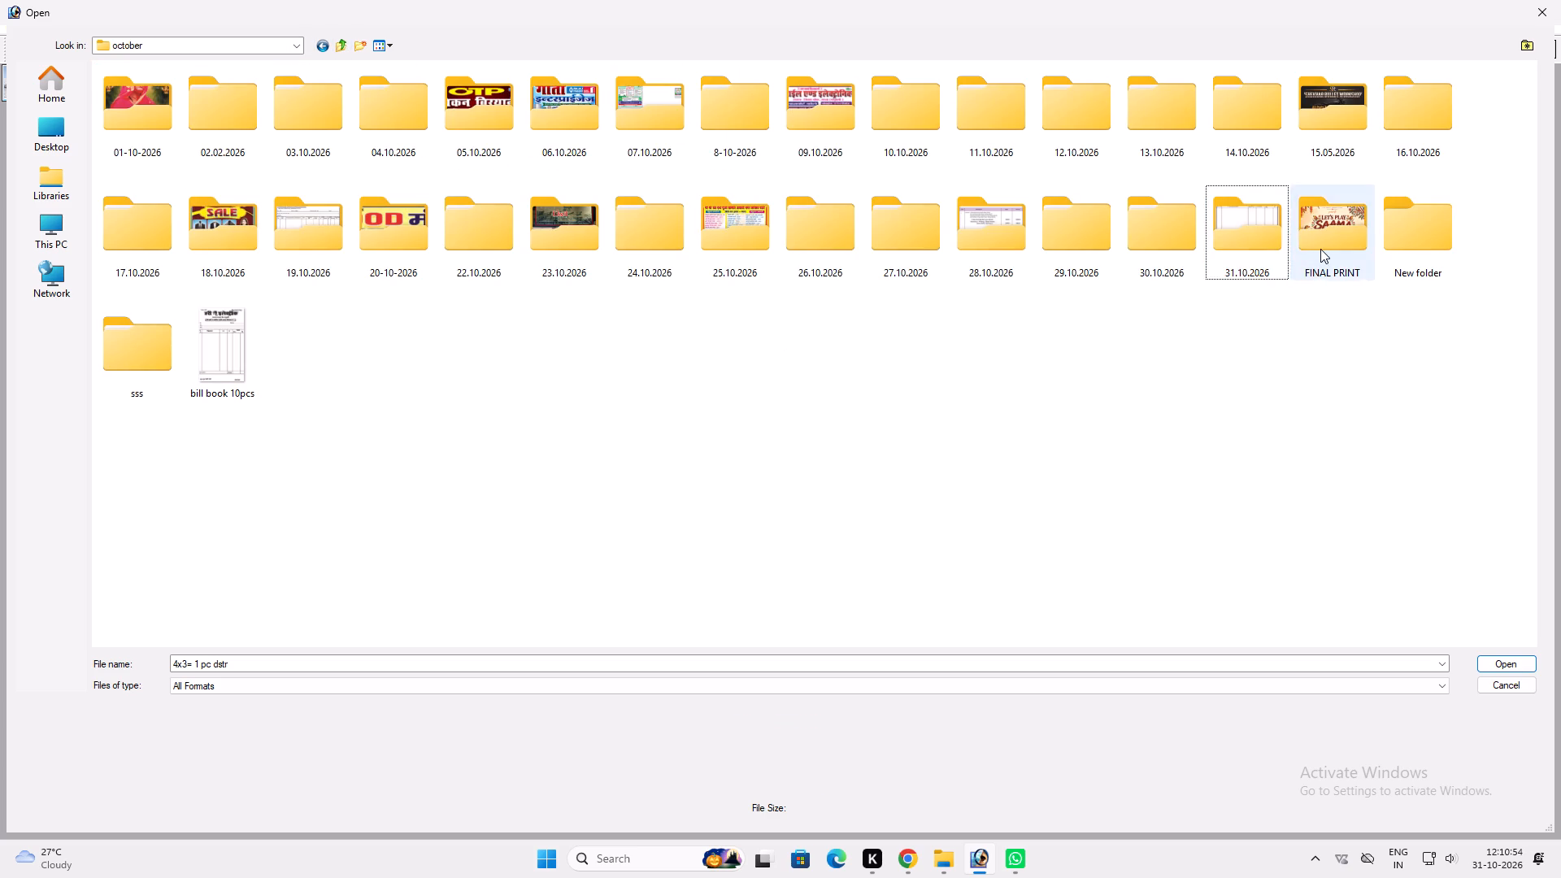
triple_click(1320, 249)
key(ctrl+v)
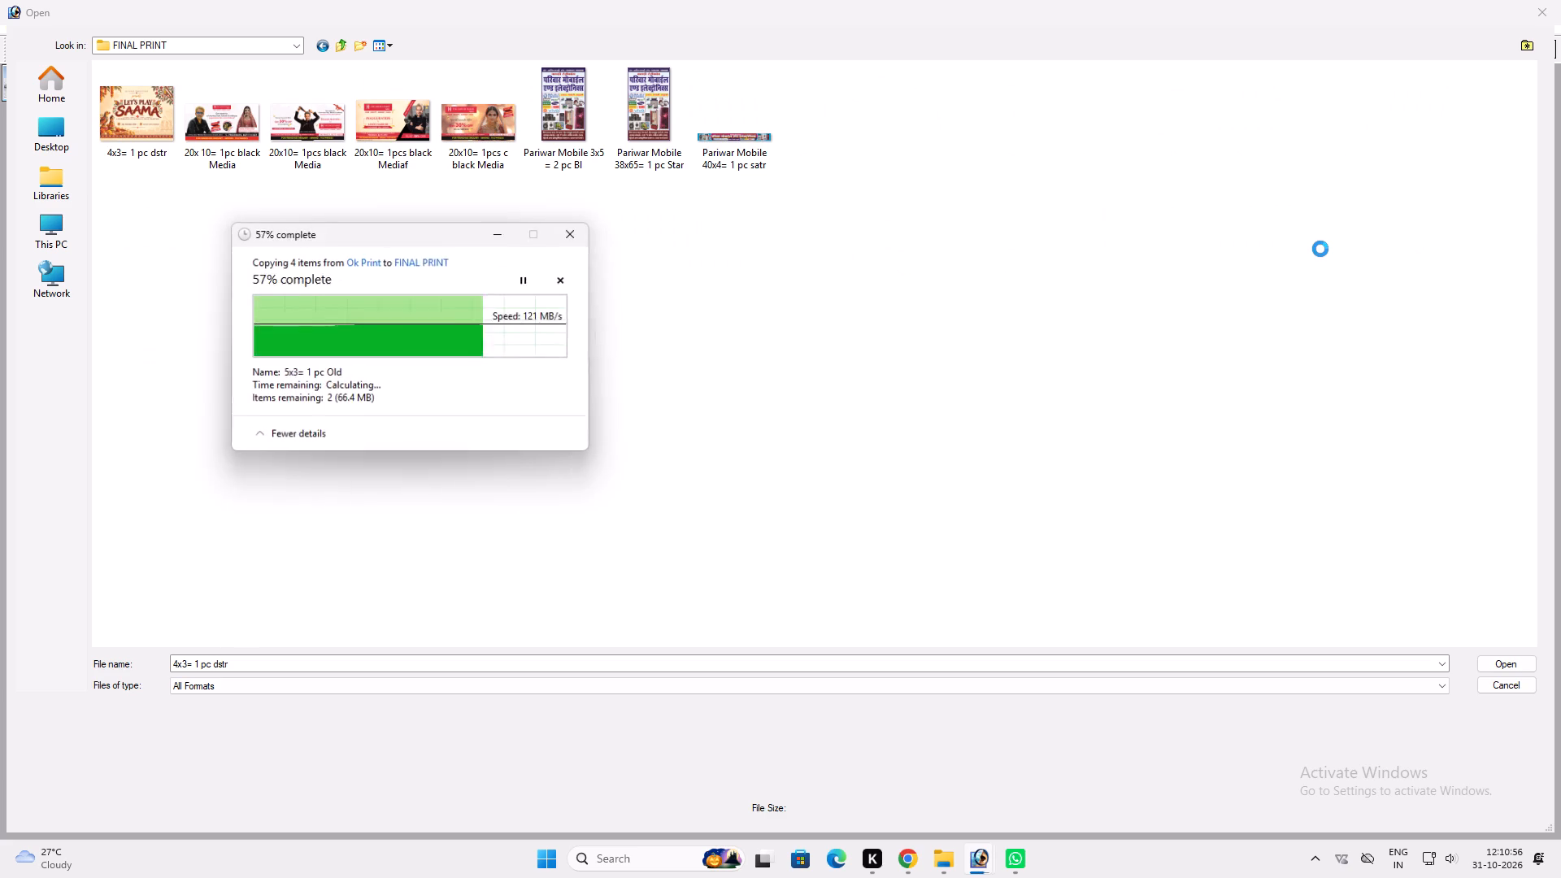
click(1320, 249)
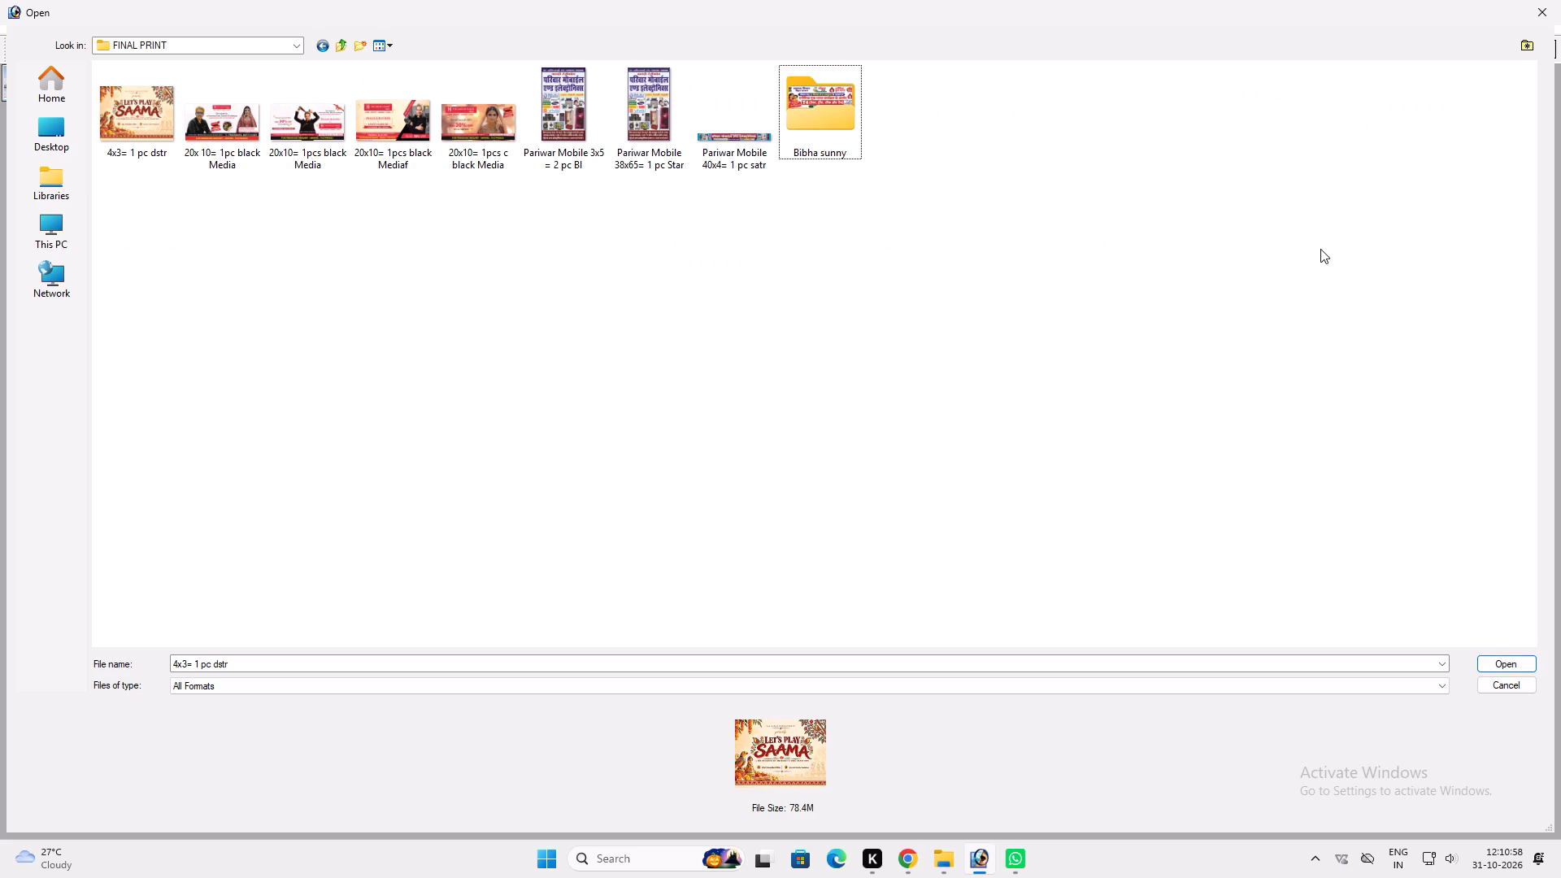
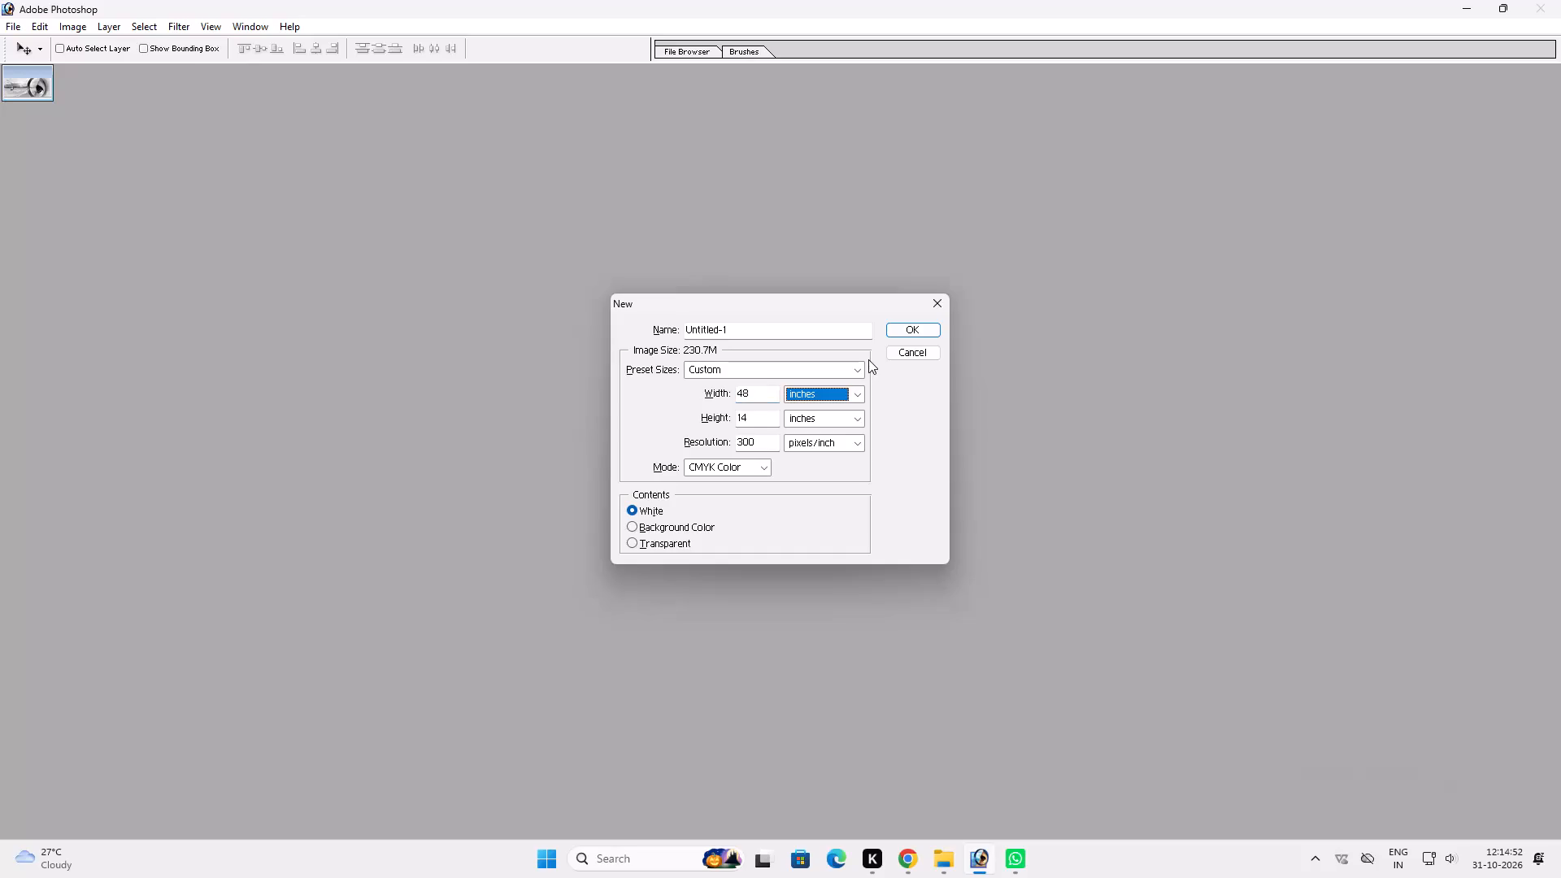
Create a white CMYK document 48 inches wide and 36 inches high at 72 pixels/inch, maximised and fitted to the screen.
key(Tab)
text(36)
key(Tab)
key(Tab)
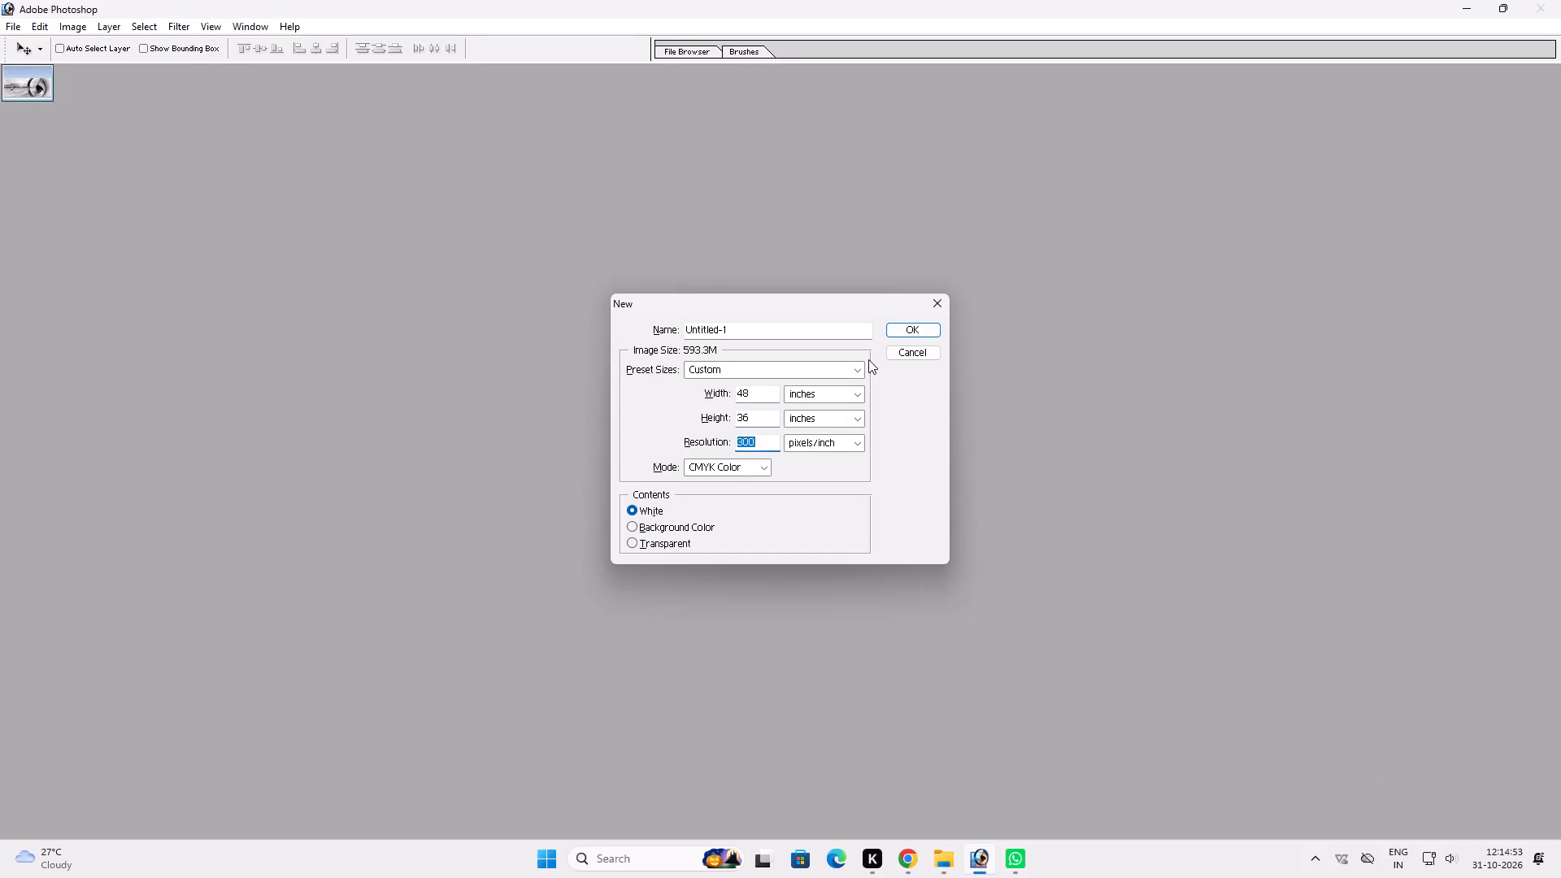
text(72)
key(Tab)
key(Tab)
key(Return)
key(ctrl+0)
key(v)
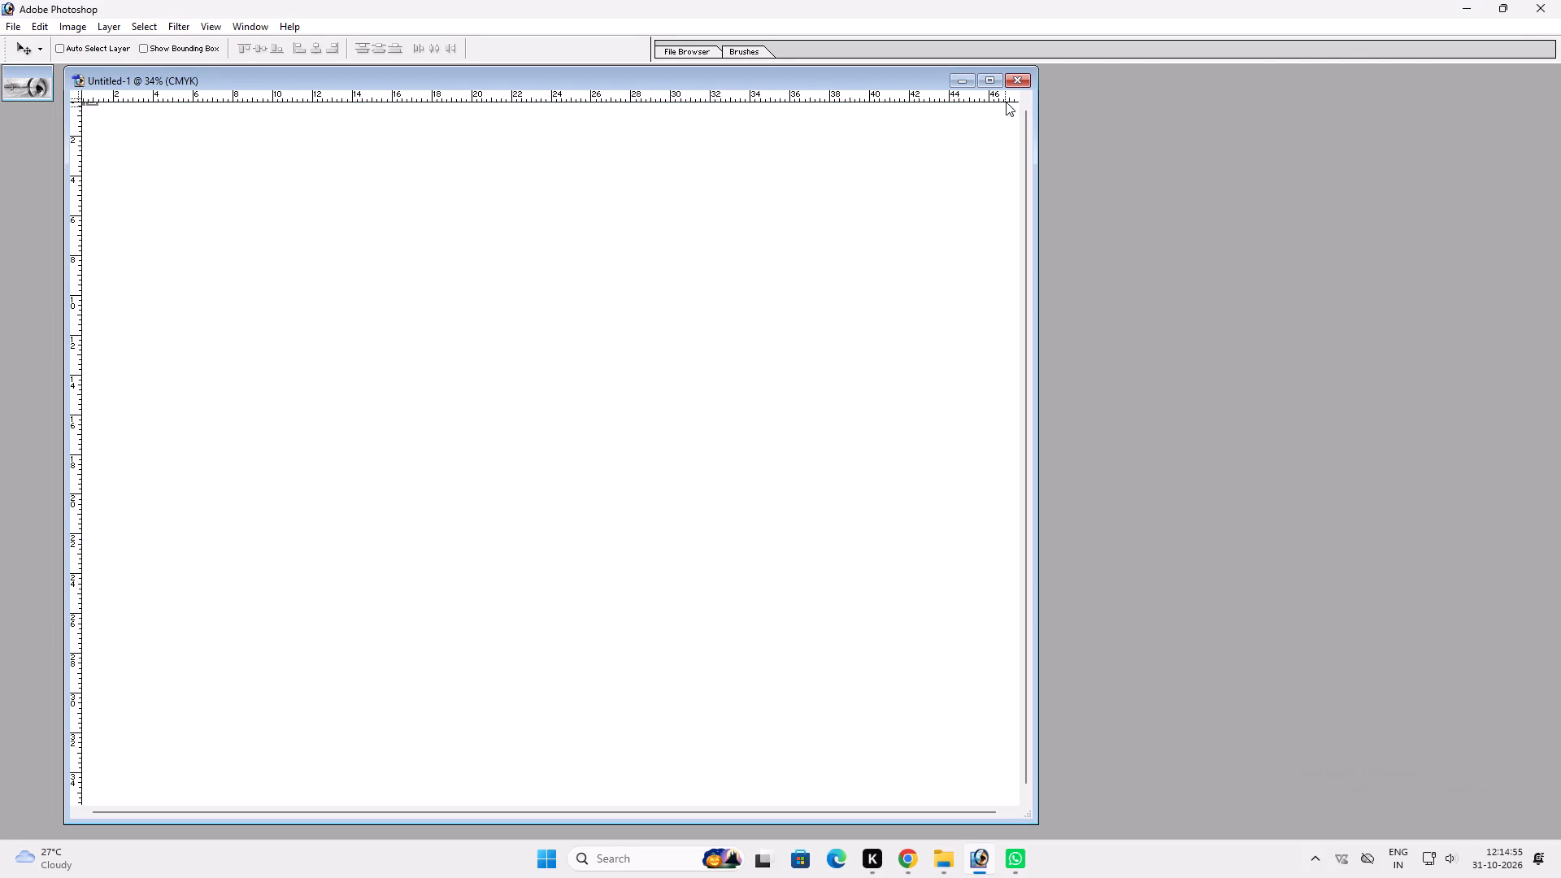
click(997, 80)
key(ctrl+0)
Cut the whole white canvas and paste it back as a separate layer.
key(ctrl+a)
key(ctrl+x)
key(ctrl+v)
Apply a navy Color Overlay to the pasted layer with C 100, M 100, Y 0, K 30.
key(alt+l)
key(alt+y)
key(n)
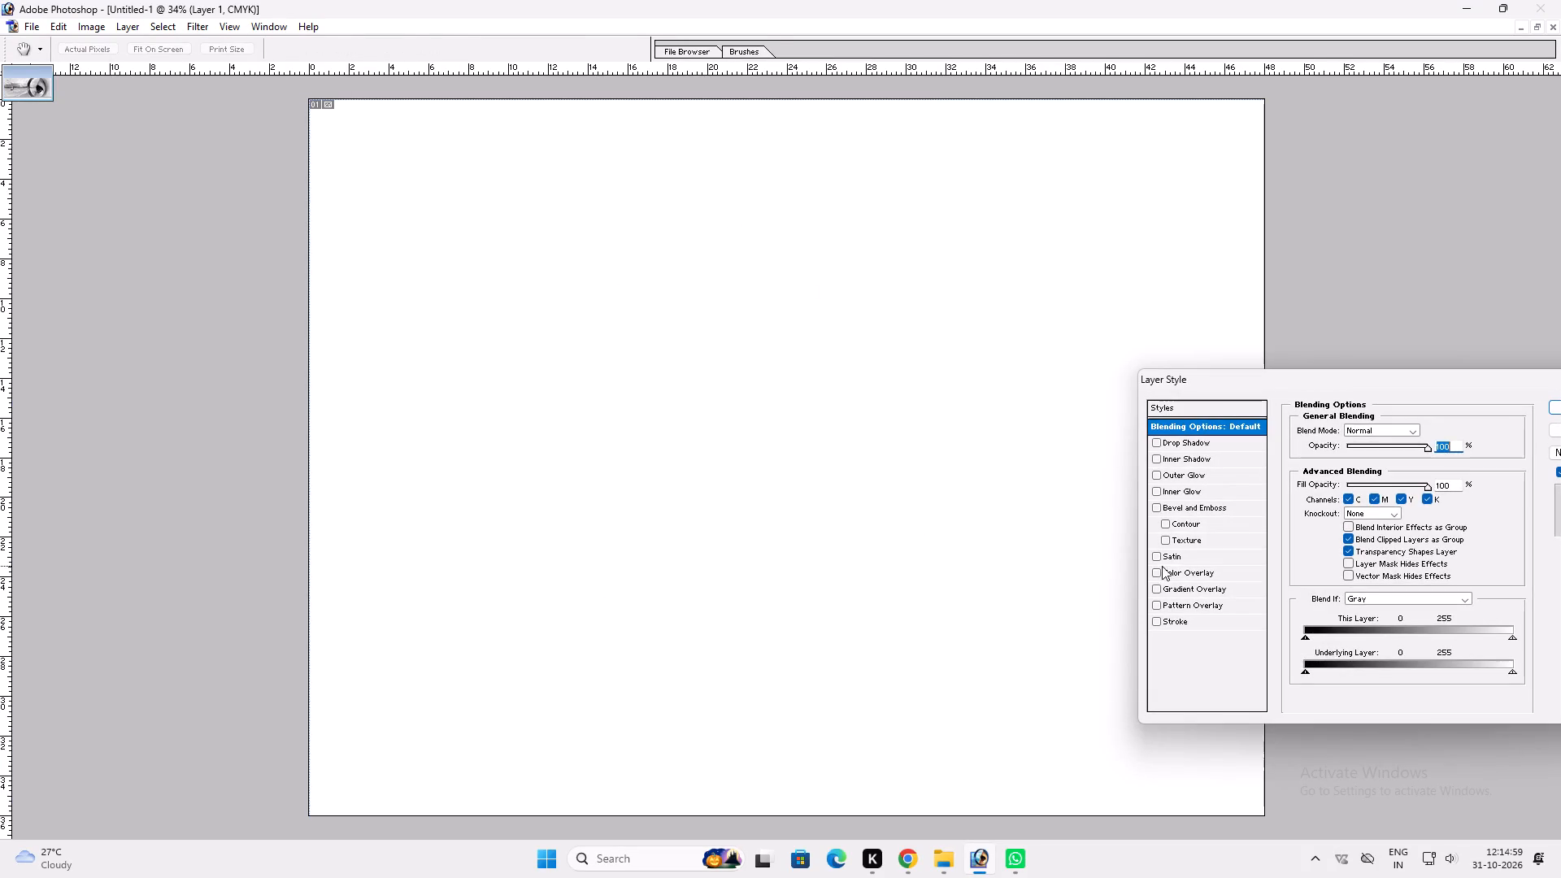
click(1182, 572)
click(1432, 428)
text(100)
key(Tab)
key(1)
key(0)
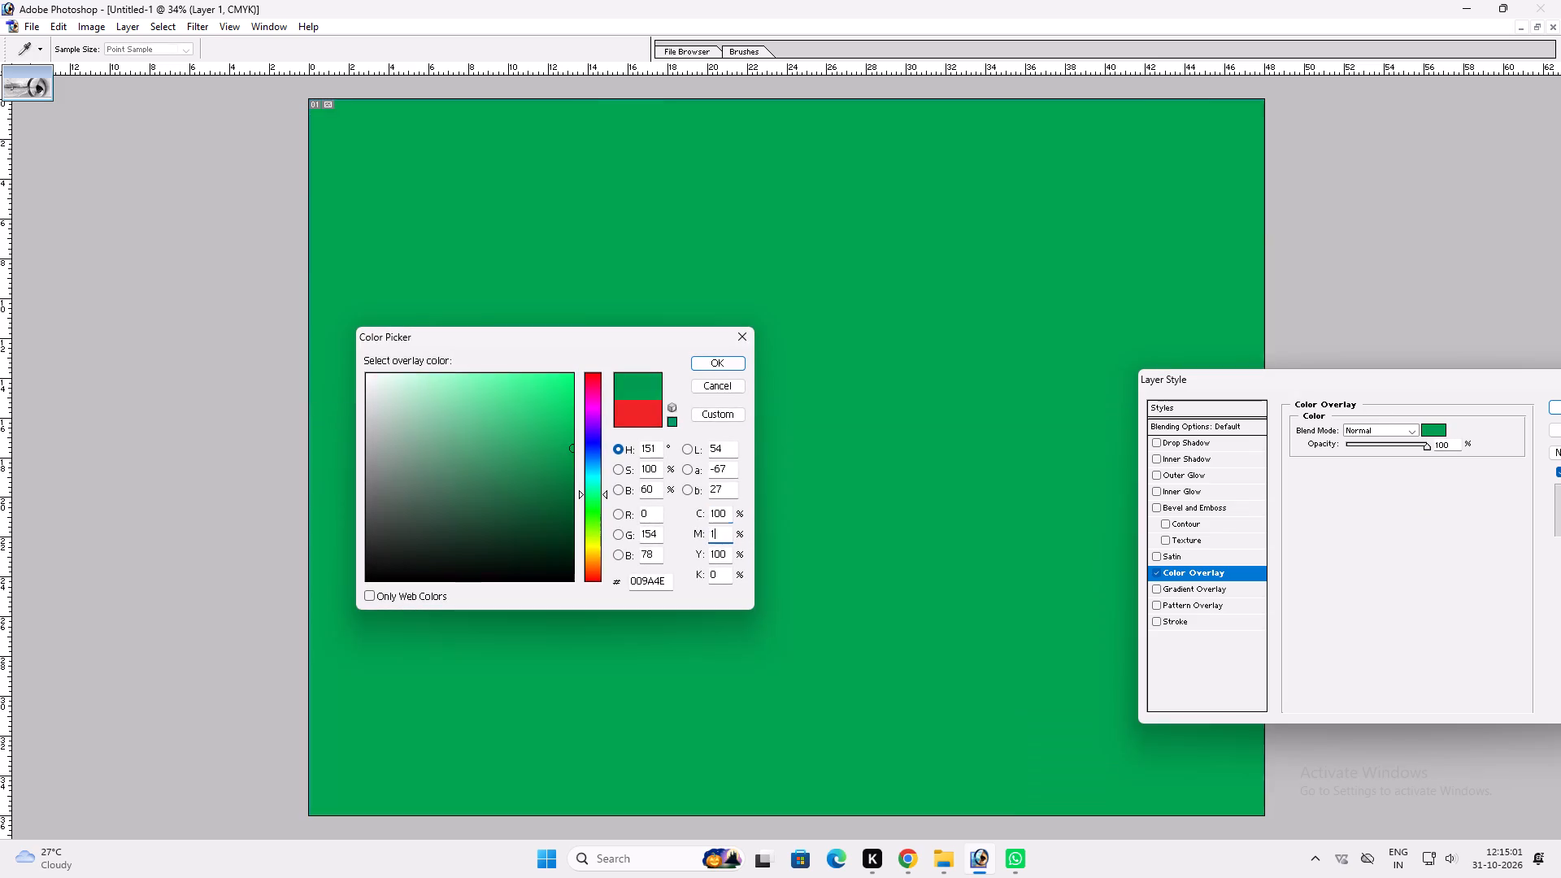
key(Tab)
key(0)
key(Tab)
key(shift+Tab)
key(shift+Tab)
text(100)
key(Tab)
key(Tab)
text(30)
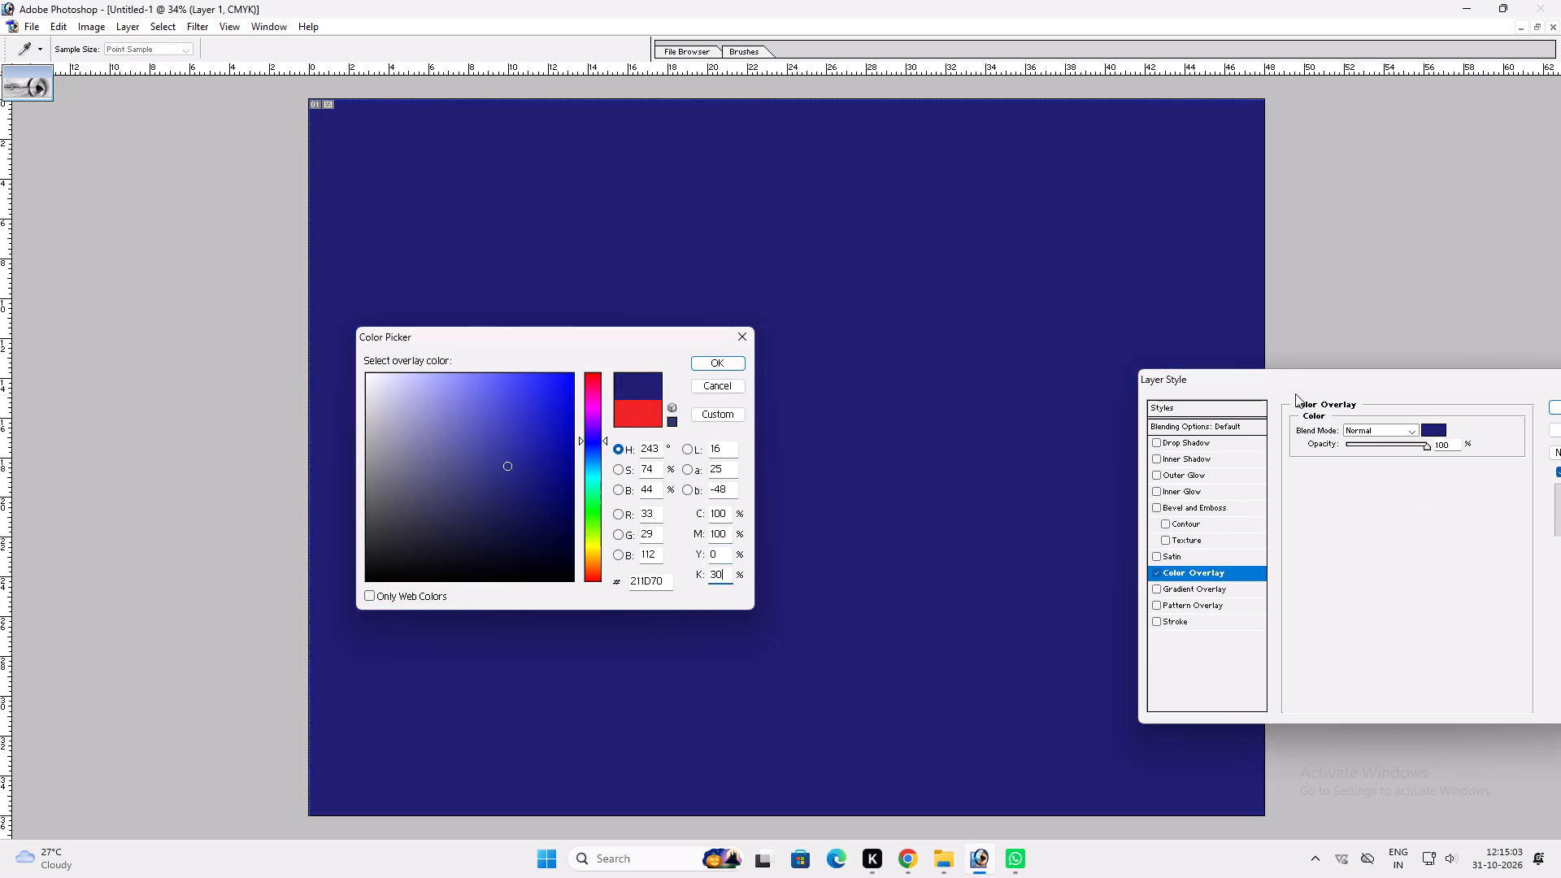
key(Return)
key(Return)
Stroke the full canvas outline with a width of 80 on a new layer, leaving nothing selected.
key(ctrl+a)
key(alt+l)
key(alt+w)
key(alt+l)
key(alt+e)
key(s)
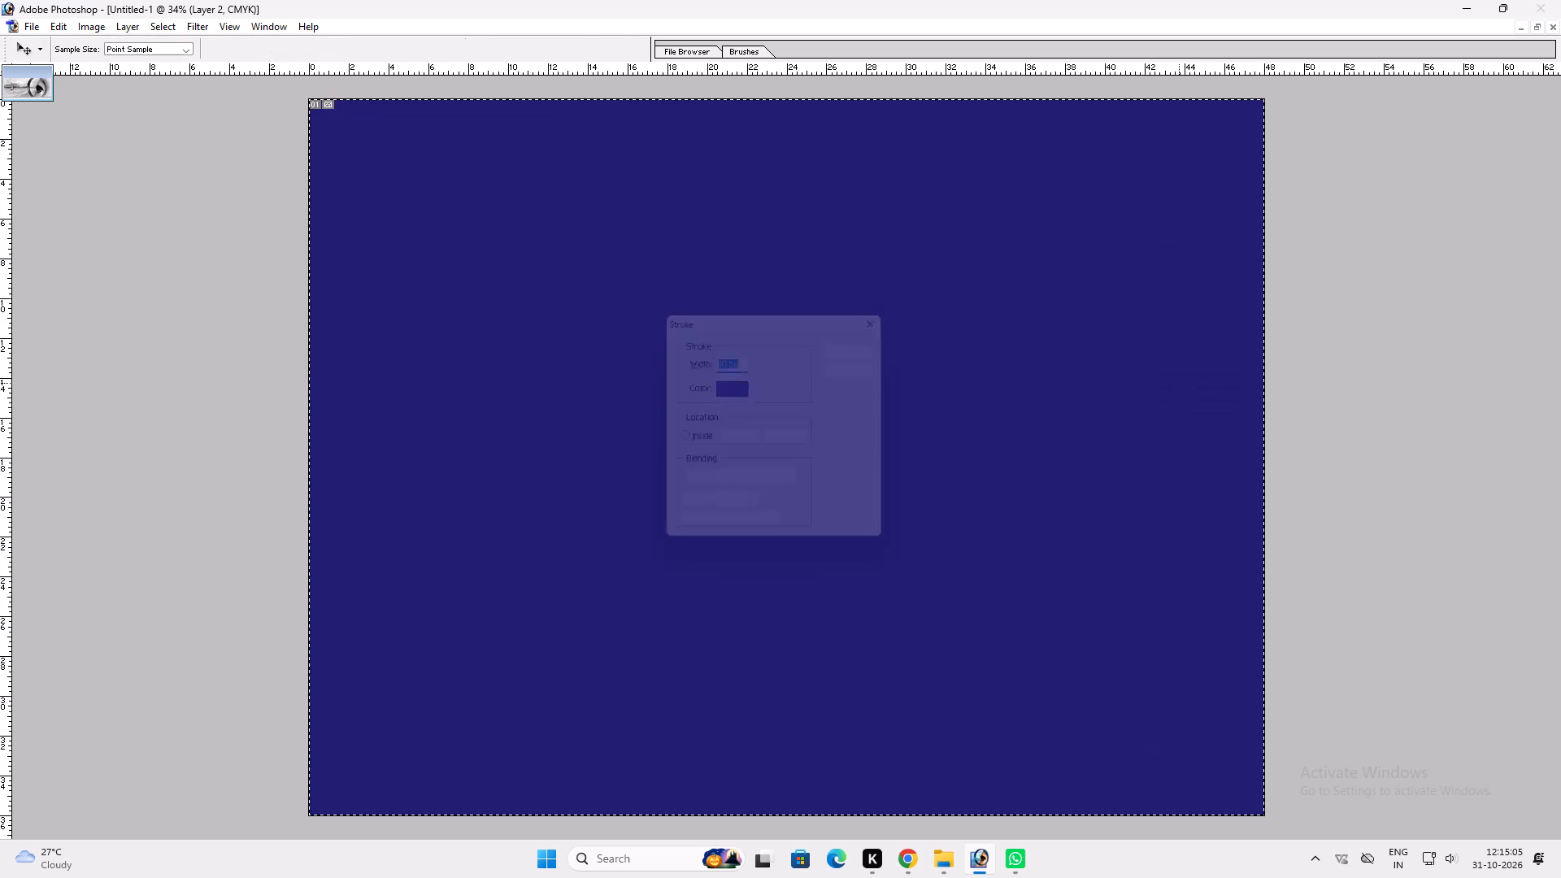
text(80)
key(Return)
key(ctrl+d)
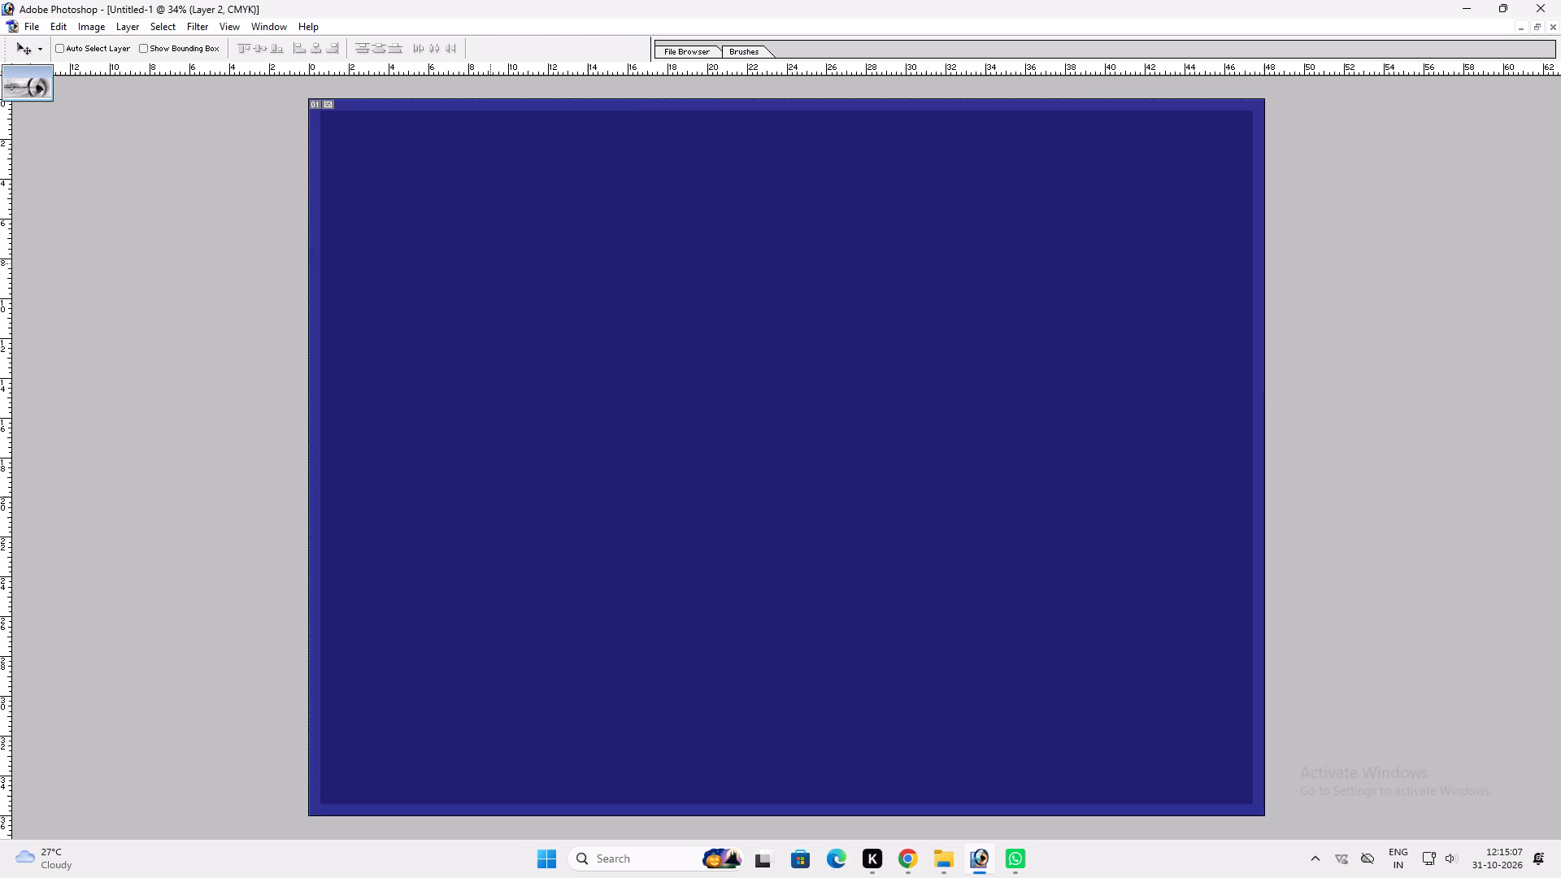
Style the border layer with a red Color Overlay and a thin white outside Stroke.
key(alt+l)
key(alt+y)
key(n)
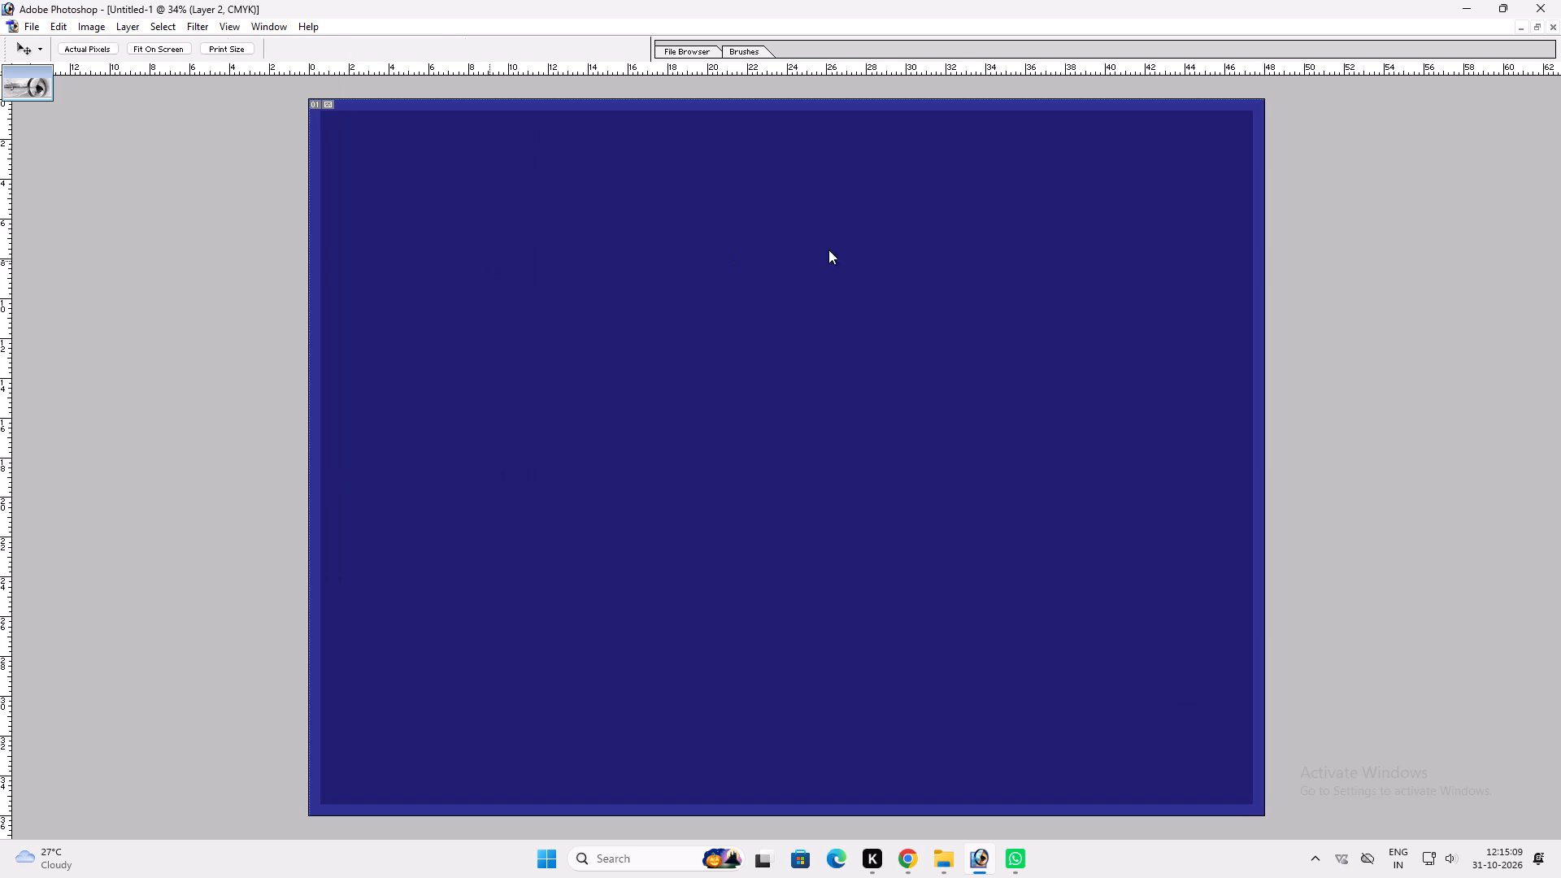
click(1210, 569)
click(1192, 624)
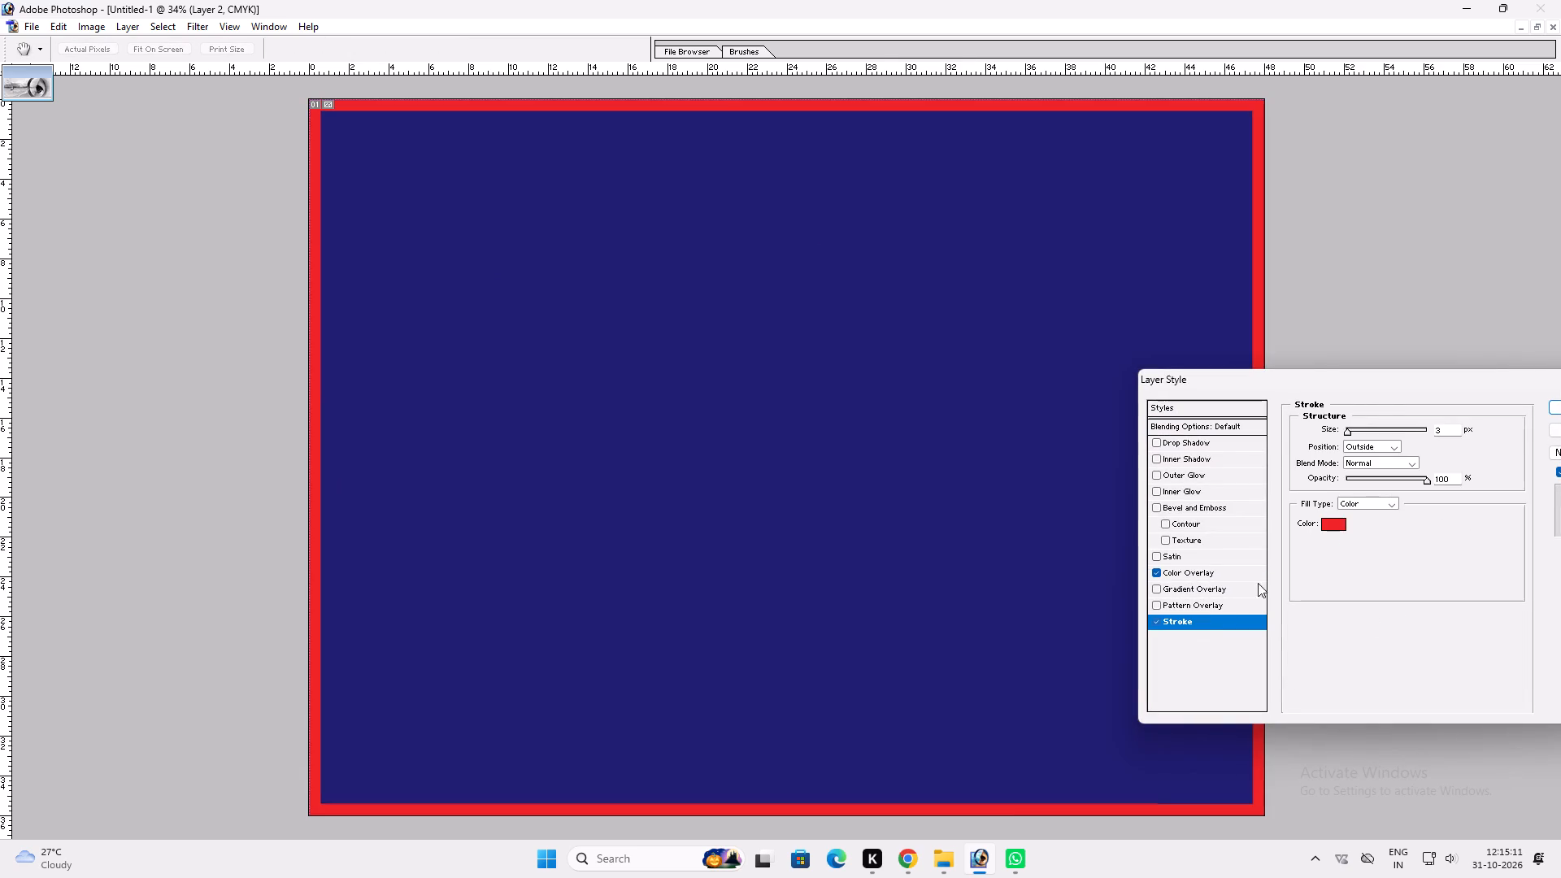
click(1345, 521)
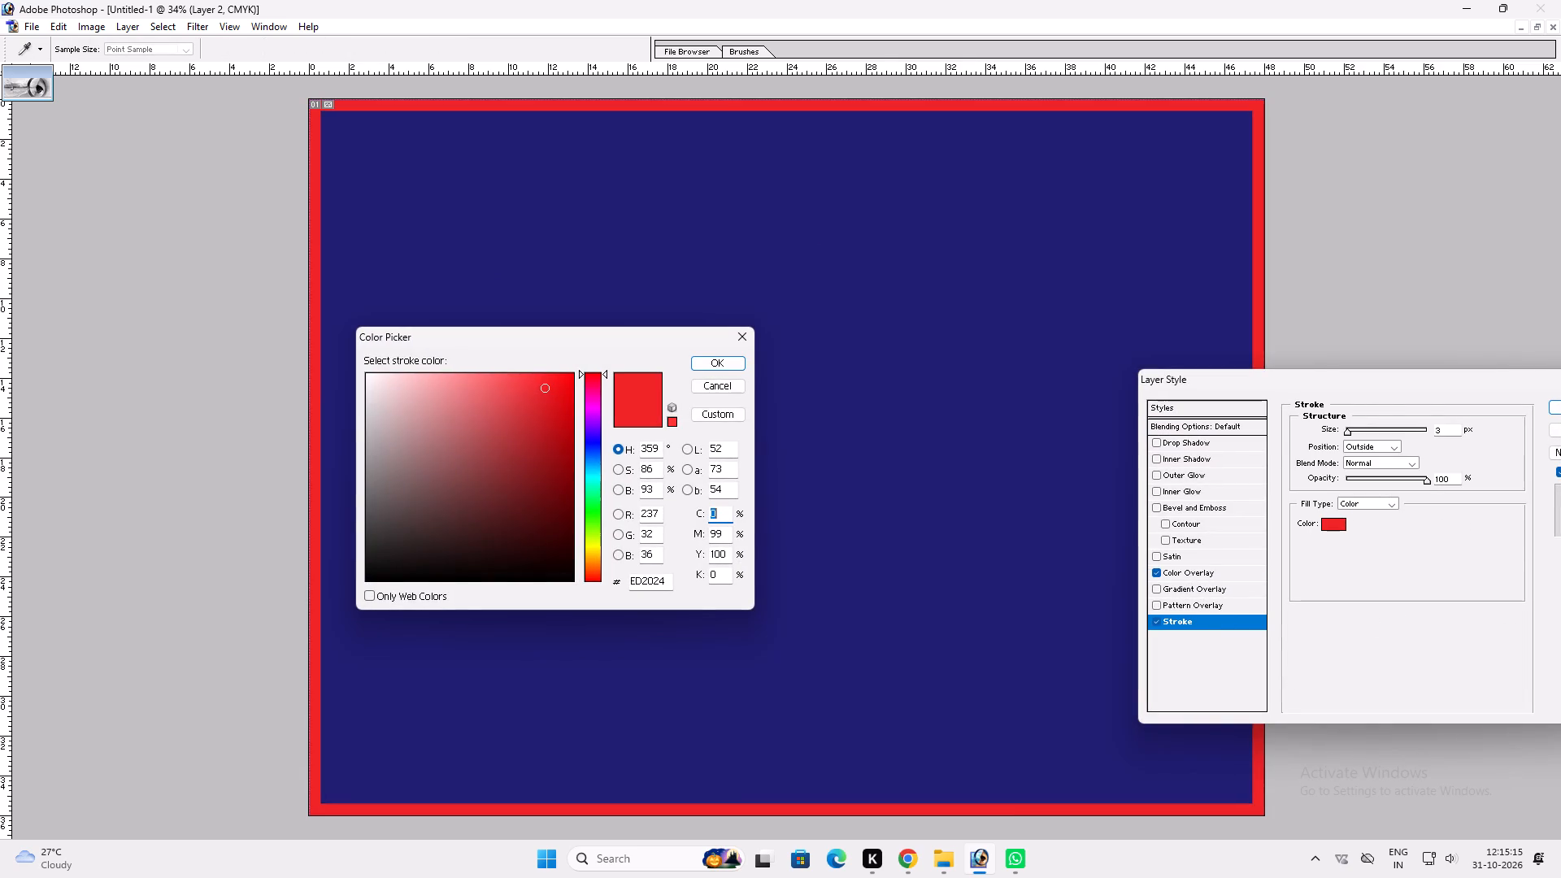
drag(474, 482, 301, 286)
key(Return)
scroll(1246, 620, up, 10)
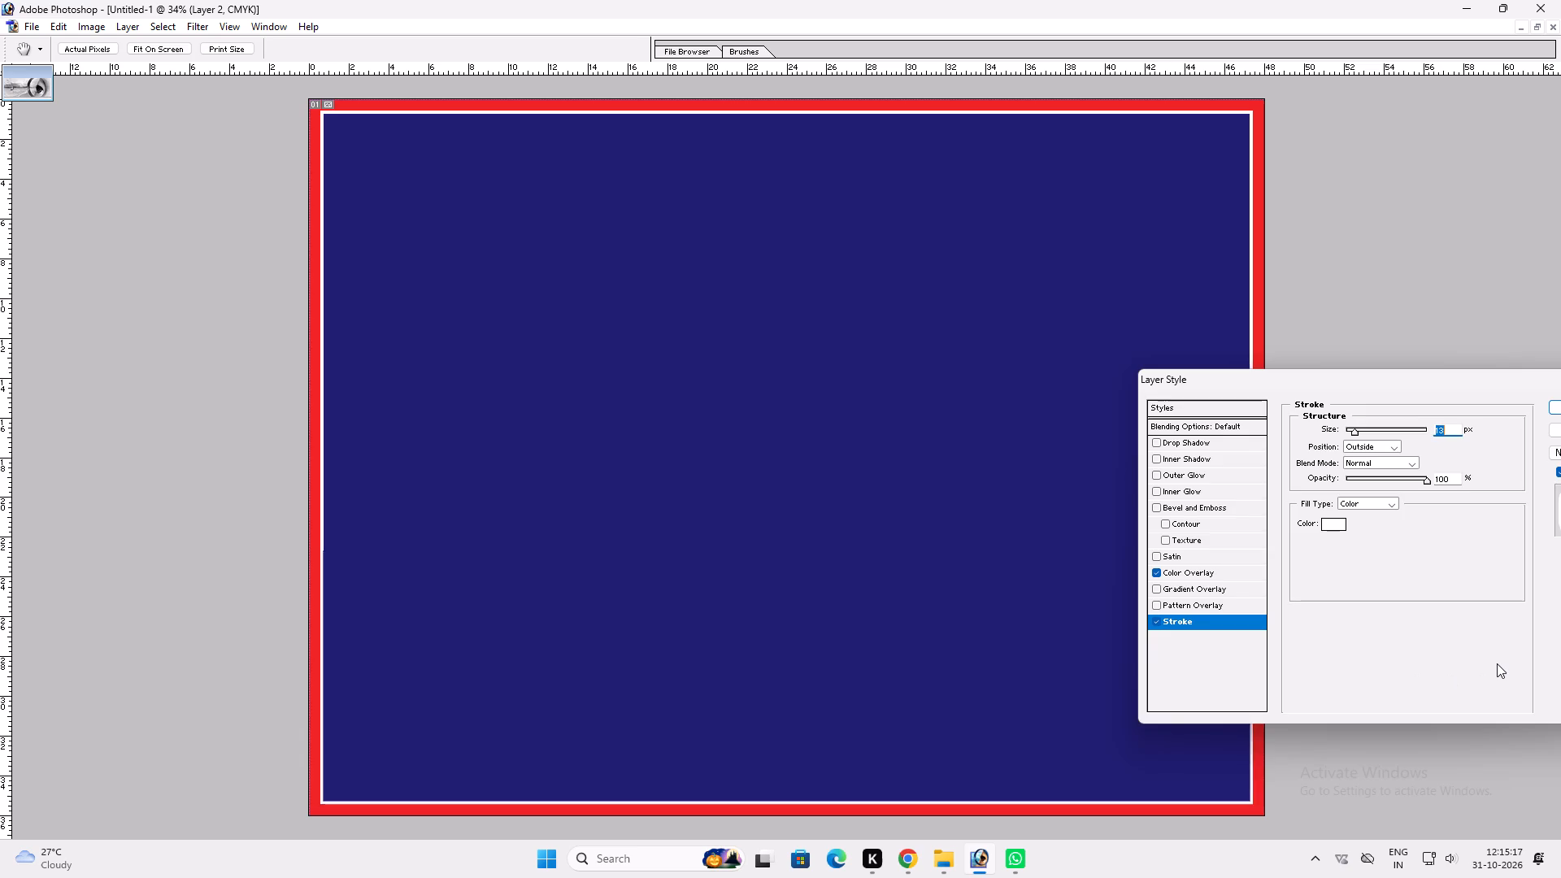
key(Return)
key(v)
Change the Color Overlay of the full-canvas layer behind the border to white.
ctrl+click(1057, 478)
key(alt+l)
key(alt+y)
key(n)
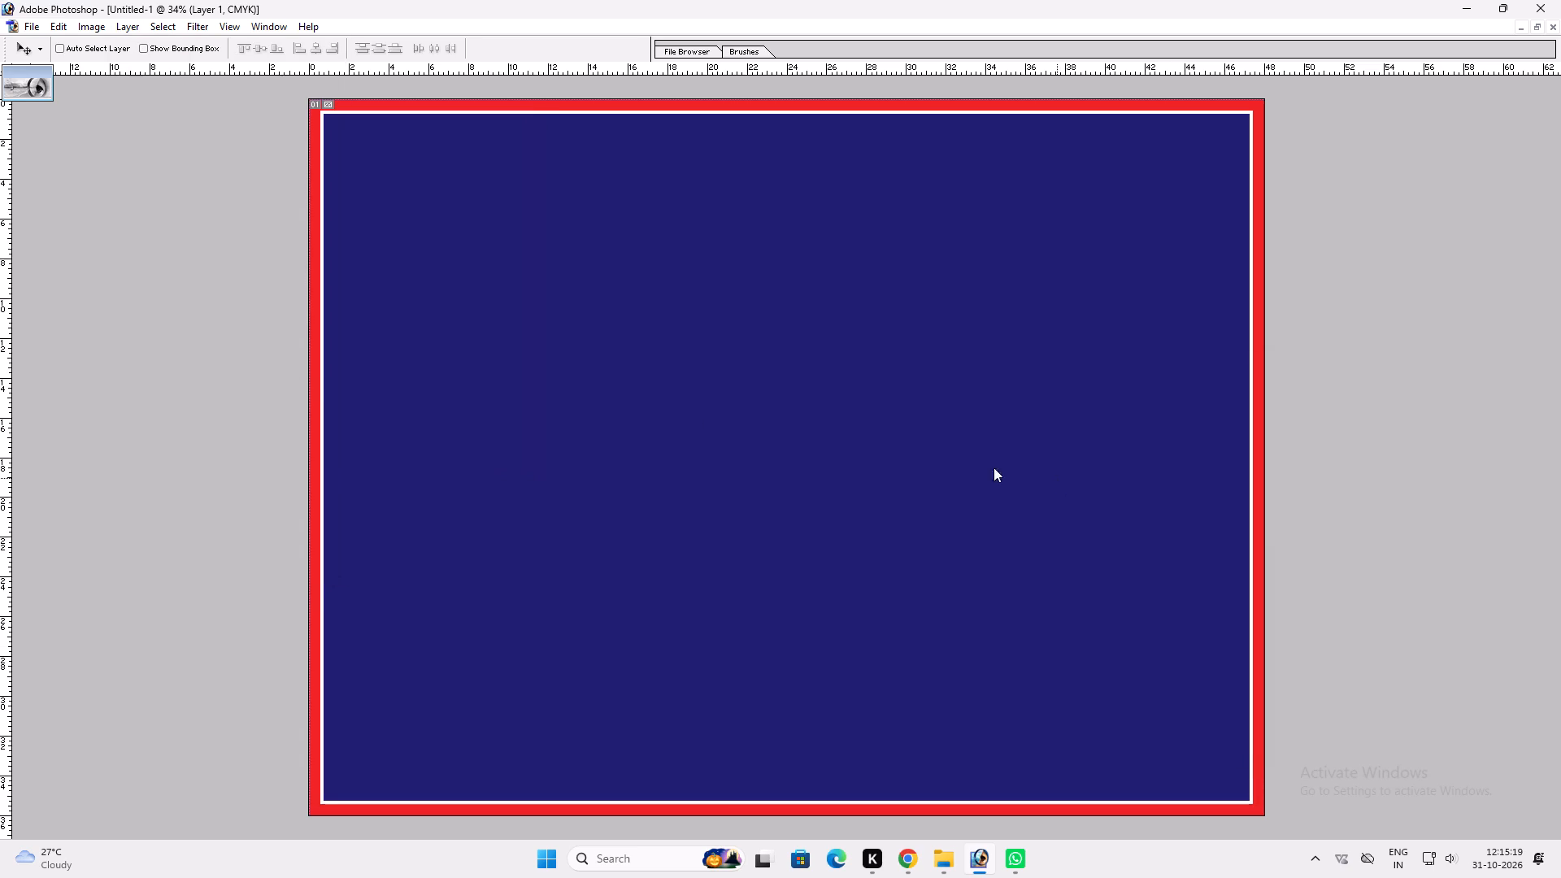
click(1233, 572)
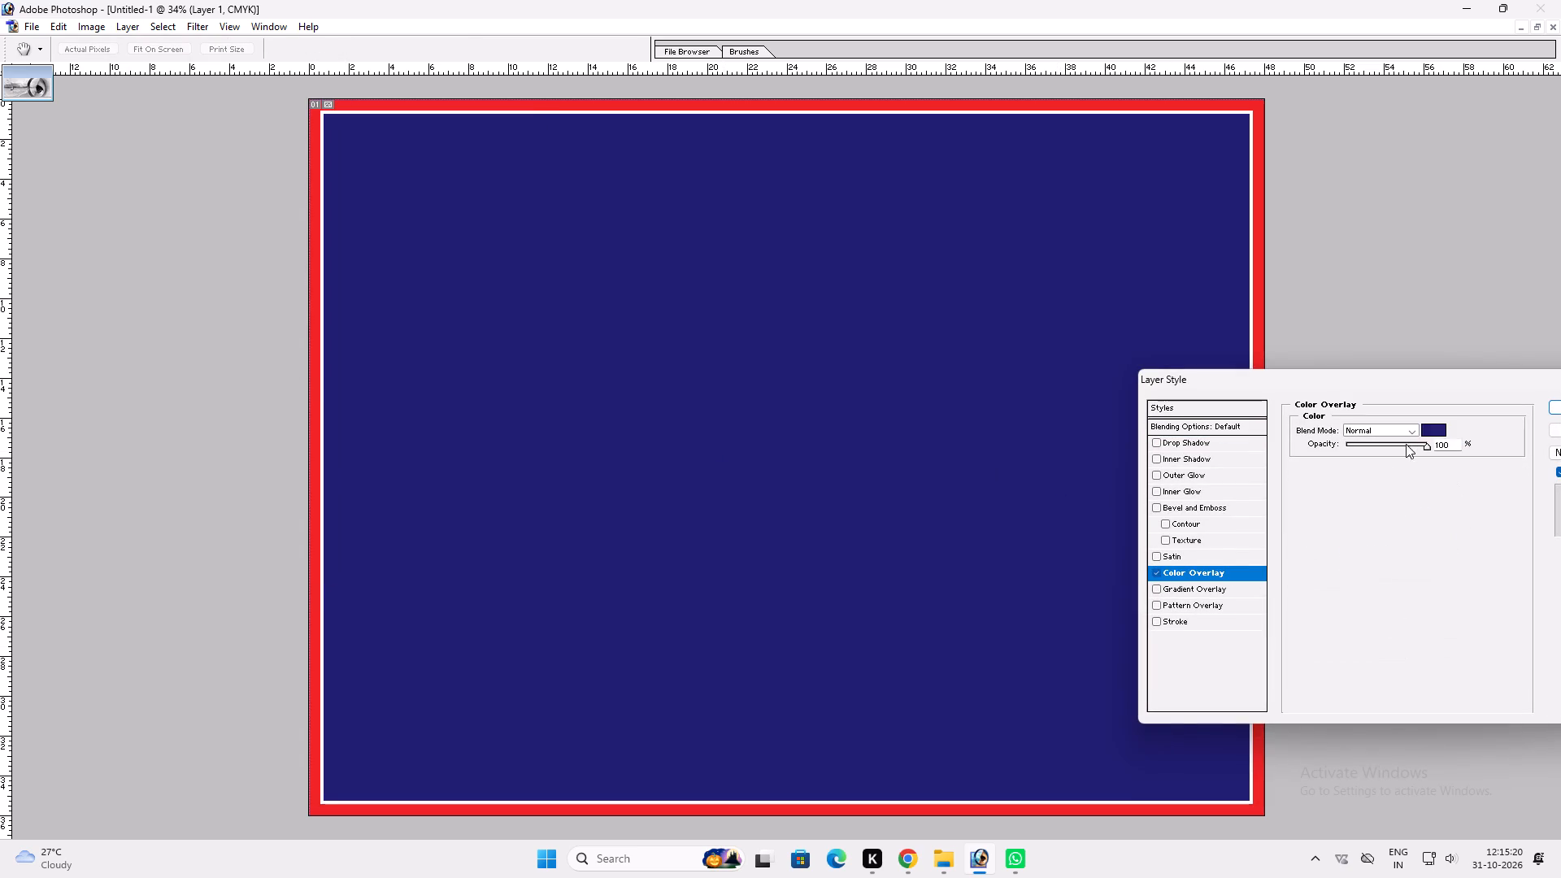
click(1424, 425)
drag(469, 432, 266, 167)
key(Return)
key(Return)
key(Return)
key(v)
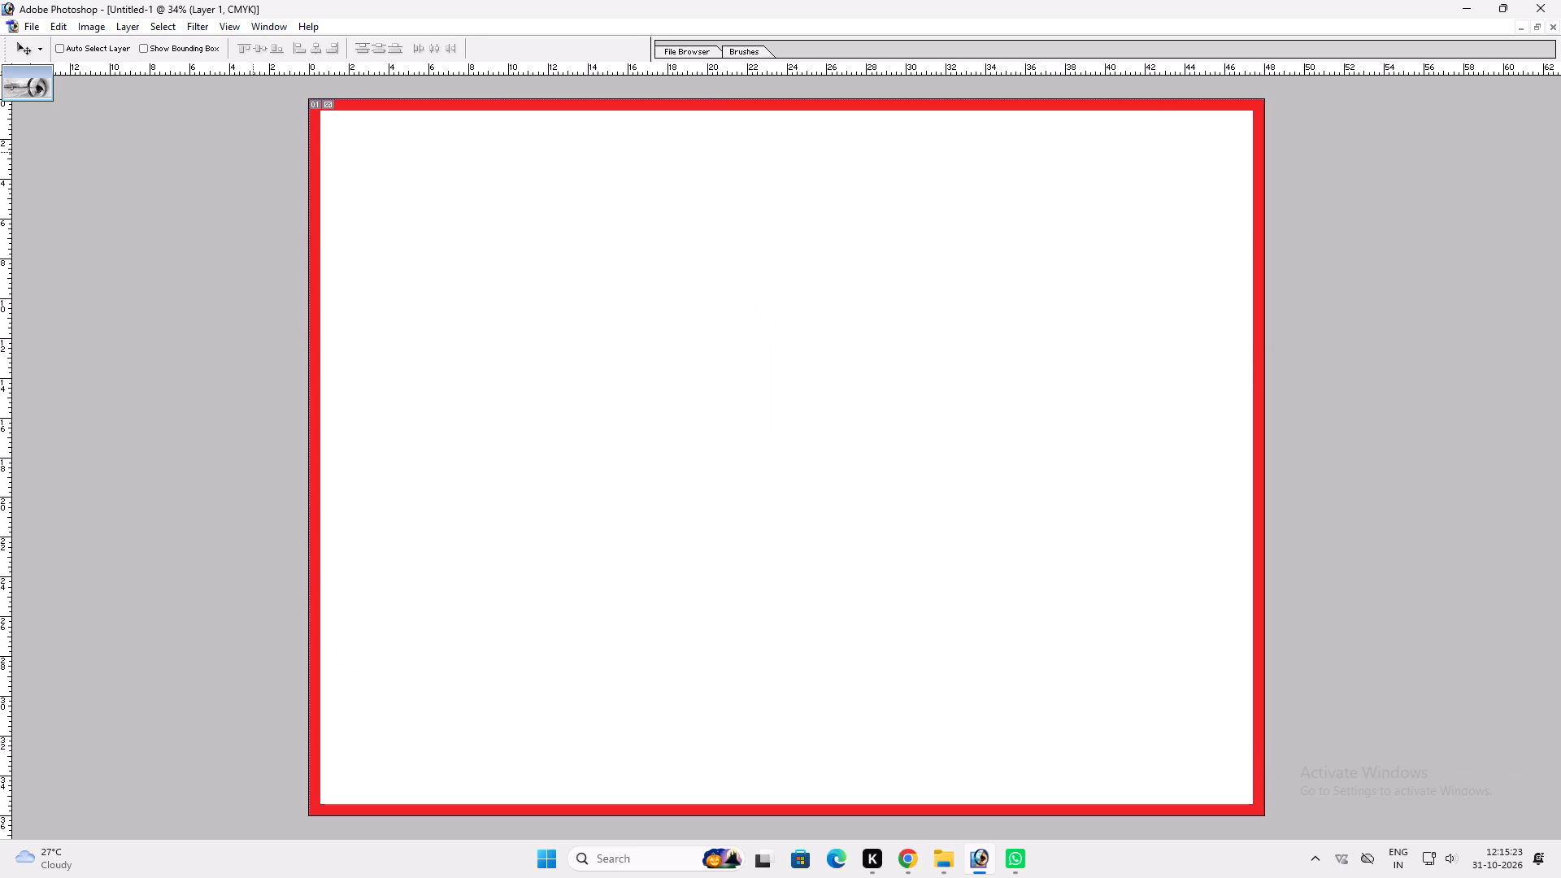
Start a text line near the canvas's upper-left corner with placeholder letters ffff and colour it black.
key(t)
key(t)
text(tt)
click(381, 150)
key(f)
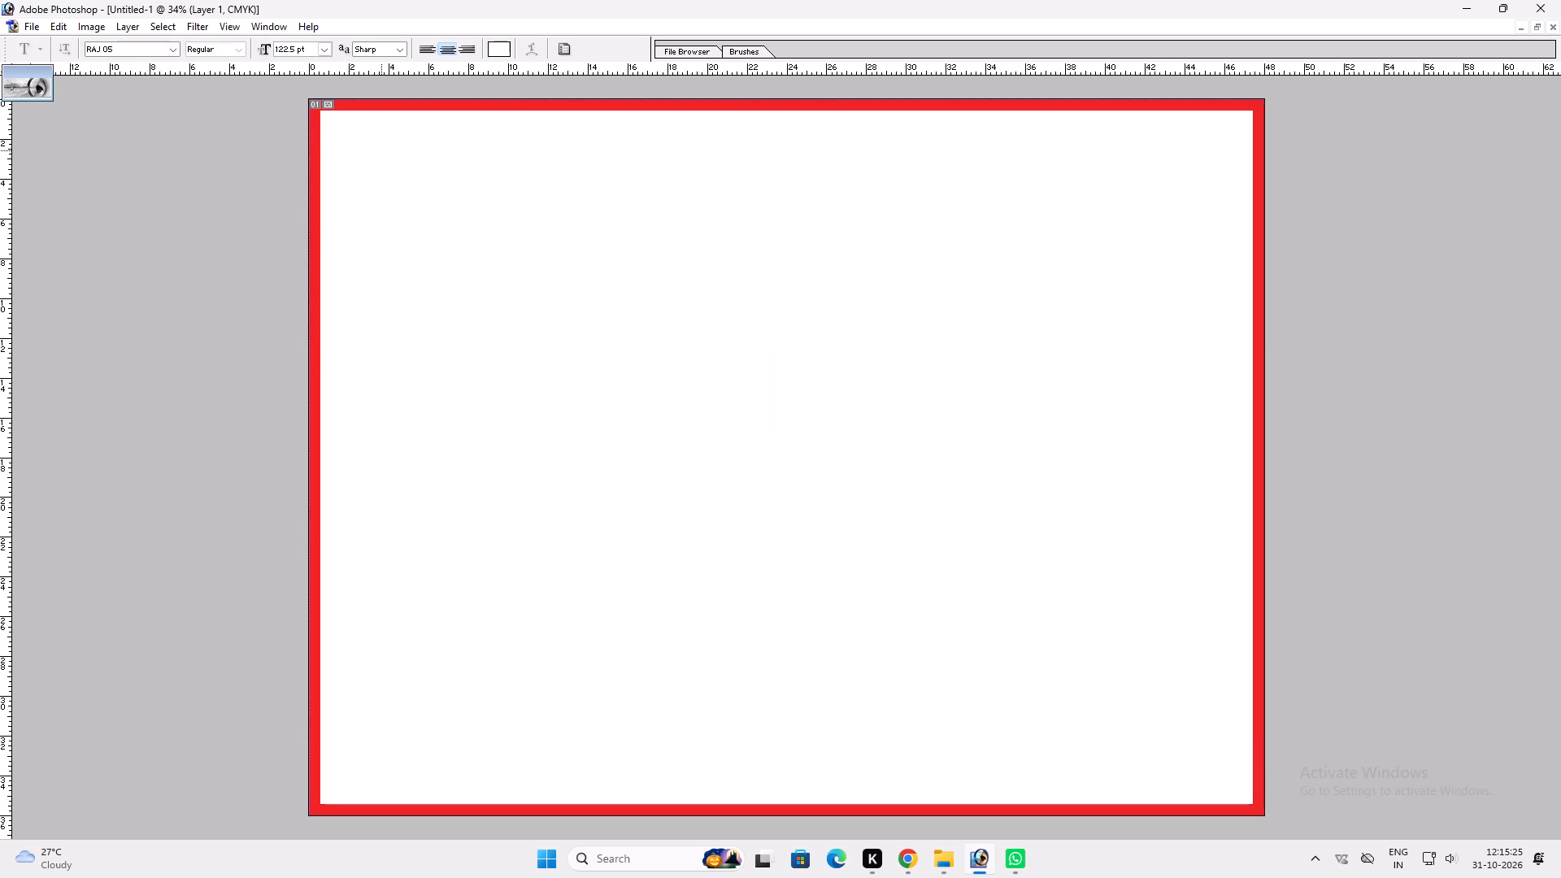
text(fff)
key(ctrl+a)
click(497, 41)
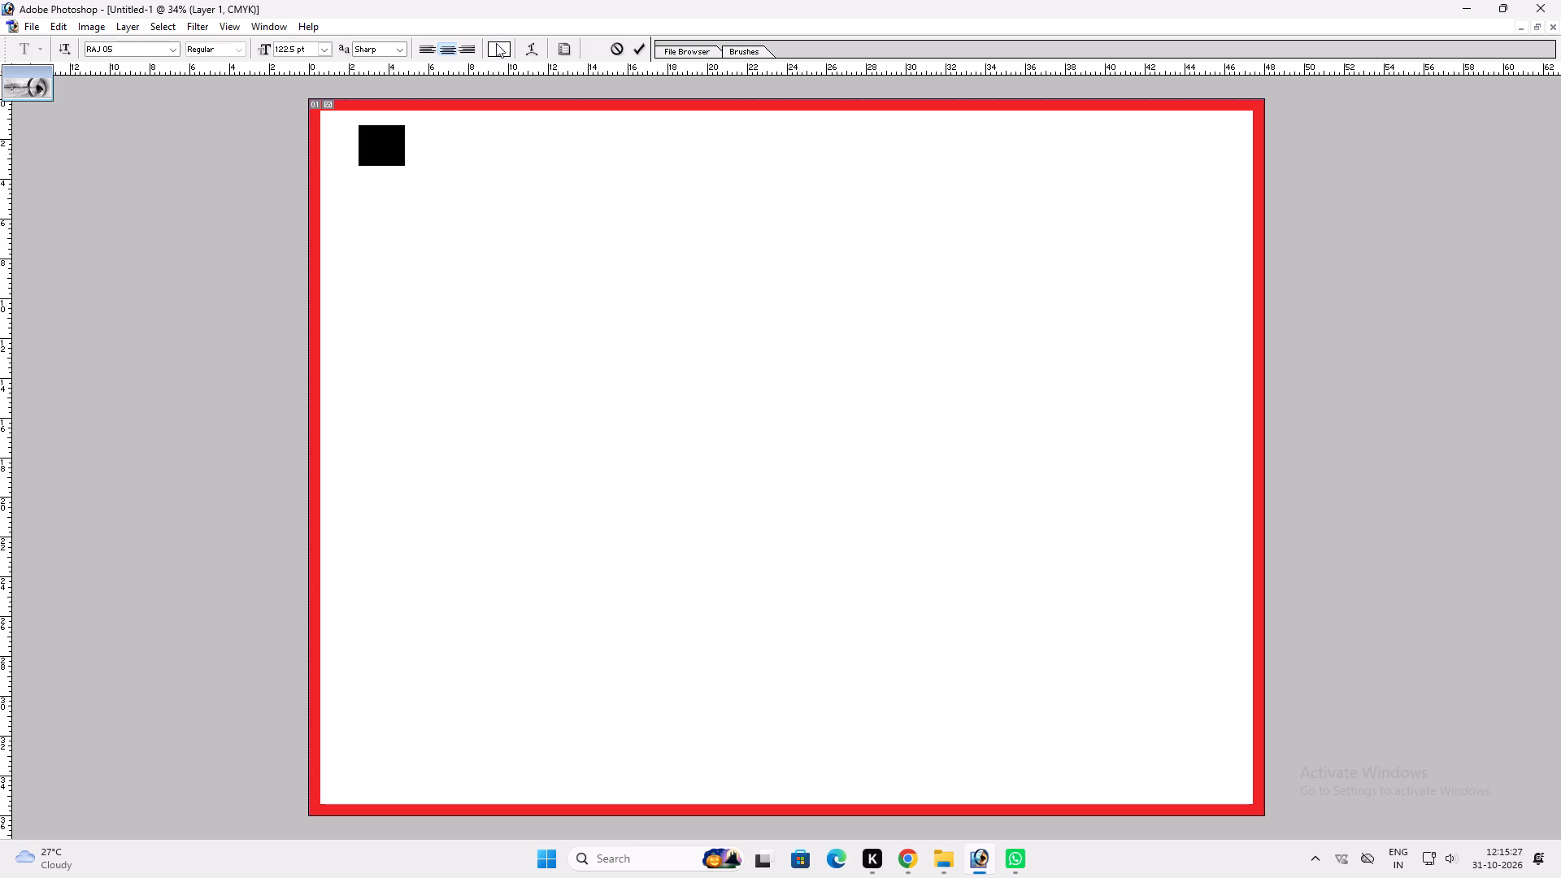
click(496, 43)
drag(533, 491, 886, 724)
key(Return)
key(Return)
Replace the placeholder with "यहा पर सर्वे का फॉर्म भारा जाता है ।" and position the line inside the border's upper-left area.
click(388, 152)
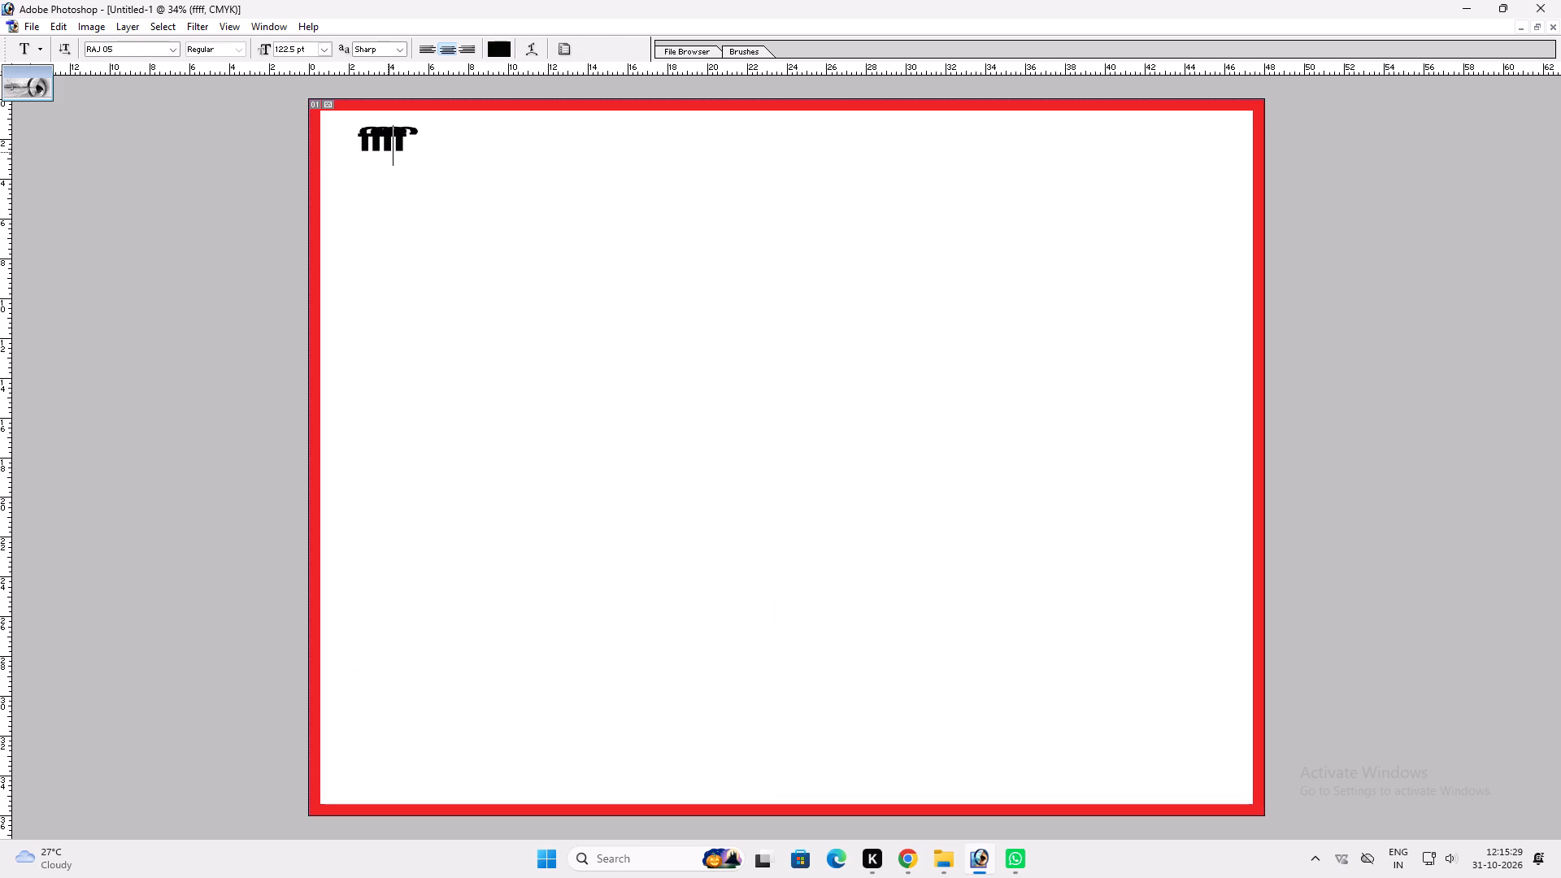
key(ctrl+a)
text(;g)
text(k ij los)
key(BackSpace)
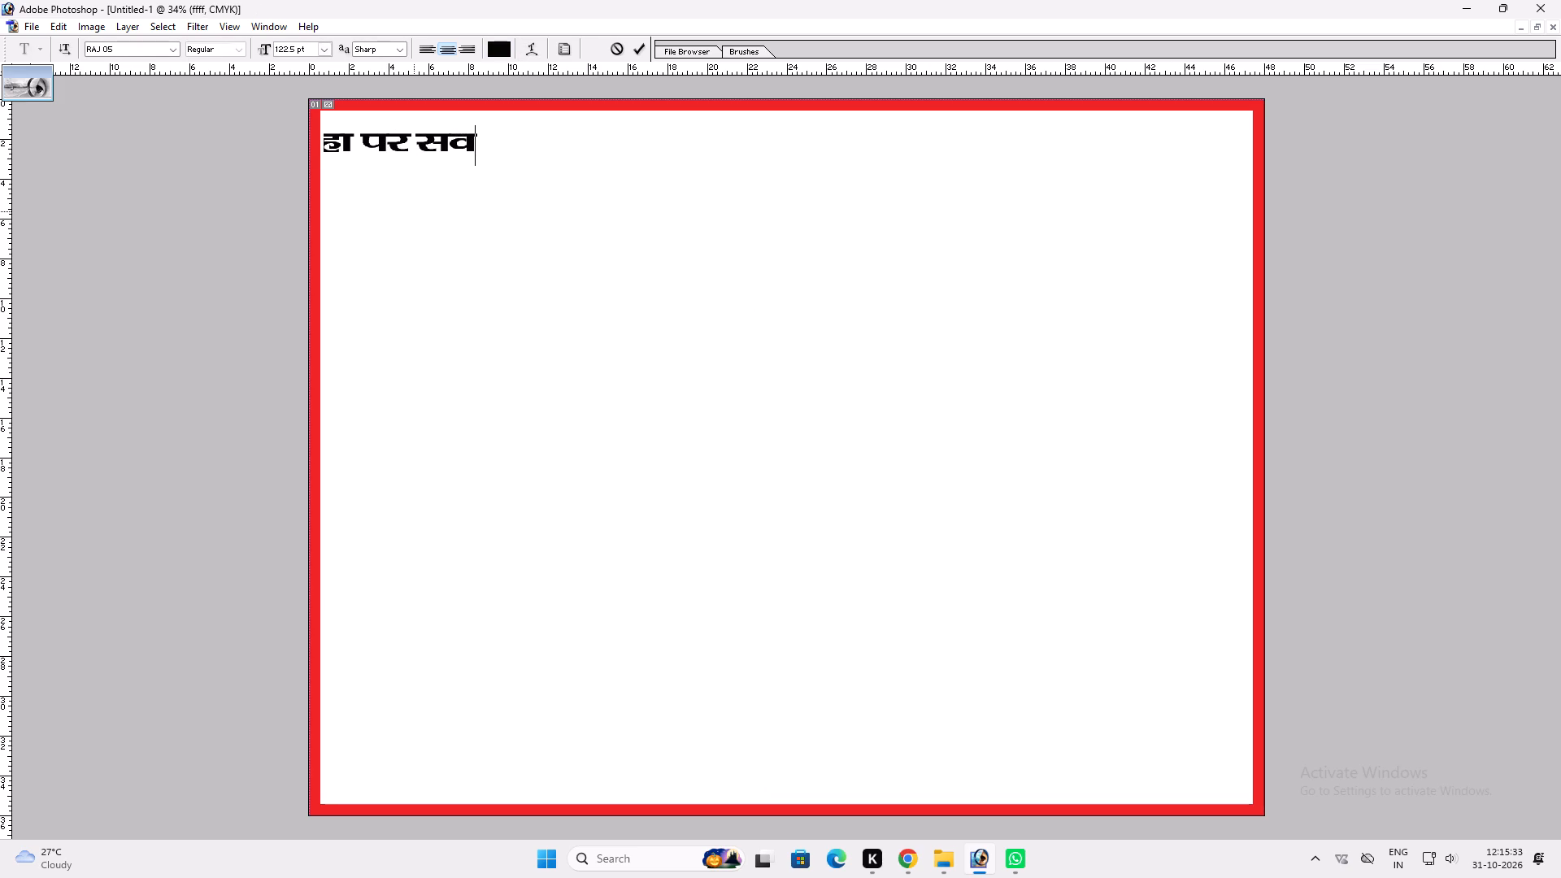
text(Zs dk Qk)
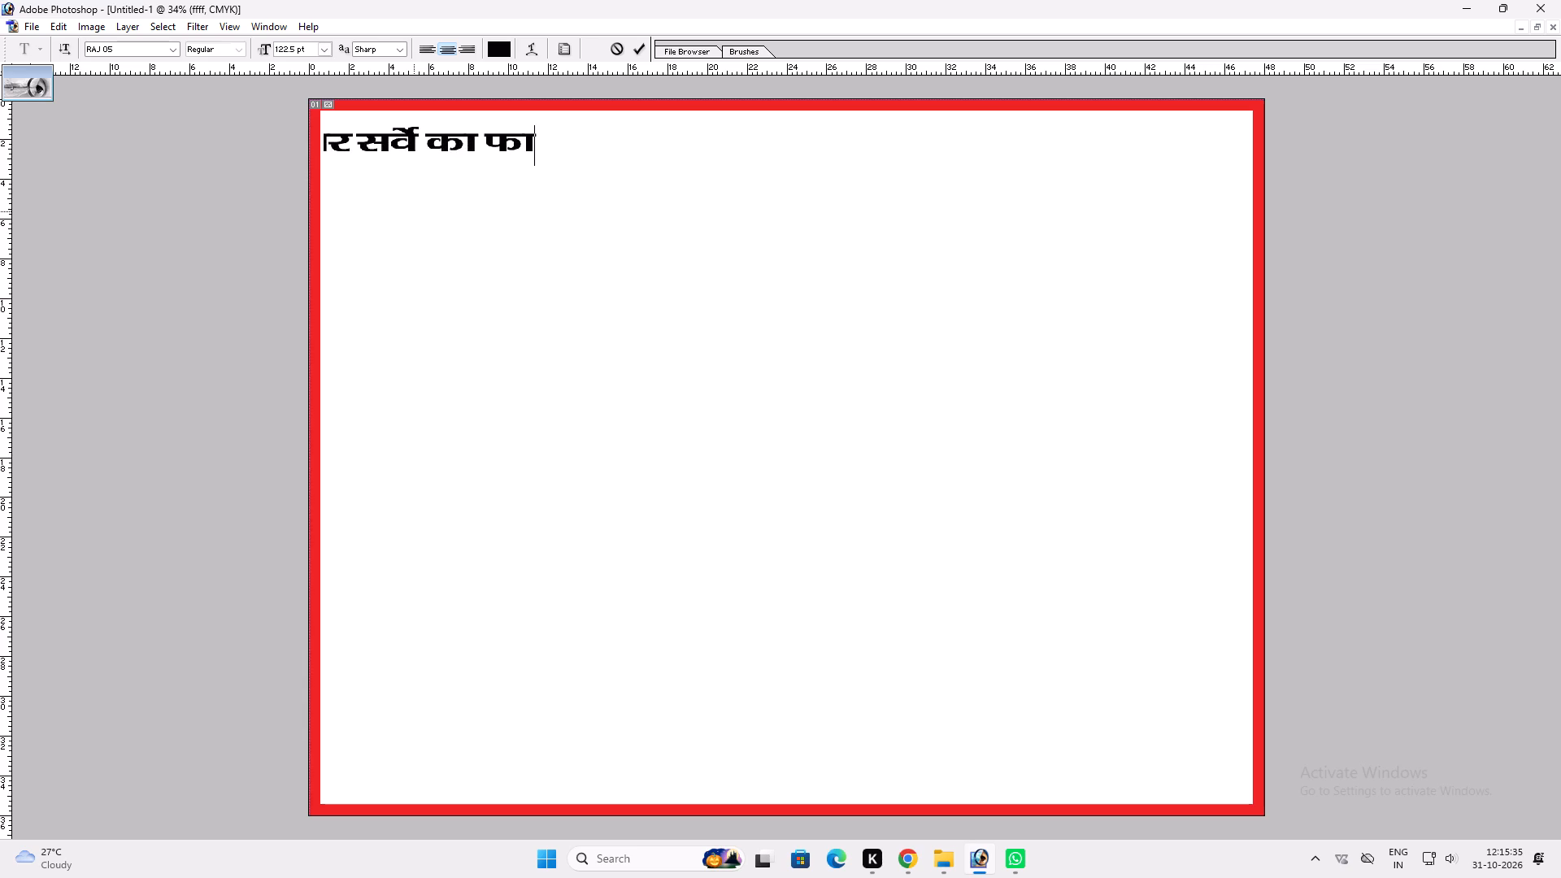
key(shift+w)
text(eZ Hkj)
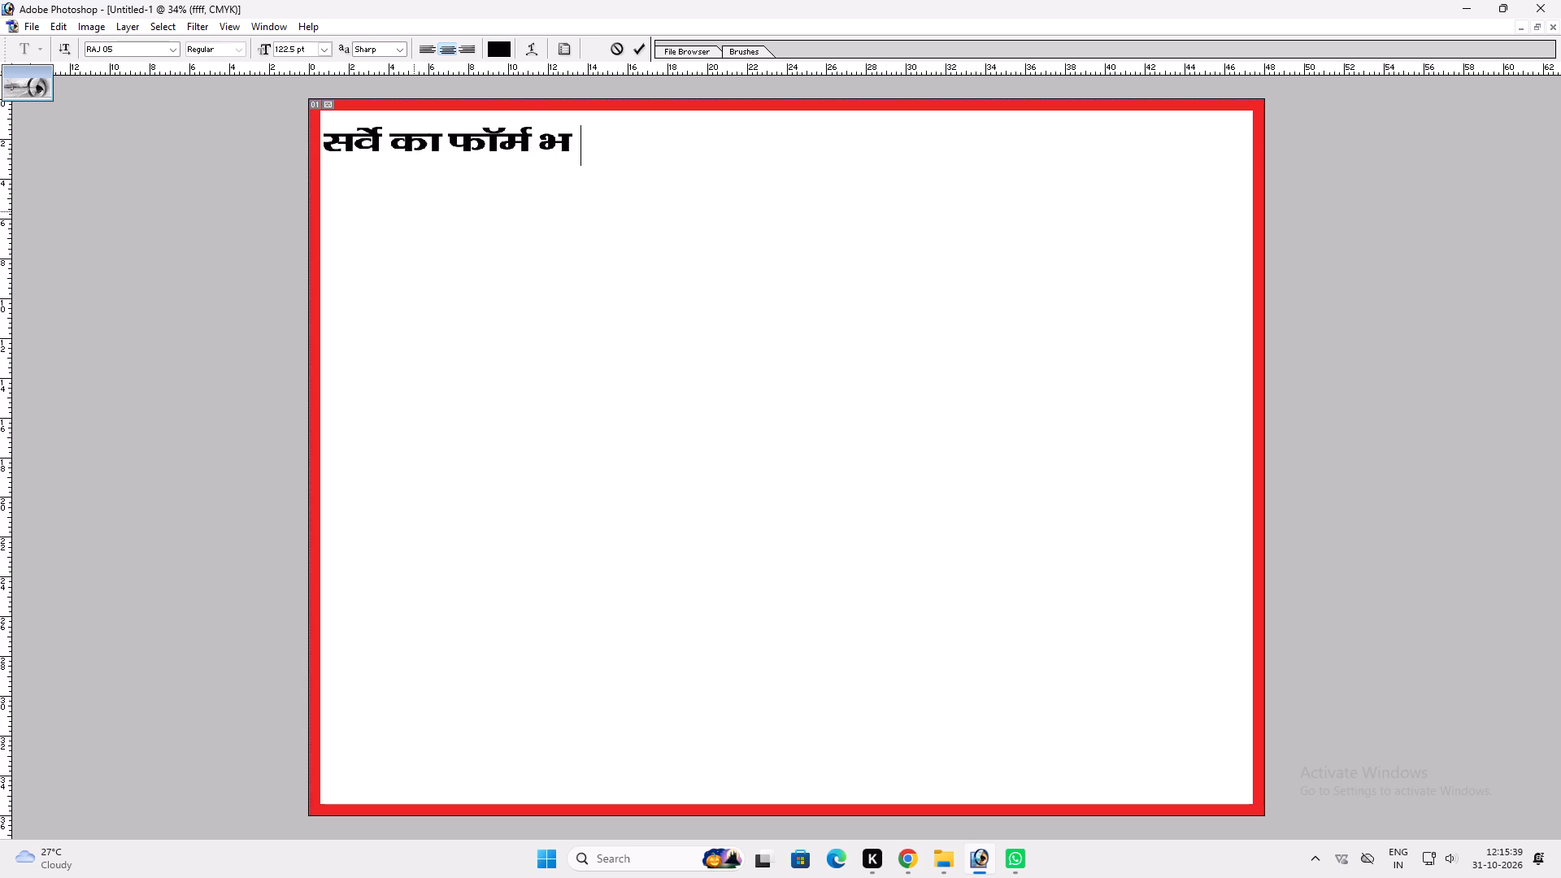
key(BackSpace)
text(kjk tkrkk)
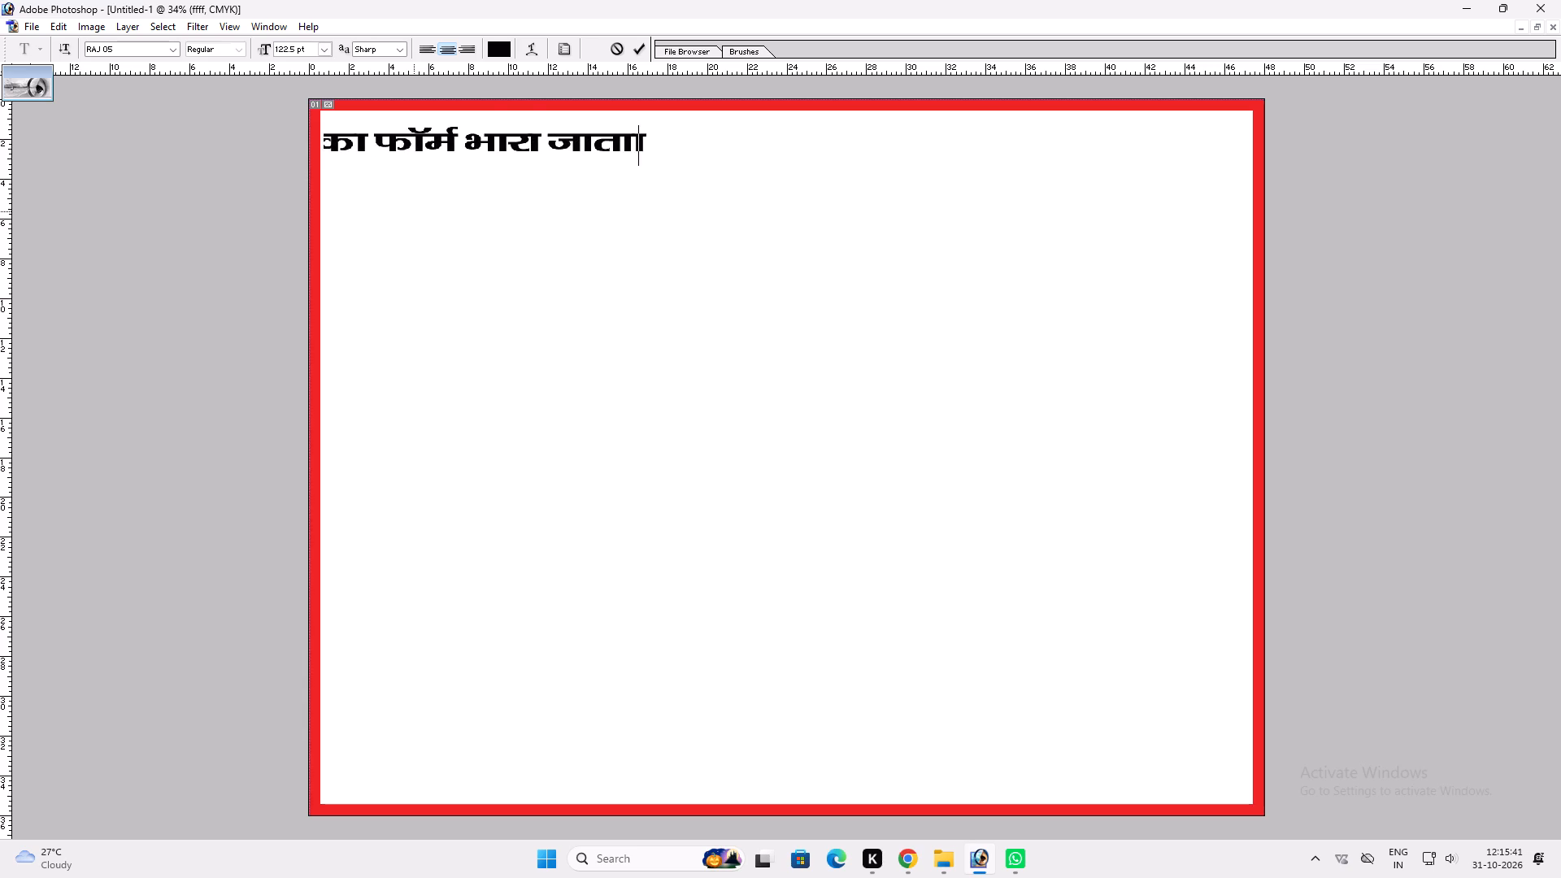
key(BackSpace)
key(space)
text(gS A)
drag(556, 379, 854, 379)
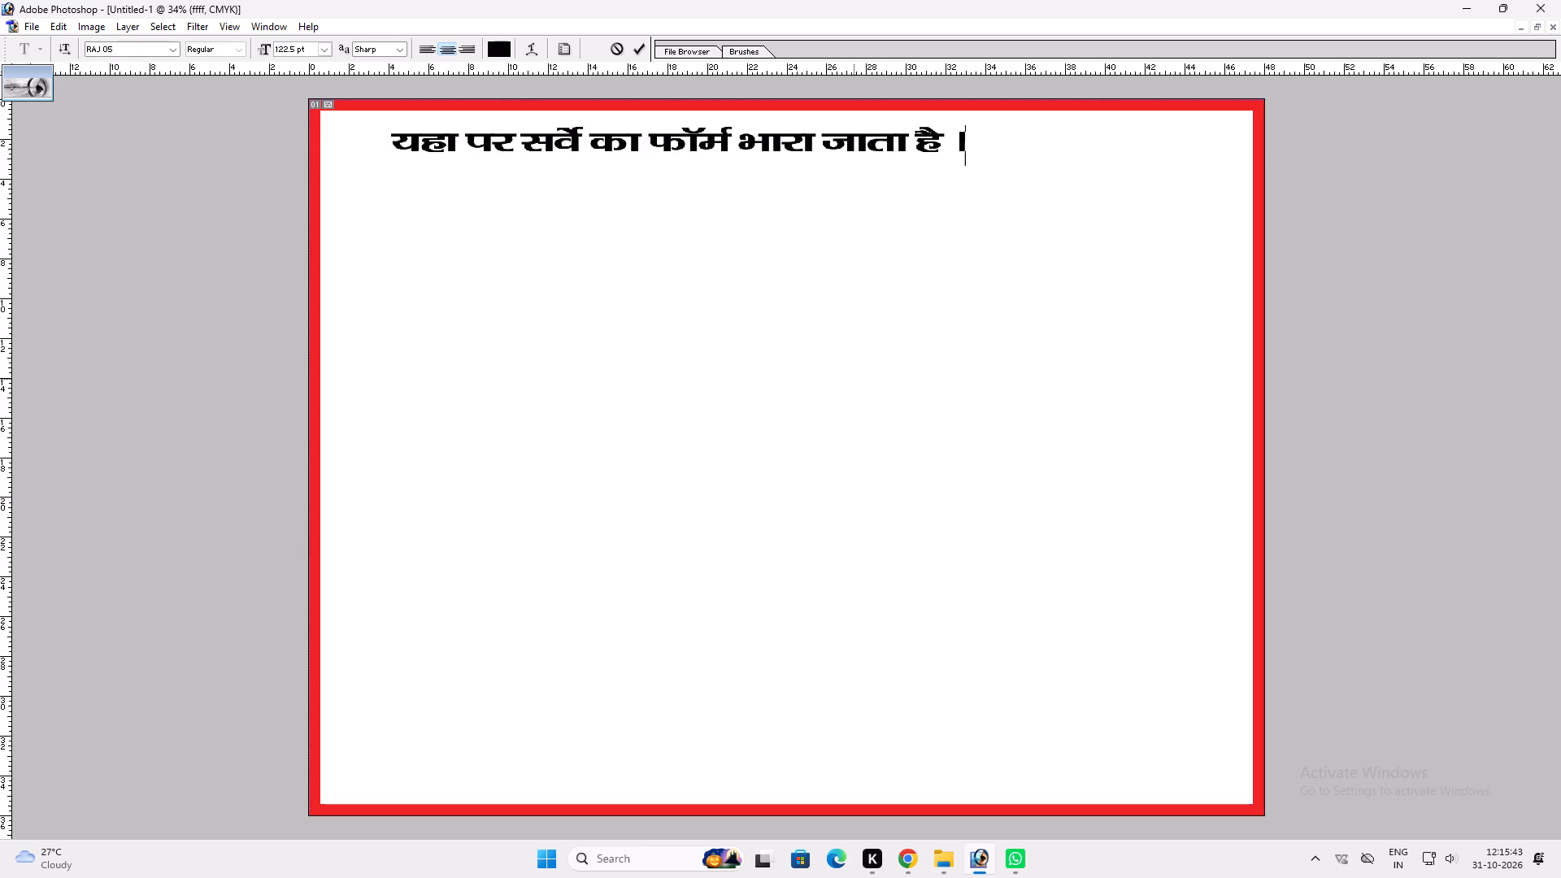
drag(854, 379, 793, 376)
key(ctrl+Return)
Enlarge the Hindi text line with Free Transform, making it taller and nearly as wide as the area inside the red border.
key(ctrl+t)
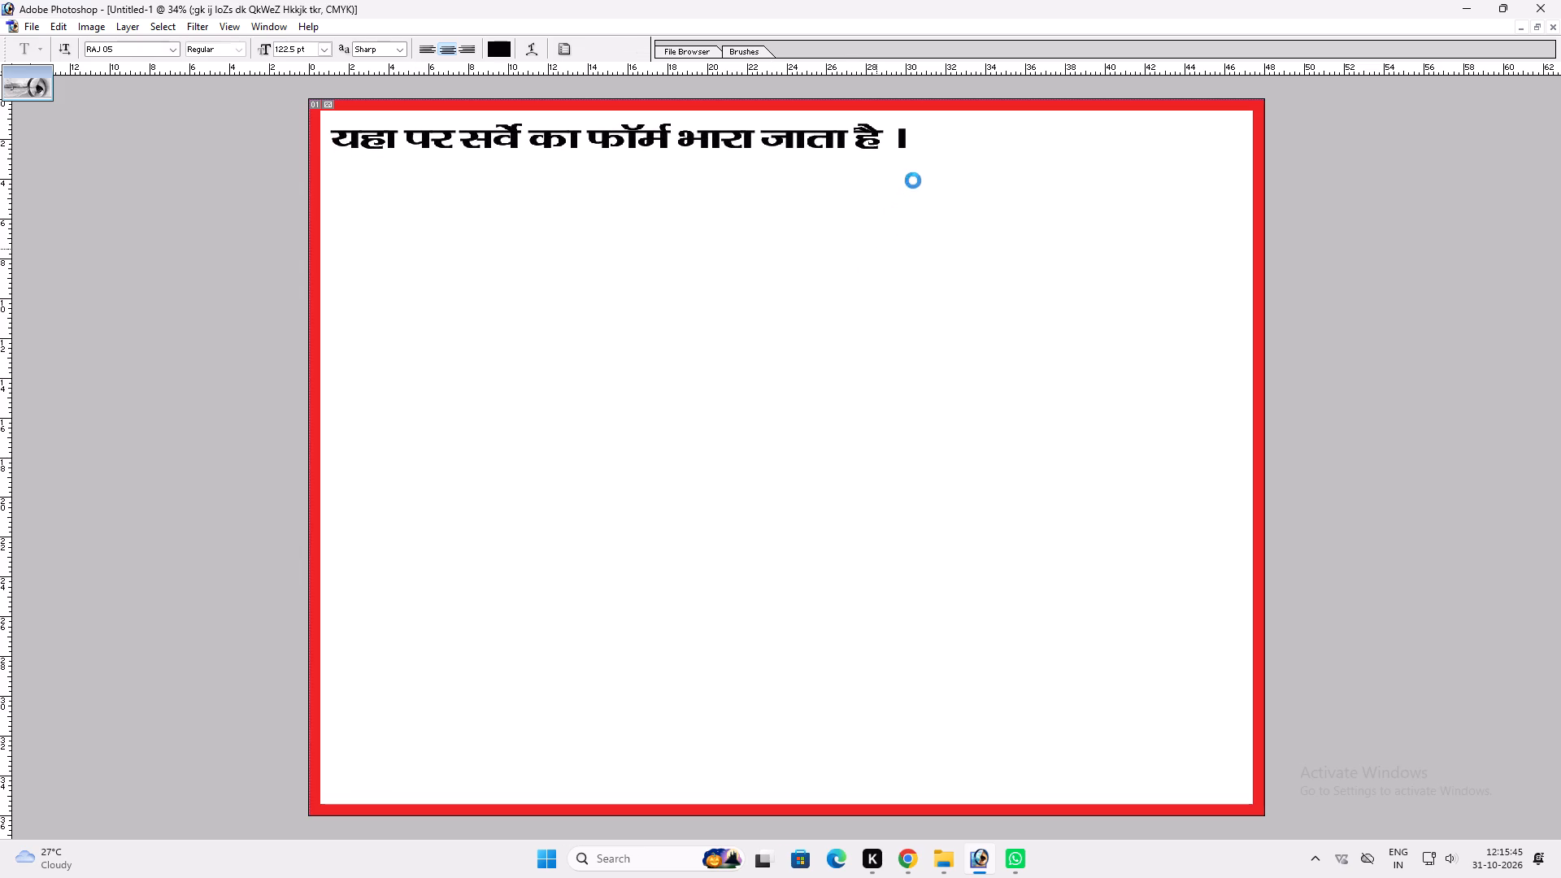
shift+drag(907, 149, 1248, 152)
shift+drag(1205, 163, 1198, 185)
shift+drag(1249, 152, 1233, 148)
key(shift+Return)
Add the chandrabindu to the line's first word so it reads "यहाँ".
key(t)
click(448, 162)
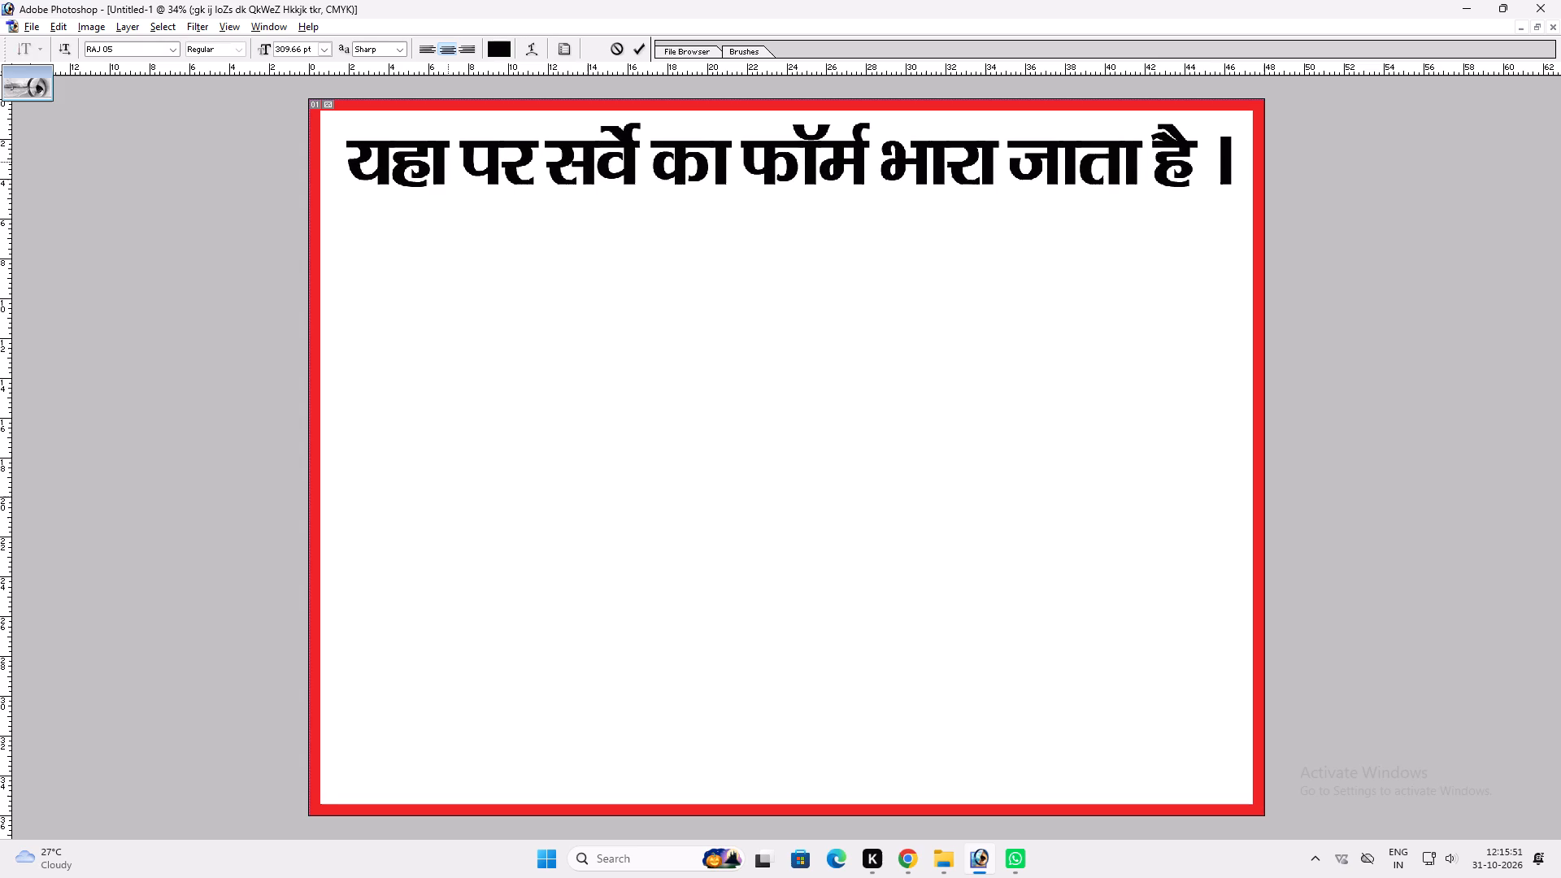
key(alt+0)
key(alt+1)
key(alt+6)
key(alt+1)
key(Return)
key(v)
key(ctrl+t)
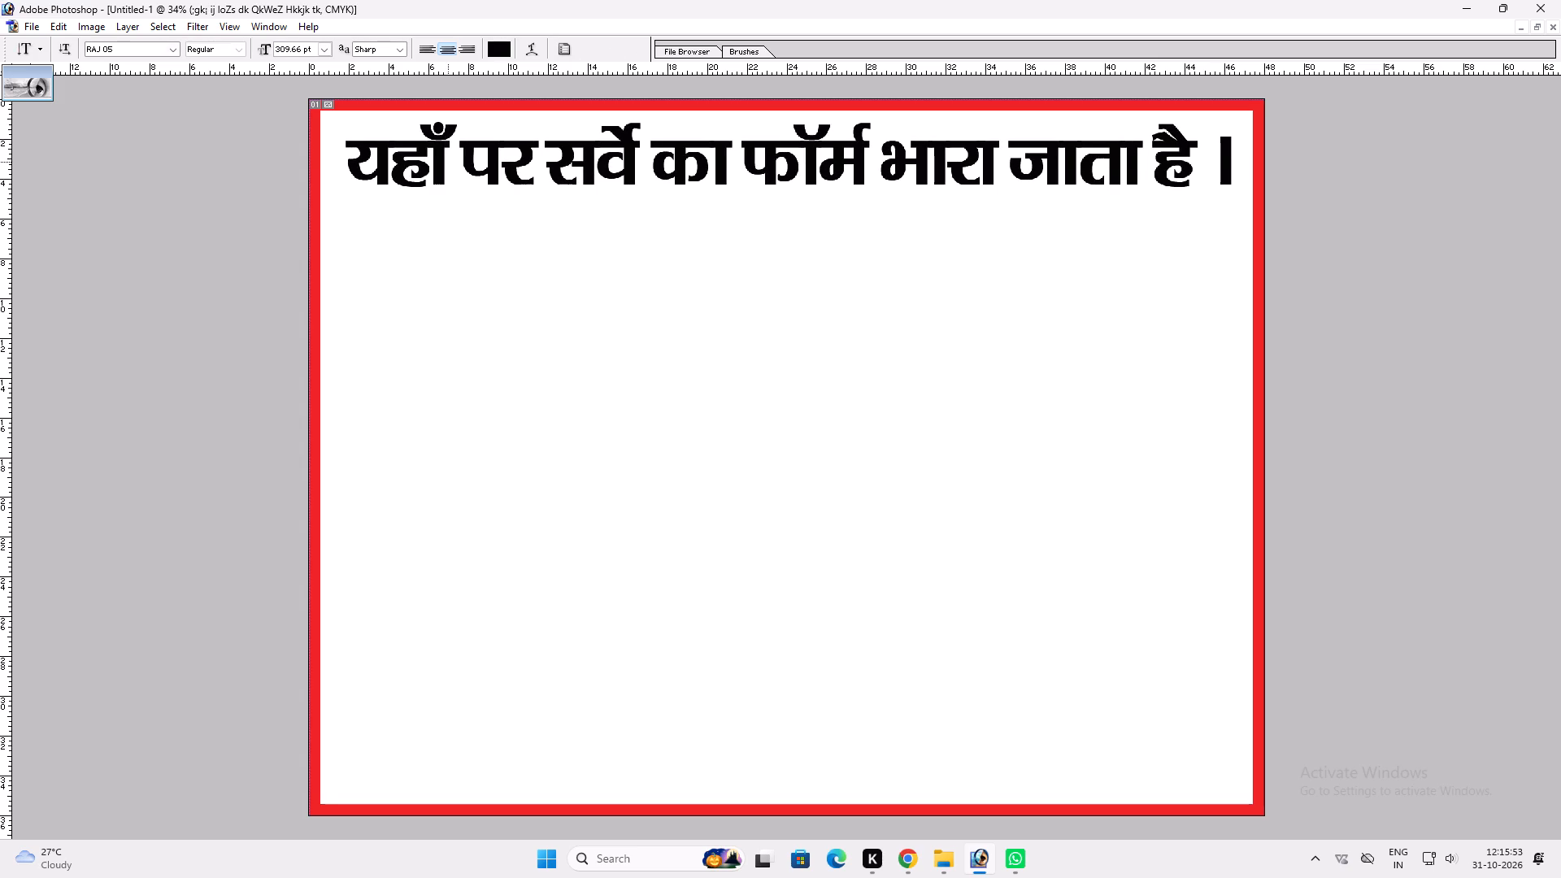
shift+click(1197, 185)
key(shift+Return)
Start a left-aligned second line under the first text line and shift the text block back inside the border.
key(t)
click(1127, 165)
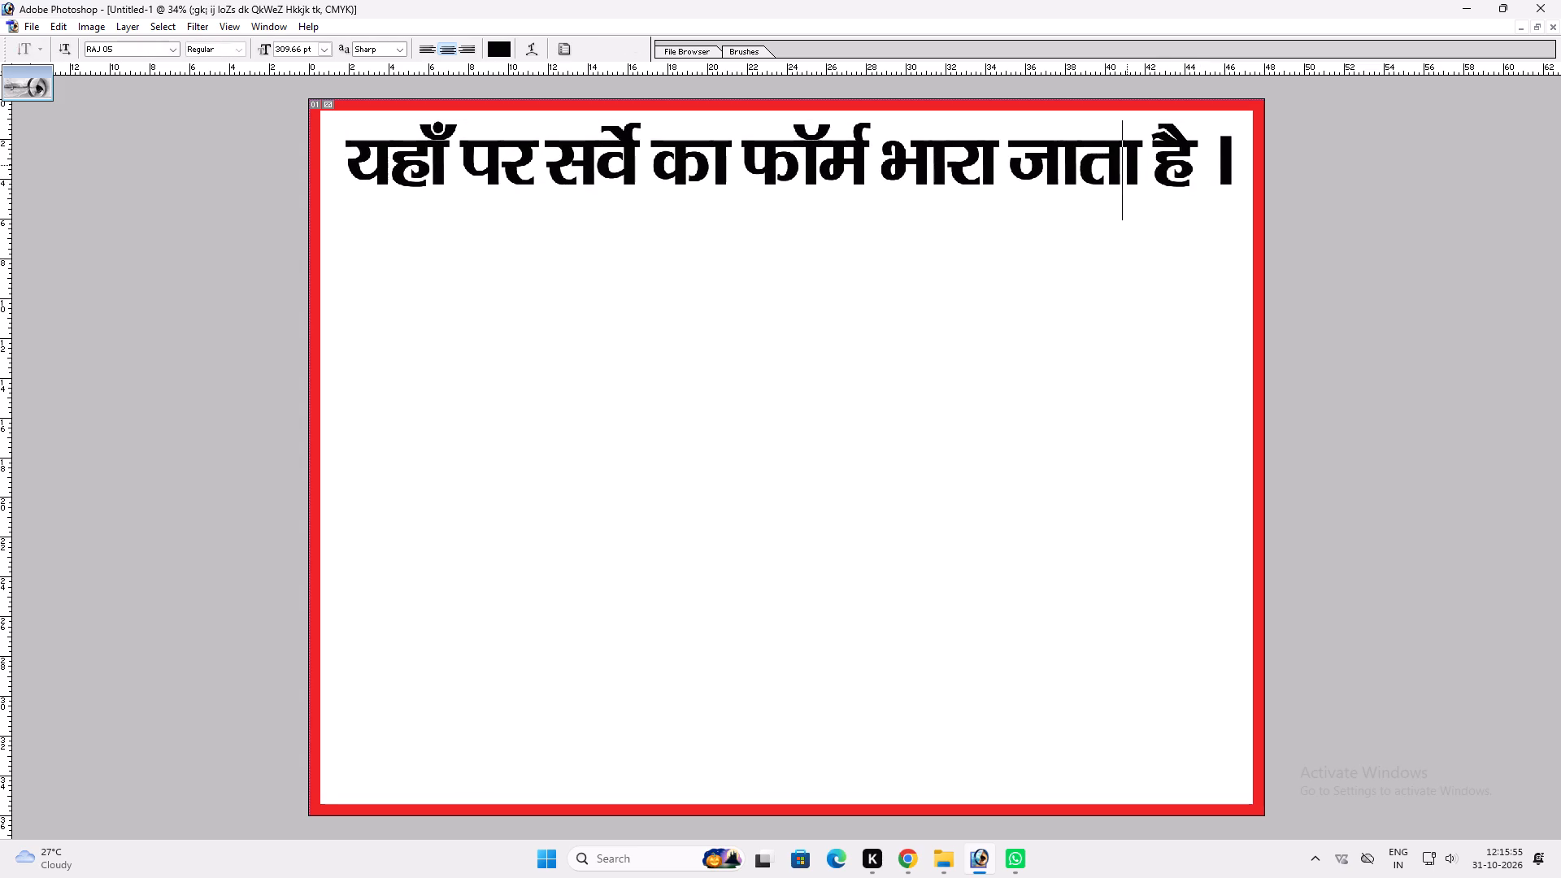
key(End)
key(Return)
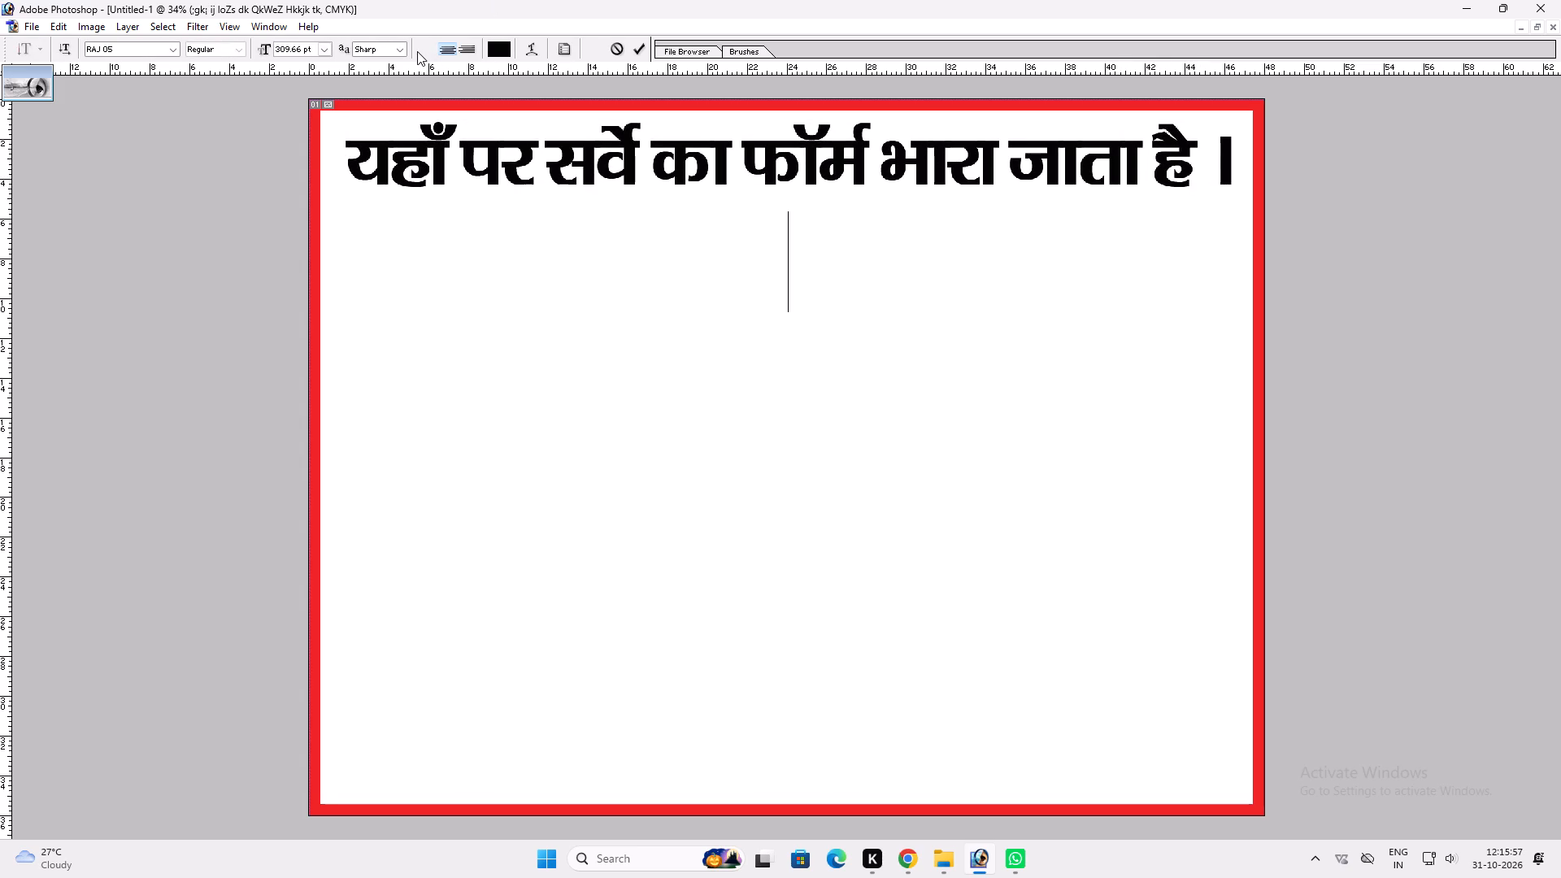
click(417, 51)
click(427, 46)
drag(1263, 398, 1144, 401)
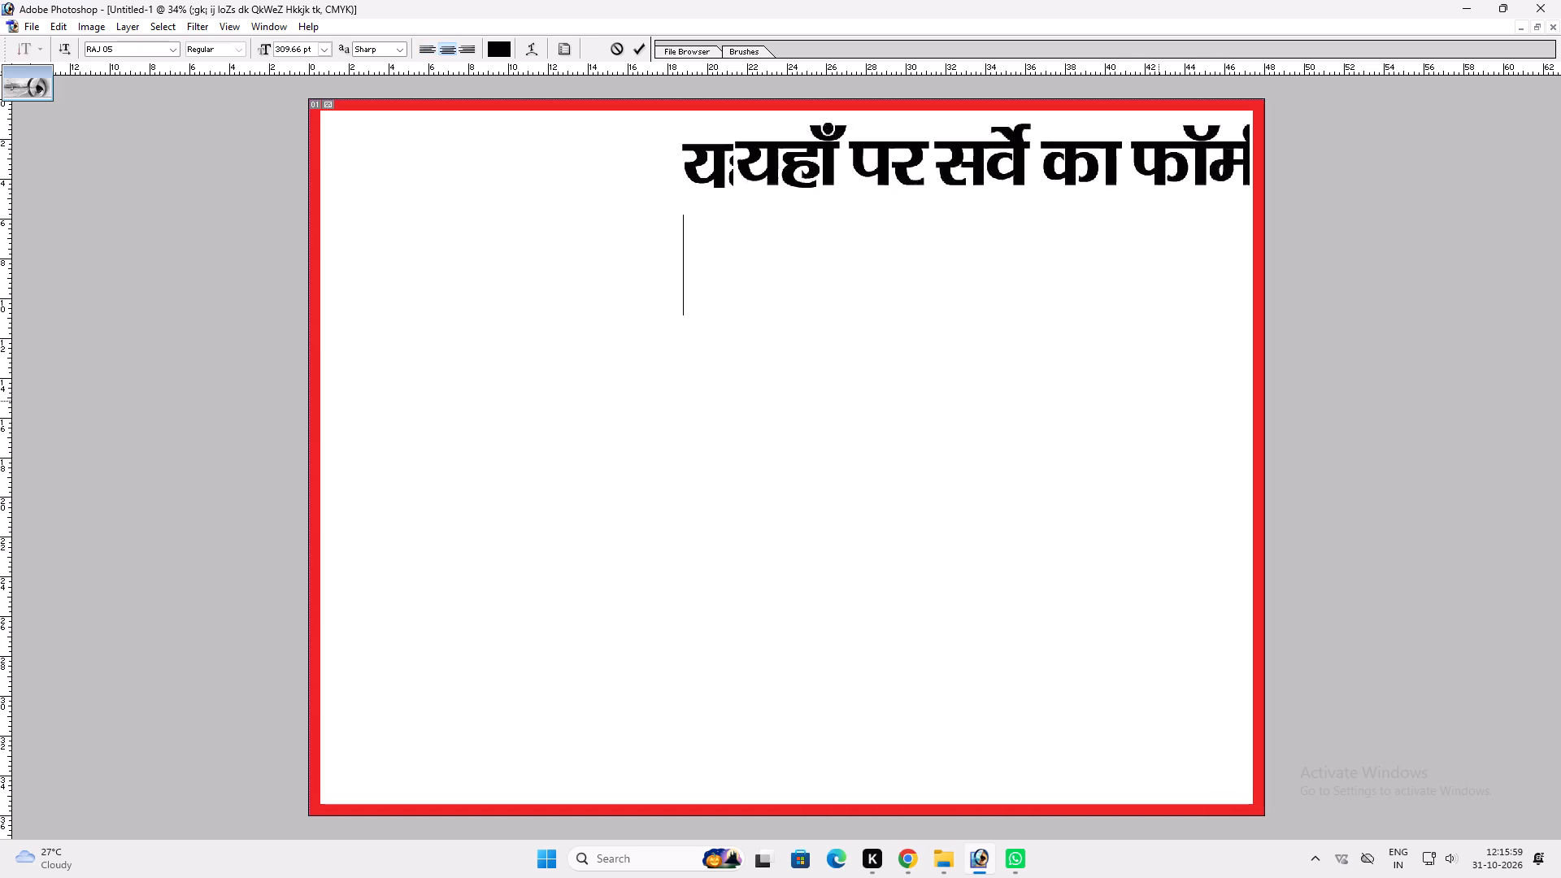
drag(1144, 401, 822, 389)
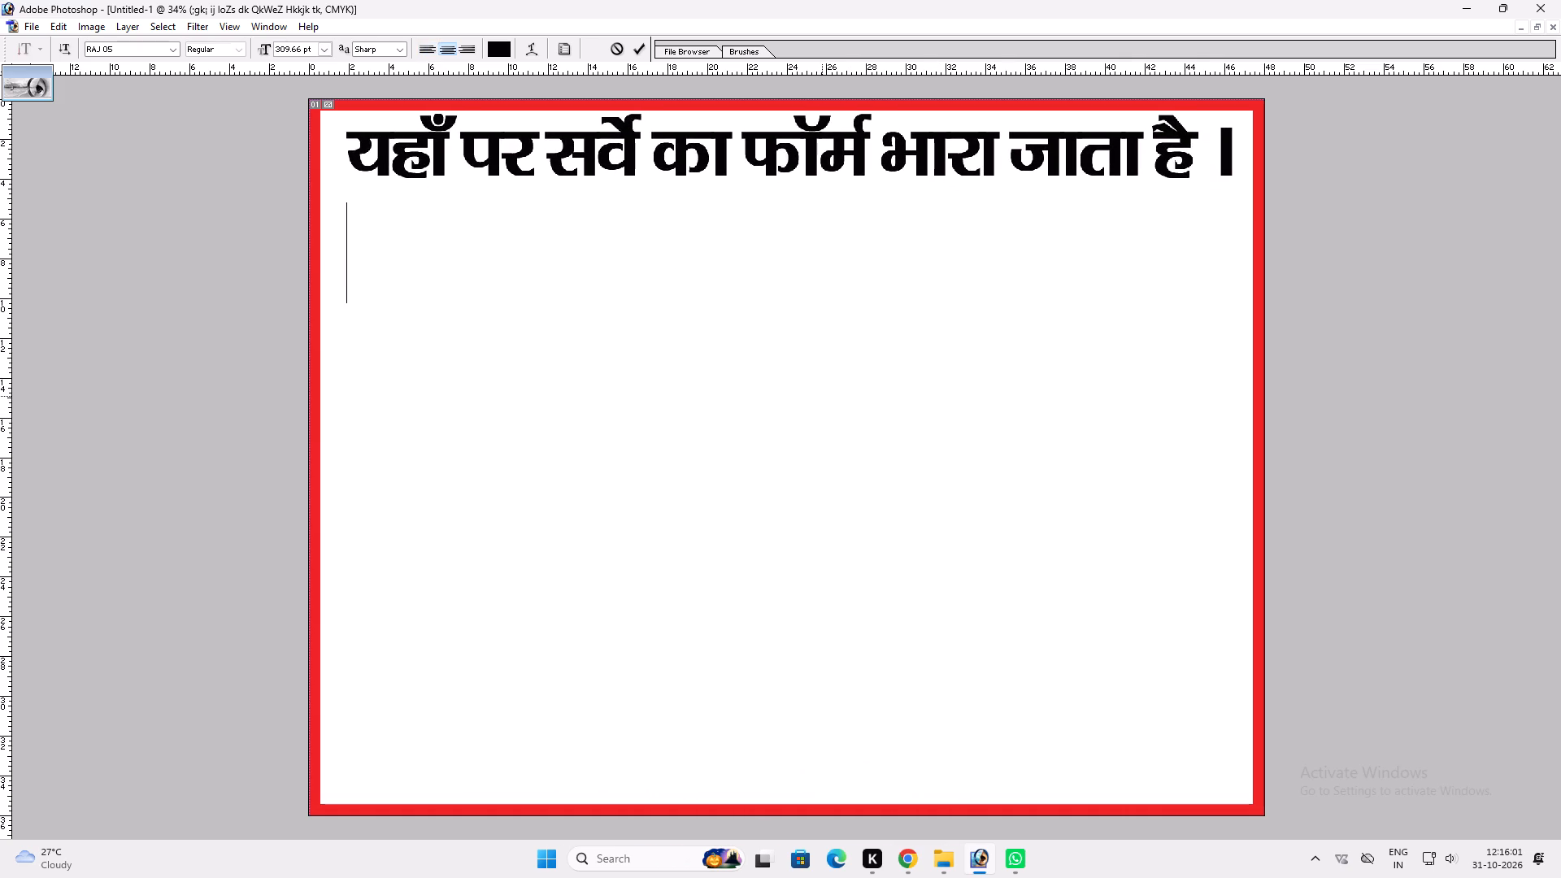
text(;gk)
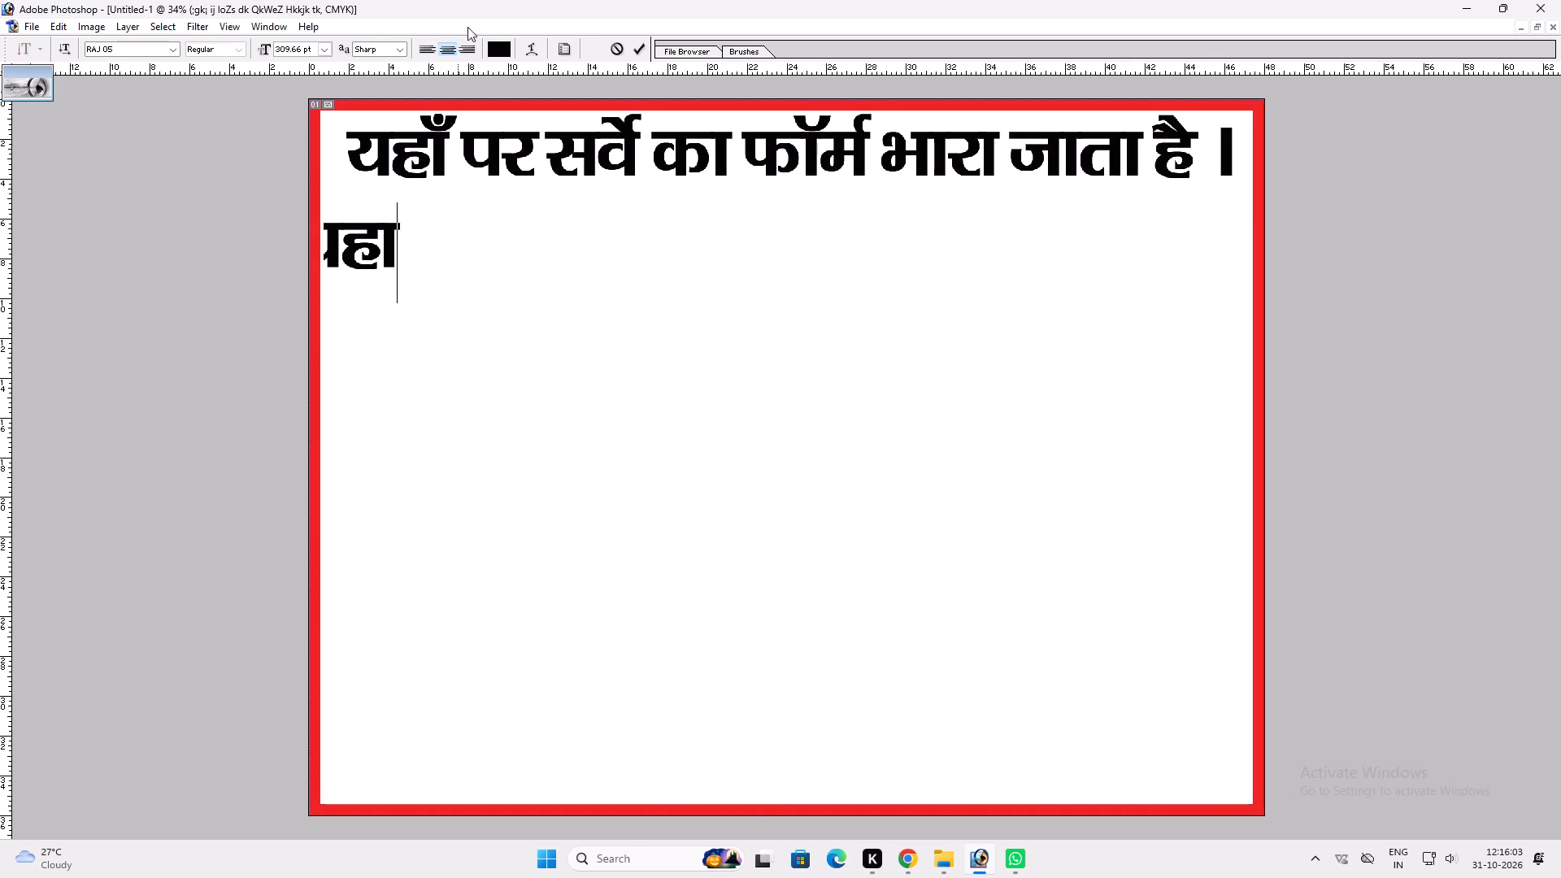
click(430, 43)
Enter "ऑनलाईन भी किया जाता है ।" as the second line, replacing its trial word.
key(shift+Home)
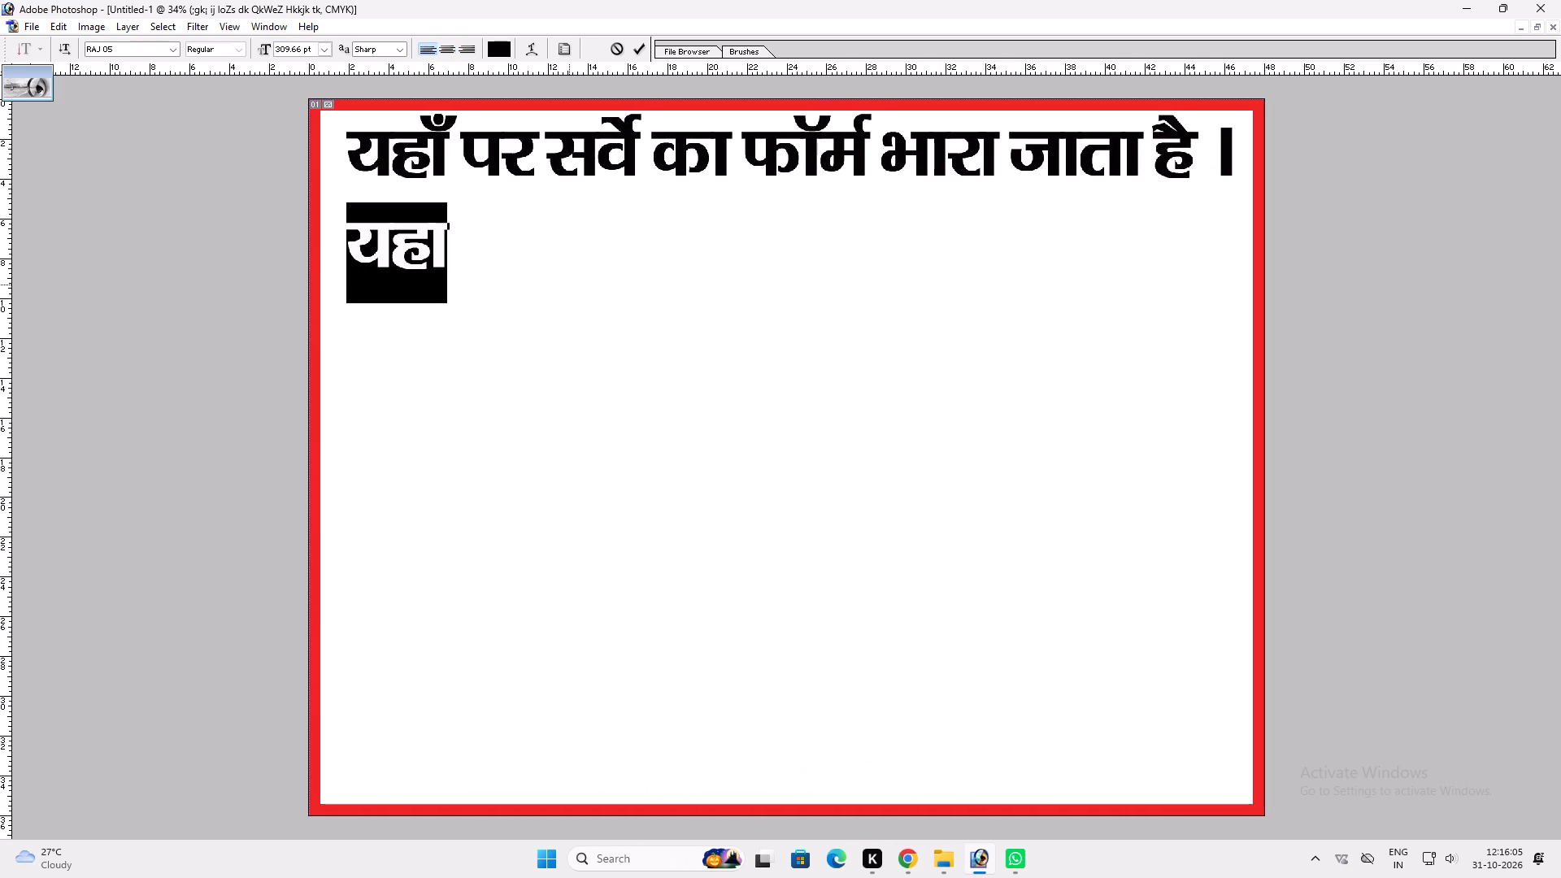
key(k)
key(BackSpace)
text(vkWuykbZu Hkh fd;k)
key(space)
text(tkrjk)
key(BackSpace)
key(BackSpace)
text(k gS A)
Add a third line reading "दाखिल खारिज का ऑनलाईन किया ज" below the first two text lines.
key(Return)
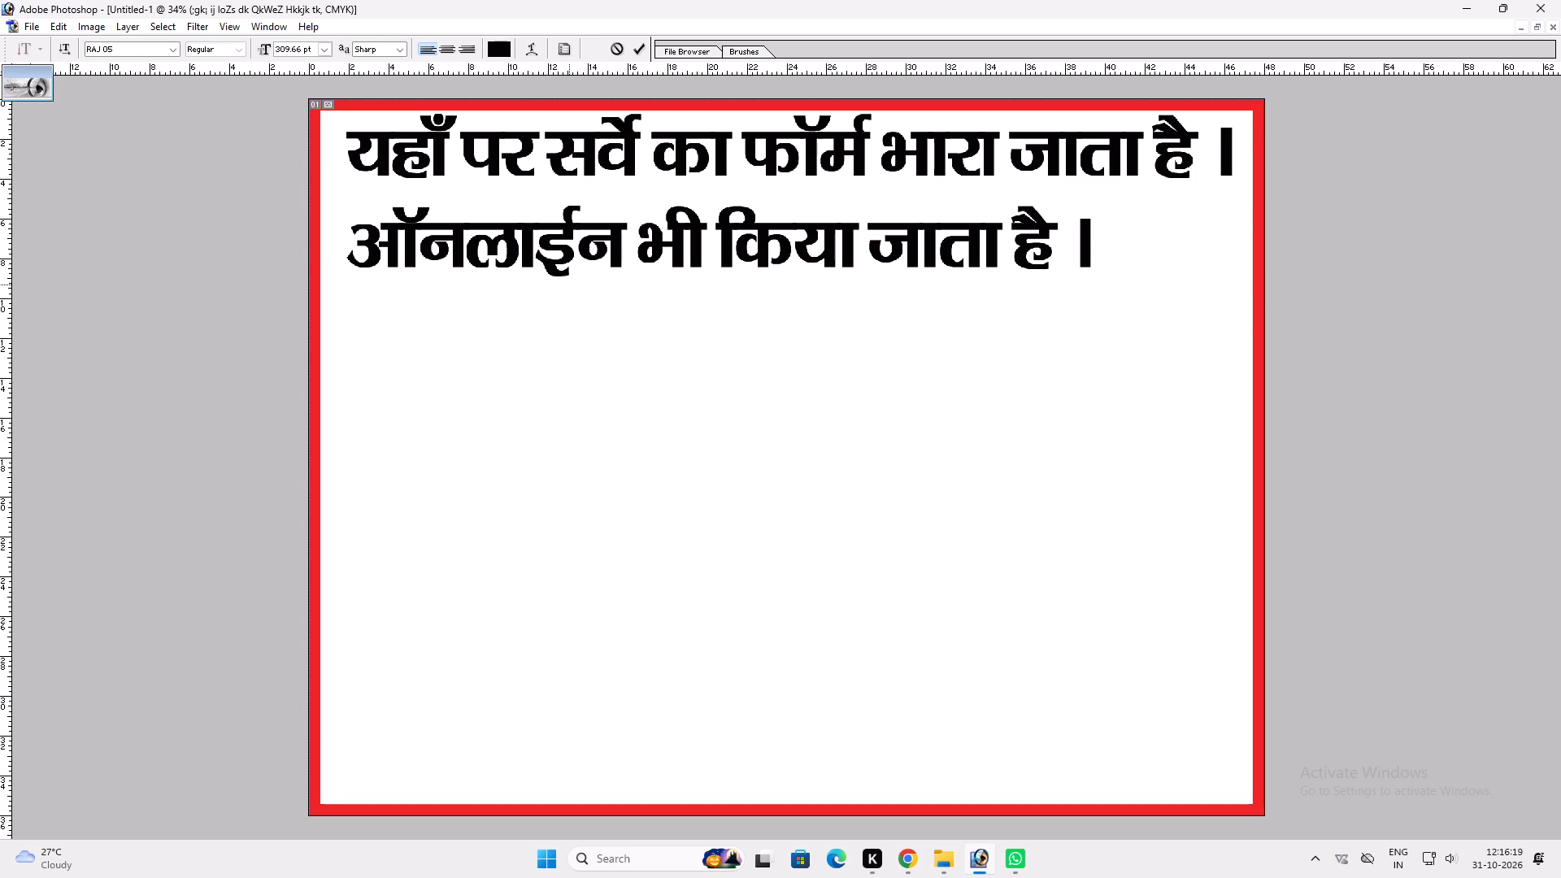
text(njf)
key(BackSpace)
key(BackSpace)
text(kk)
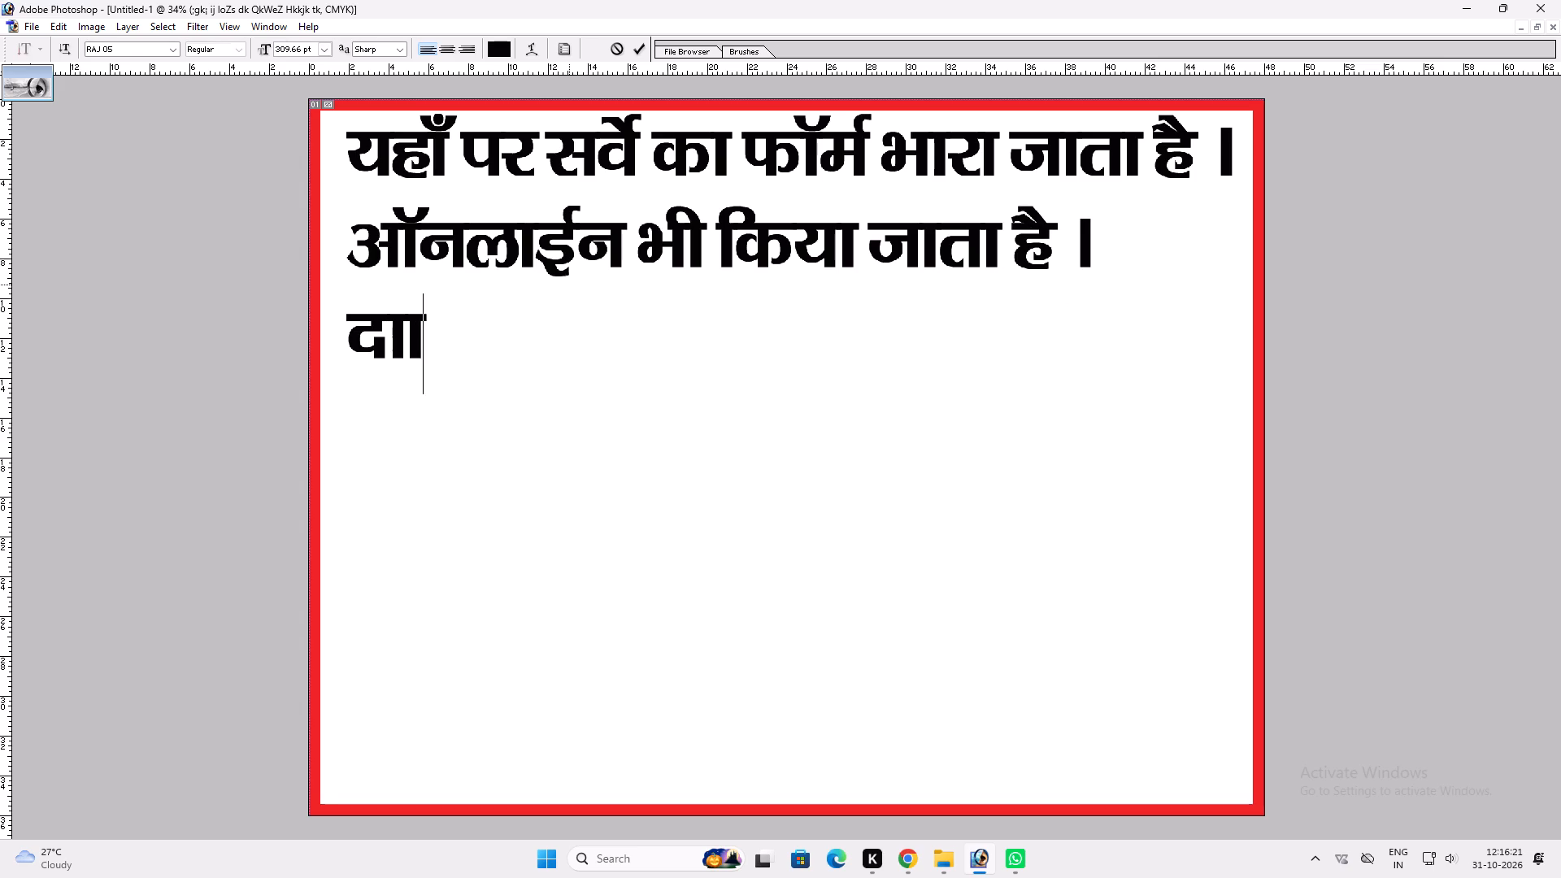
key(BackSpace)
key(f)
text([ky [kkfjr)
key(space)
key(BackSpace)
key(BackSpace)
text(t k)
key(BackSpace)
text(dk vkW)
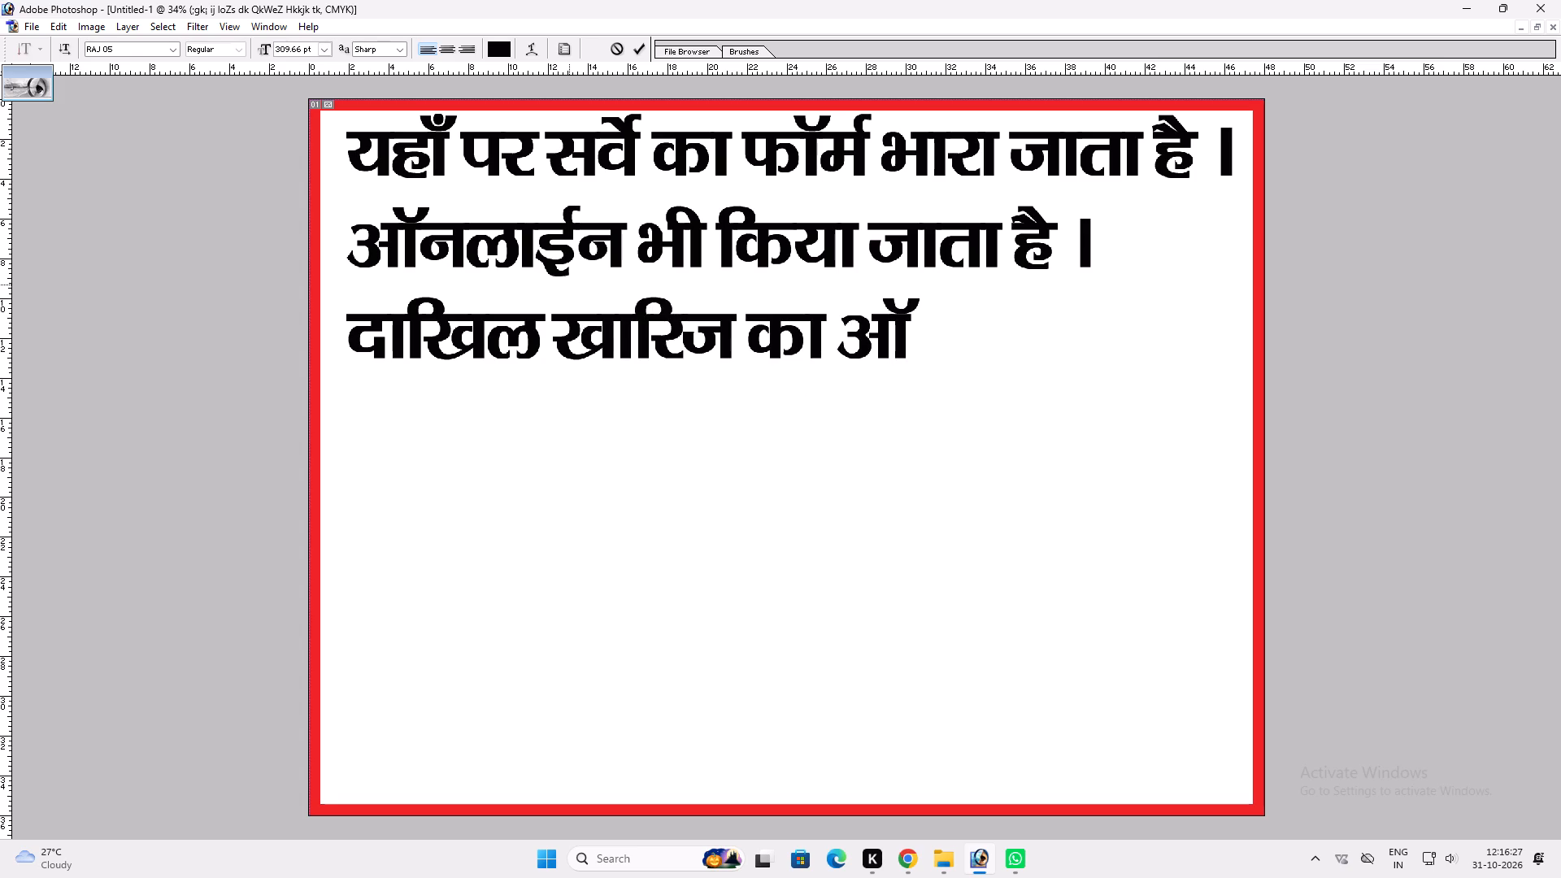
text(ut)
key(BackSpace)
text(ykbZY)
key(BackSpace)
text(u fd)
text(;k t)
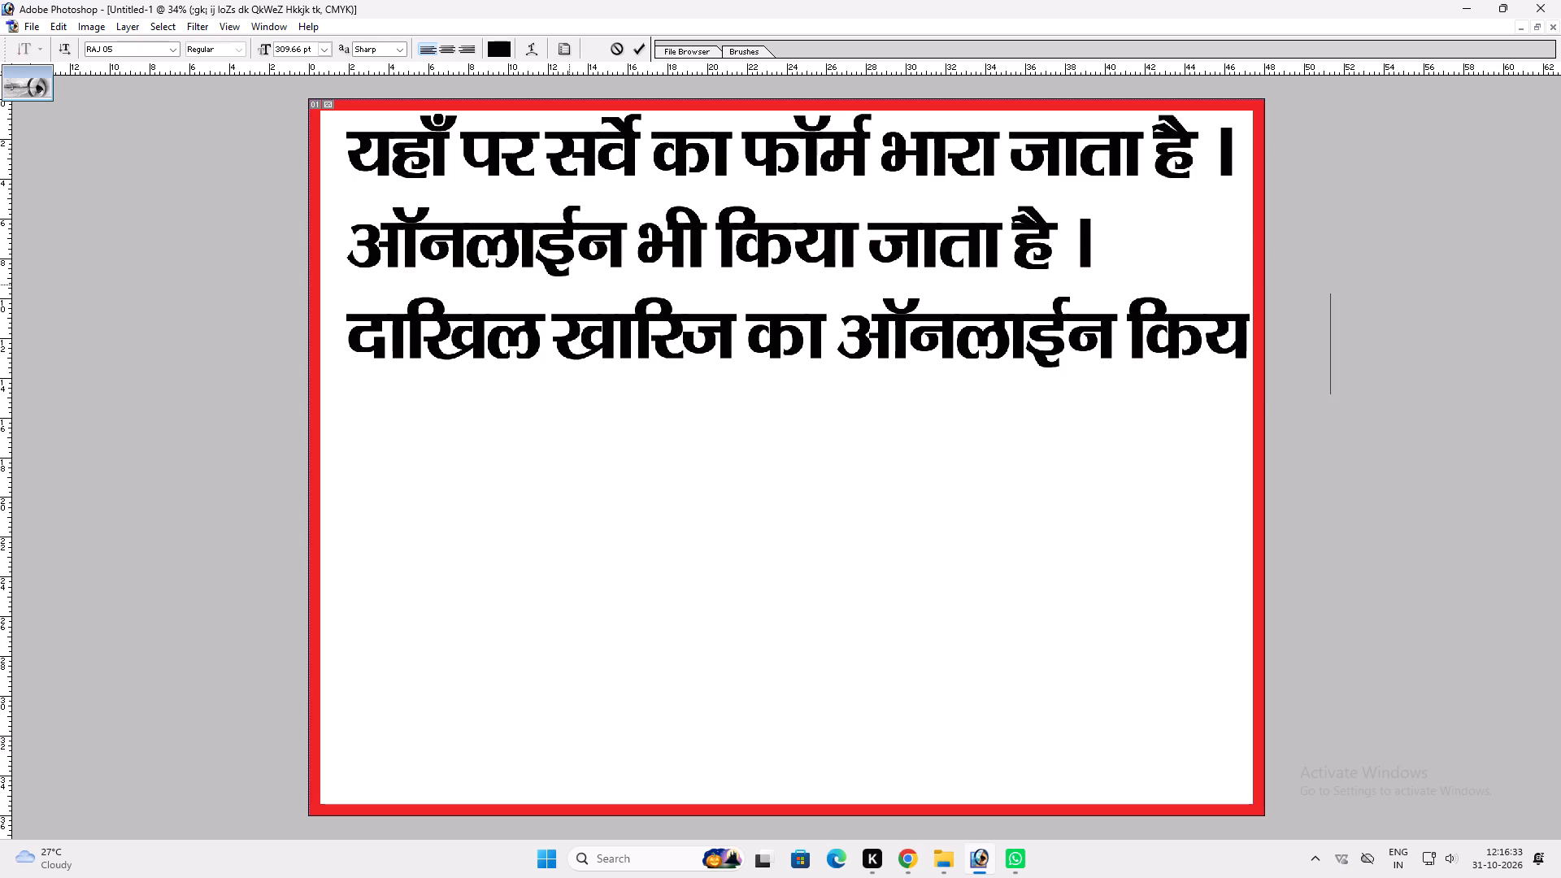
Scale the three-line text block down proportionally to about 269 pt so the third line fits inside the red border.
key(Return)
key(v)
key(ctrl+t)
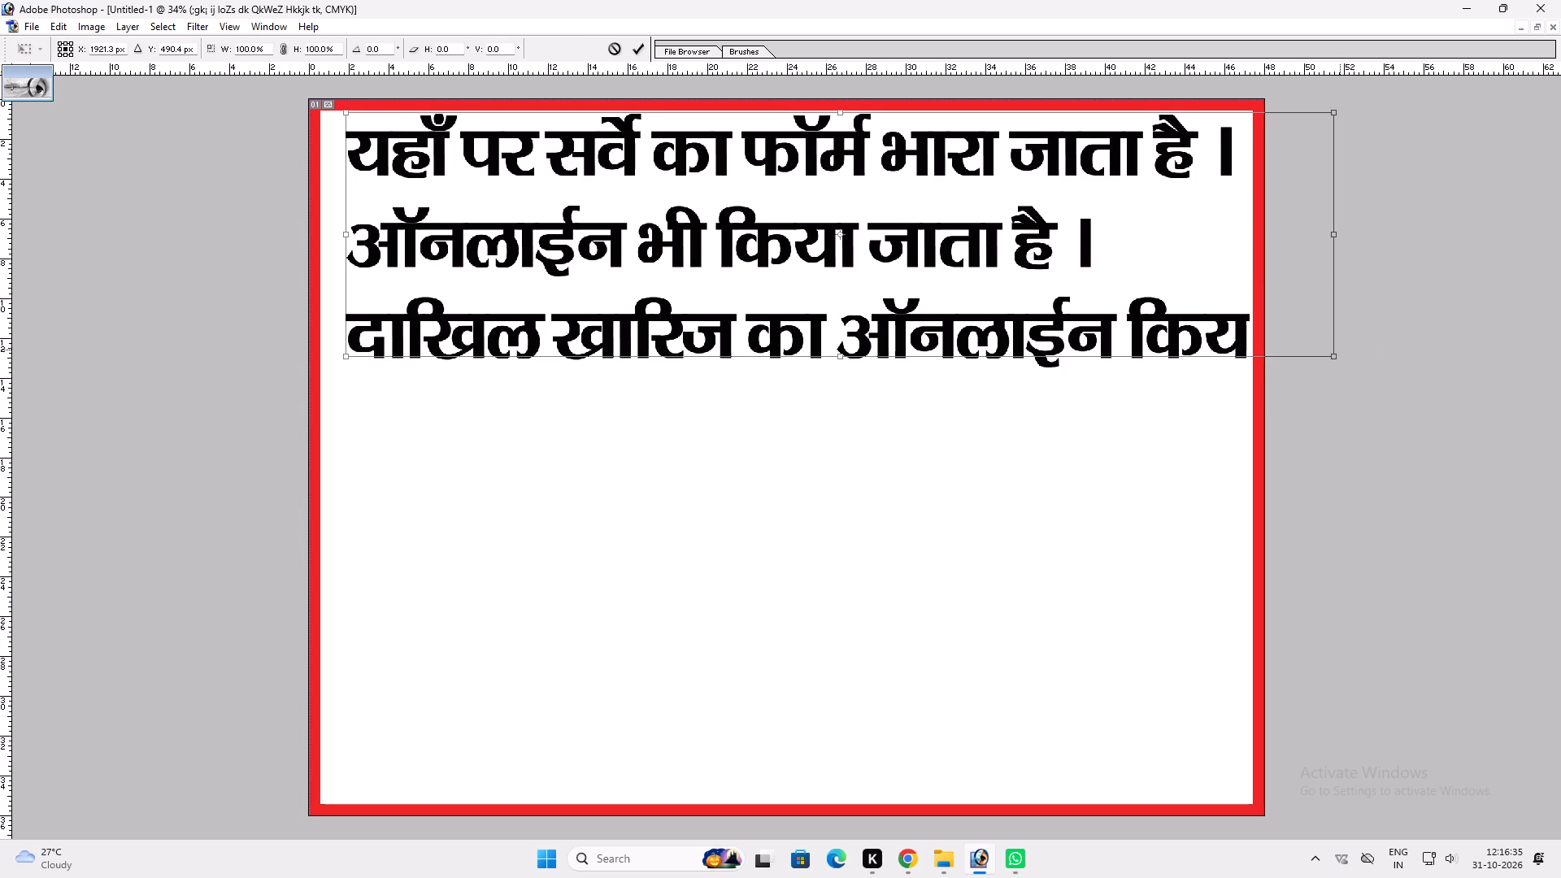
shift+drag(1337, 351, 1204, 328)
key(shift+Return)
Complete the third line so it reads "दाखिल खारिज का ऑनलाईन किया जाता है ।".
key(t)
click(1198, 324)
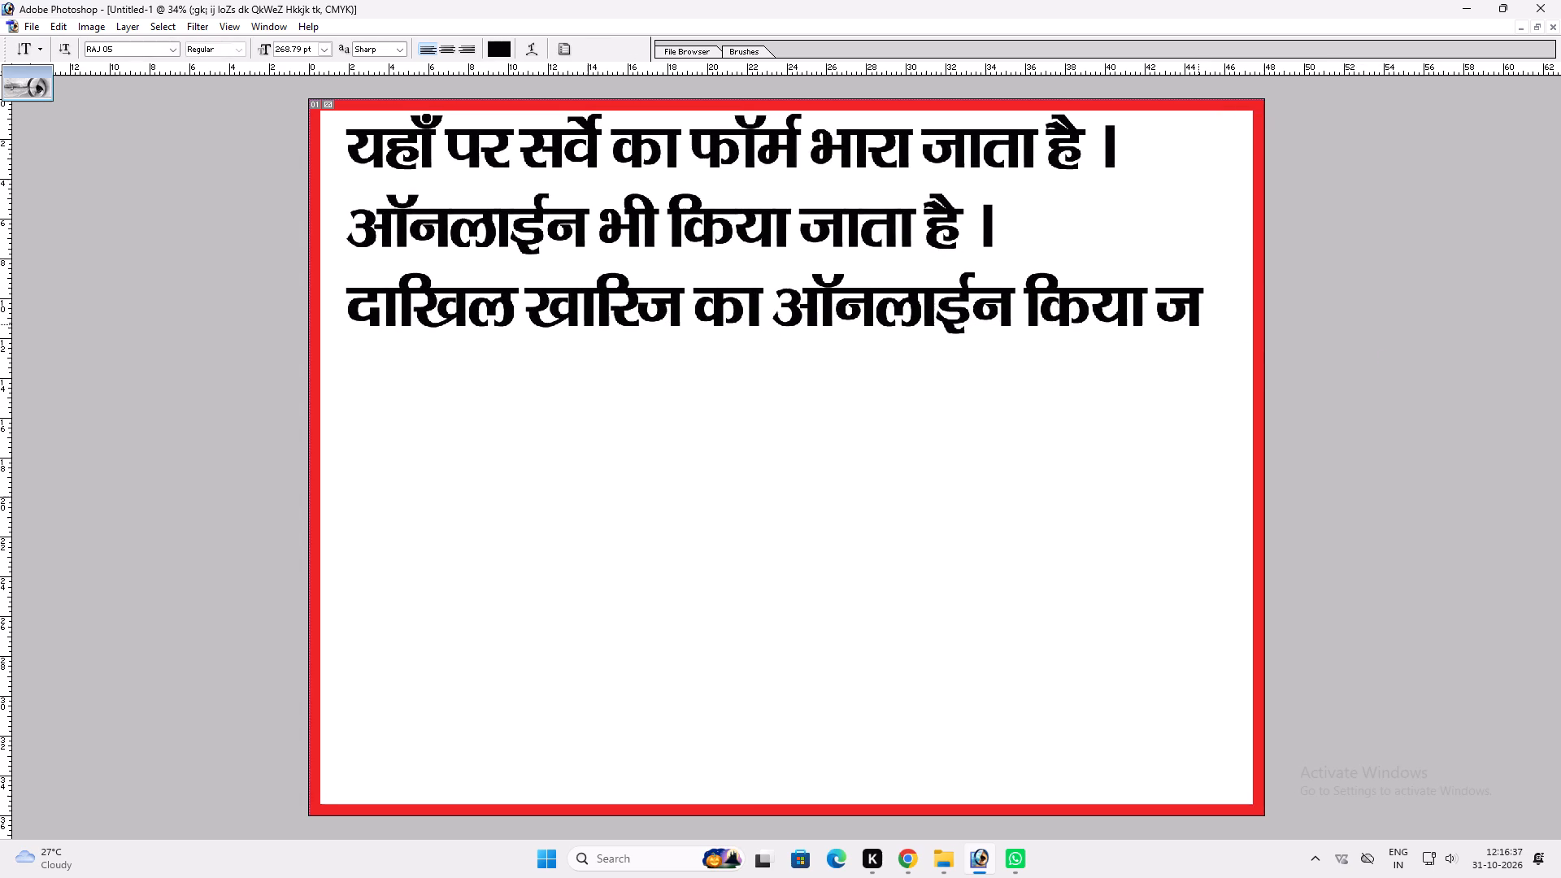
text(krk gS A)
key(Return)
Scale the text block down to about 241 pt and shift it slightly left and down within the border.
key(ctrl+t)
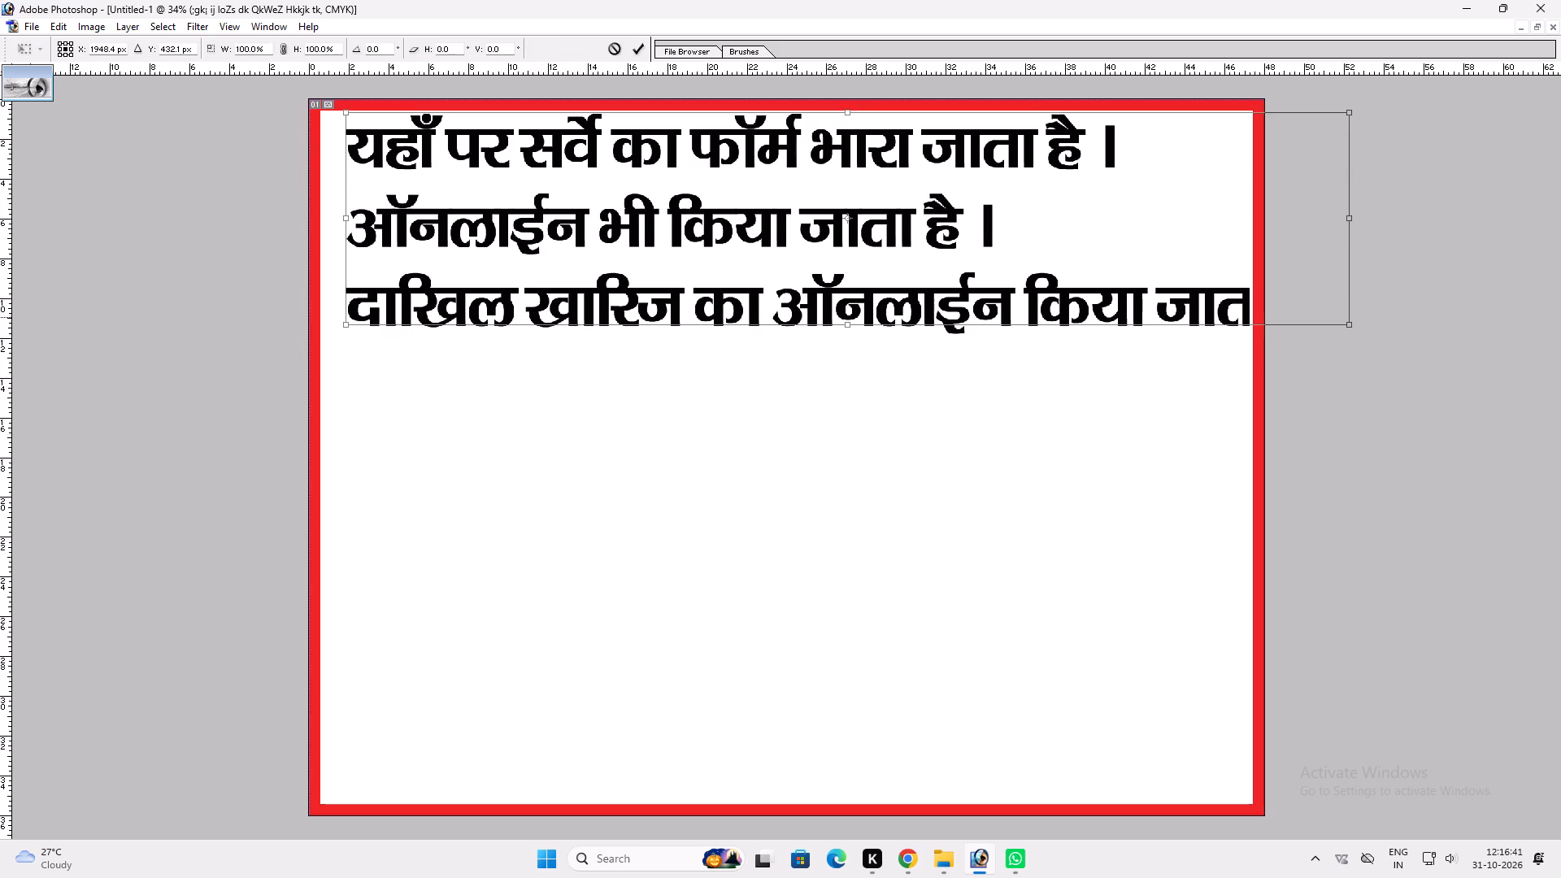
shift+drag(1352, 318, 1248, 290)
key(shift+Return)
key(v)
drag(1189, 305, 1179, 307)
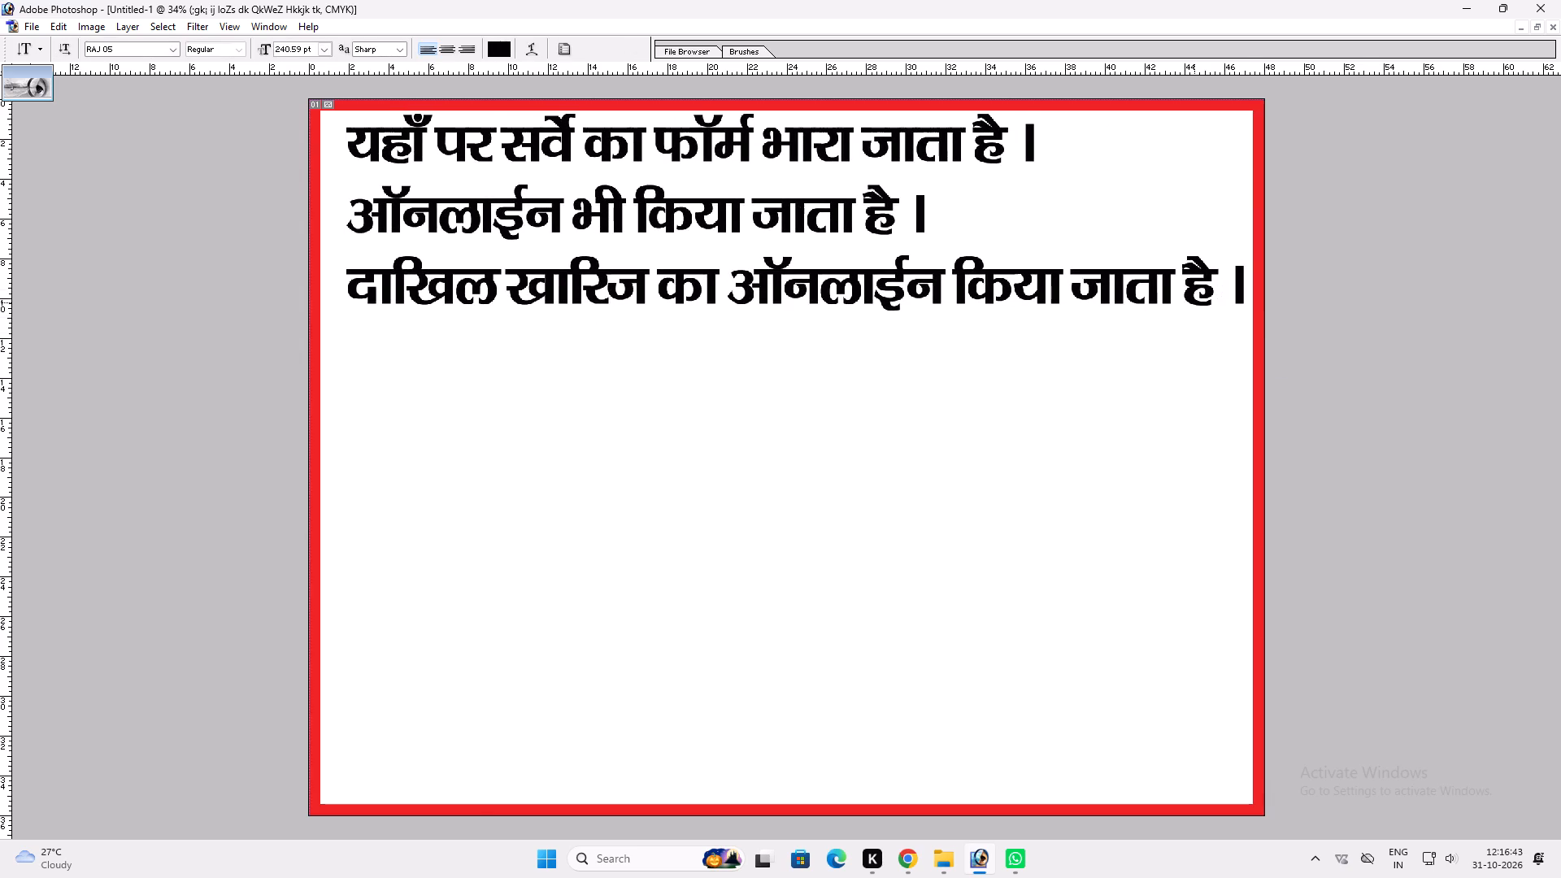
drag(1179, 307, 1179, 311)
Add a fourth line reading "एवं दाखिल खारिज करवाया जाता है ।".
key(t)
click(1136, 328)
key(End)
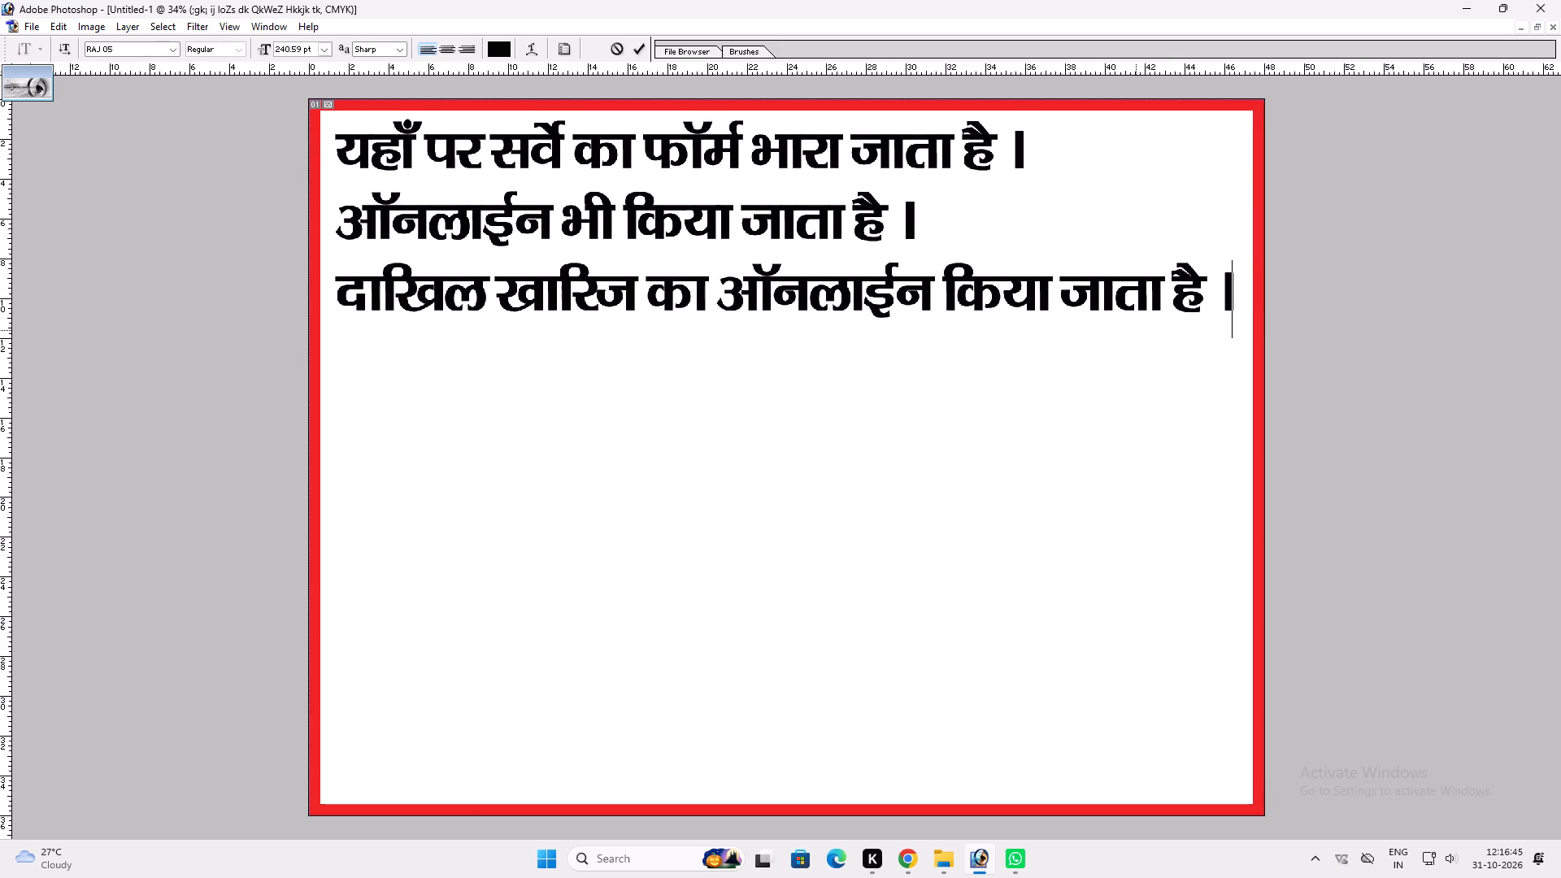
key(Return)
text(,oa nkf[ky [kkfjt djok;k tkkr)
key(BackSpace)
key(BackSpace)
text(rk)
key(space)
text(gS A)
Start a fifth line with "जमीन से जुड़ी कि", using the feminine ending in "जुड़ी".
key(Return)
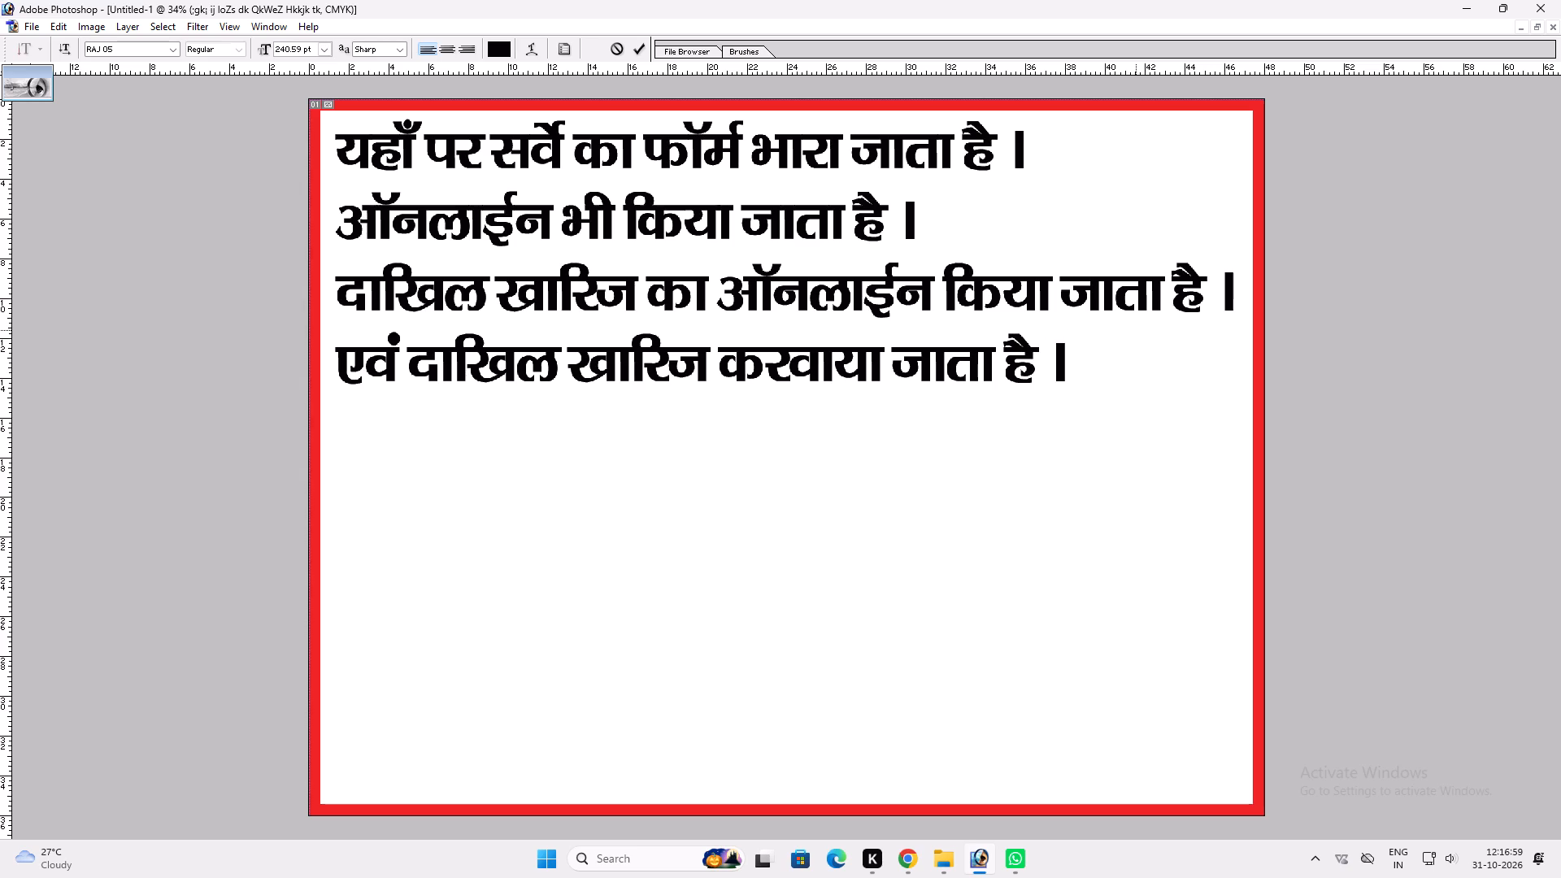
text(te)
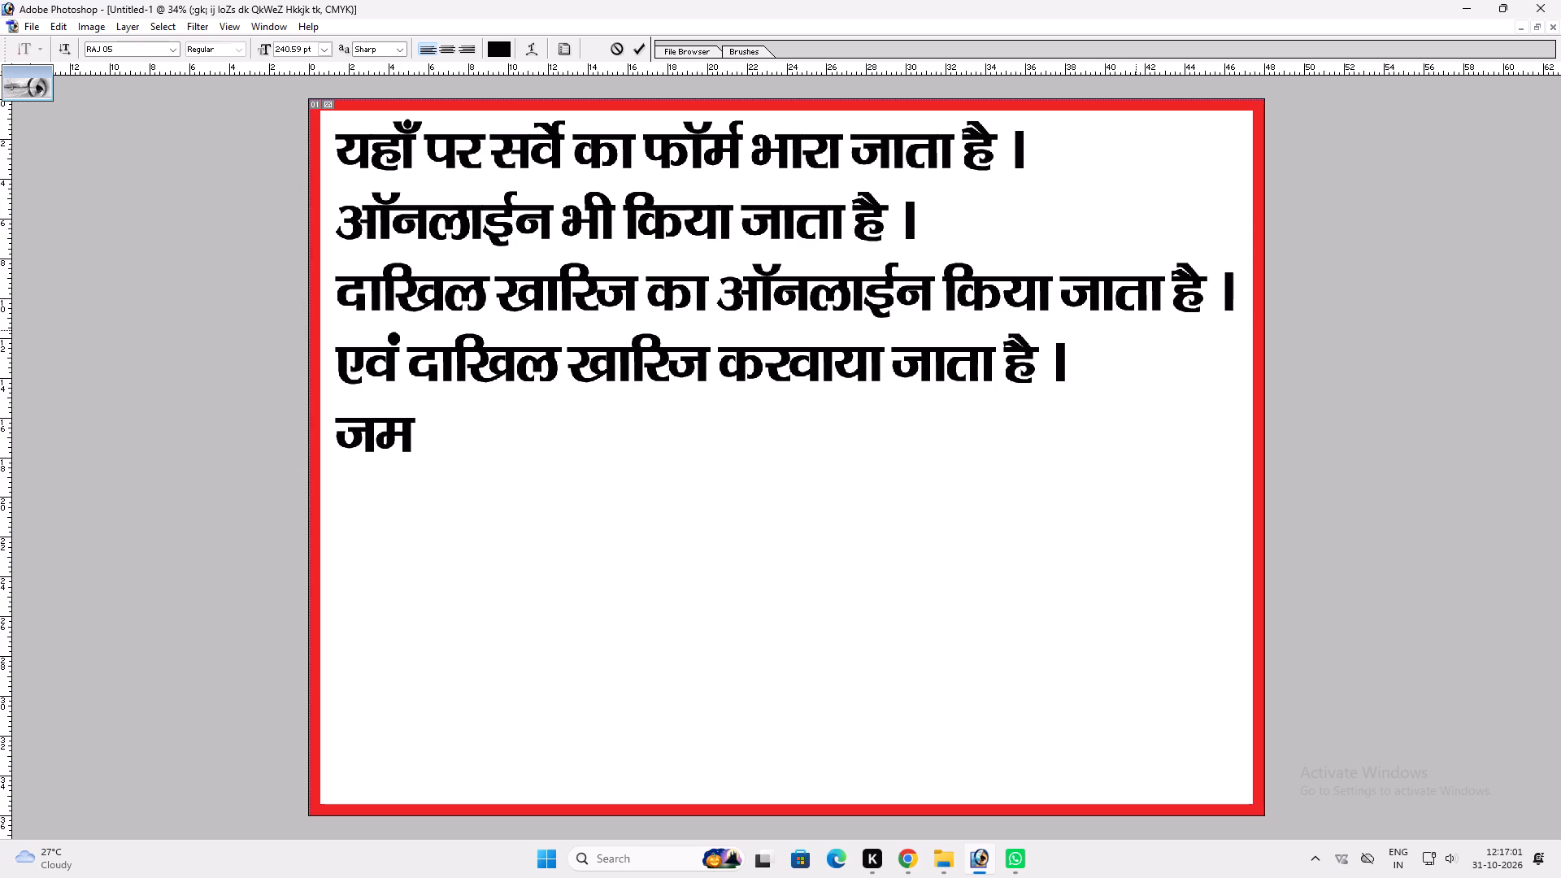
text(hu ls)
key(space)
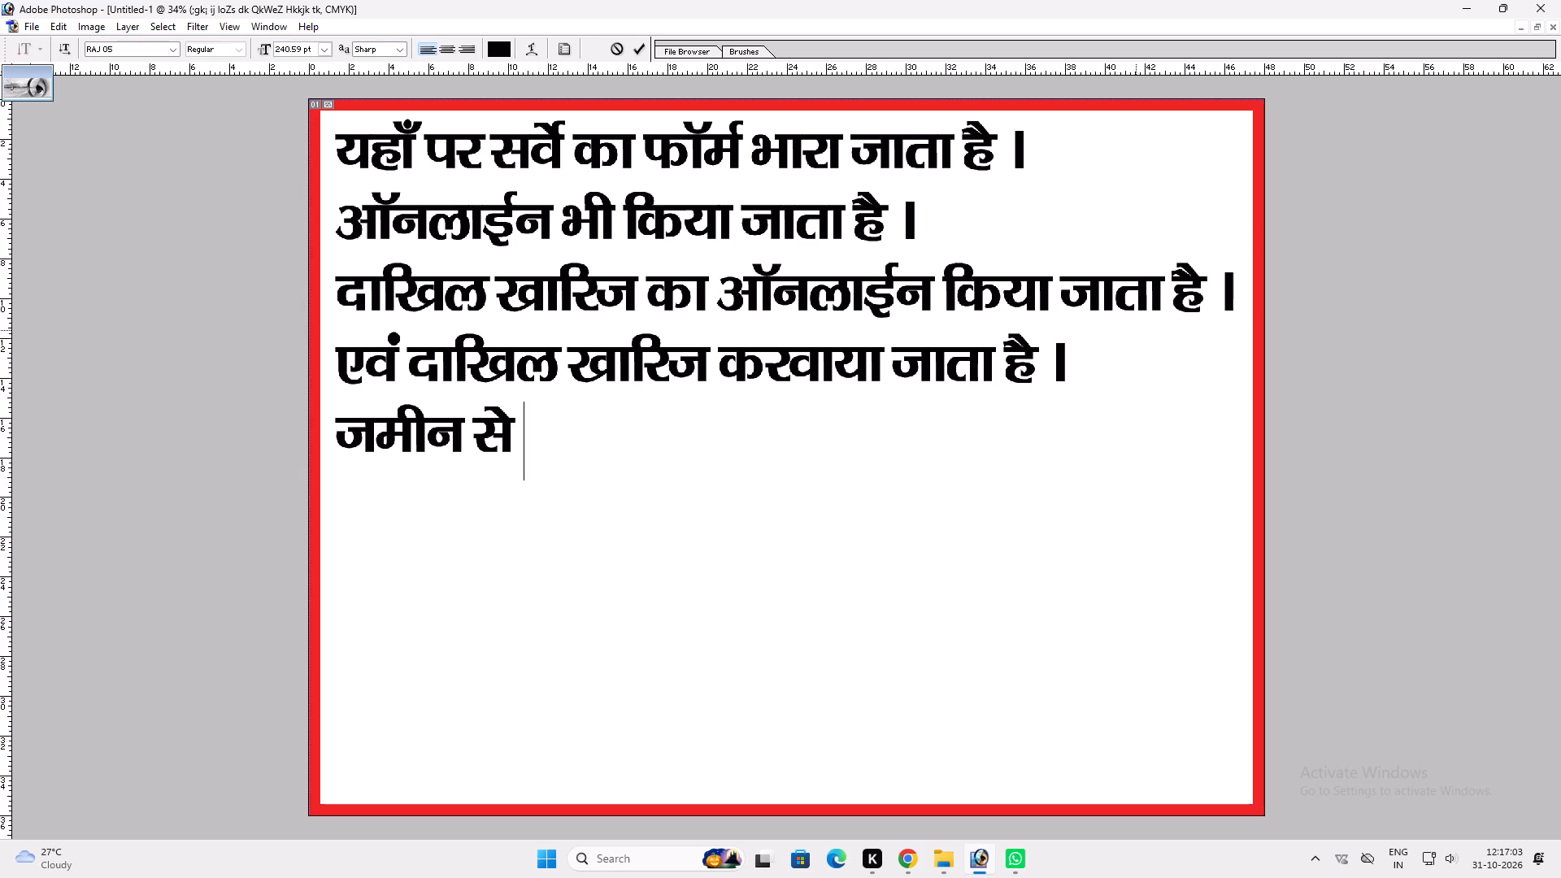
text(tq)
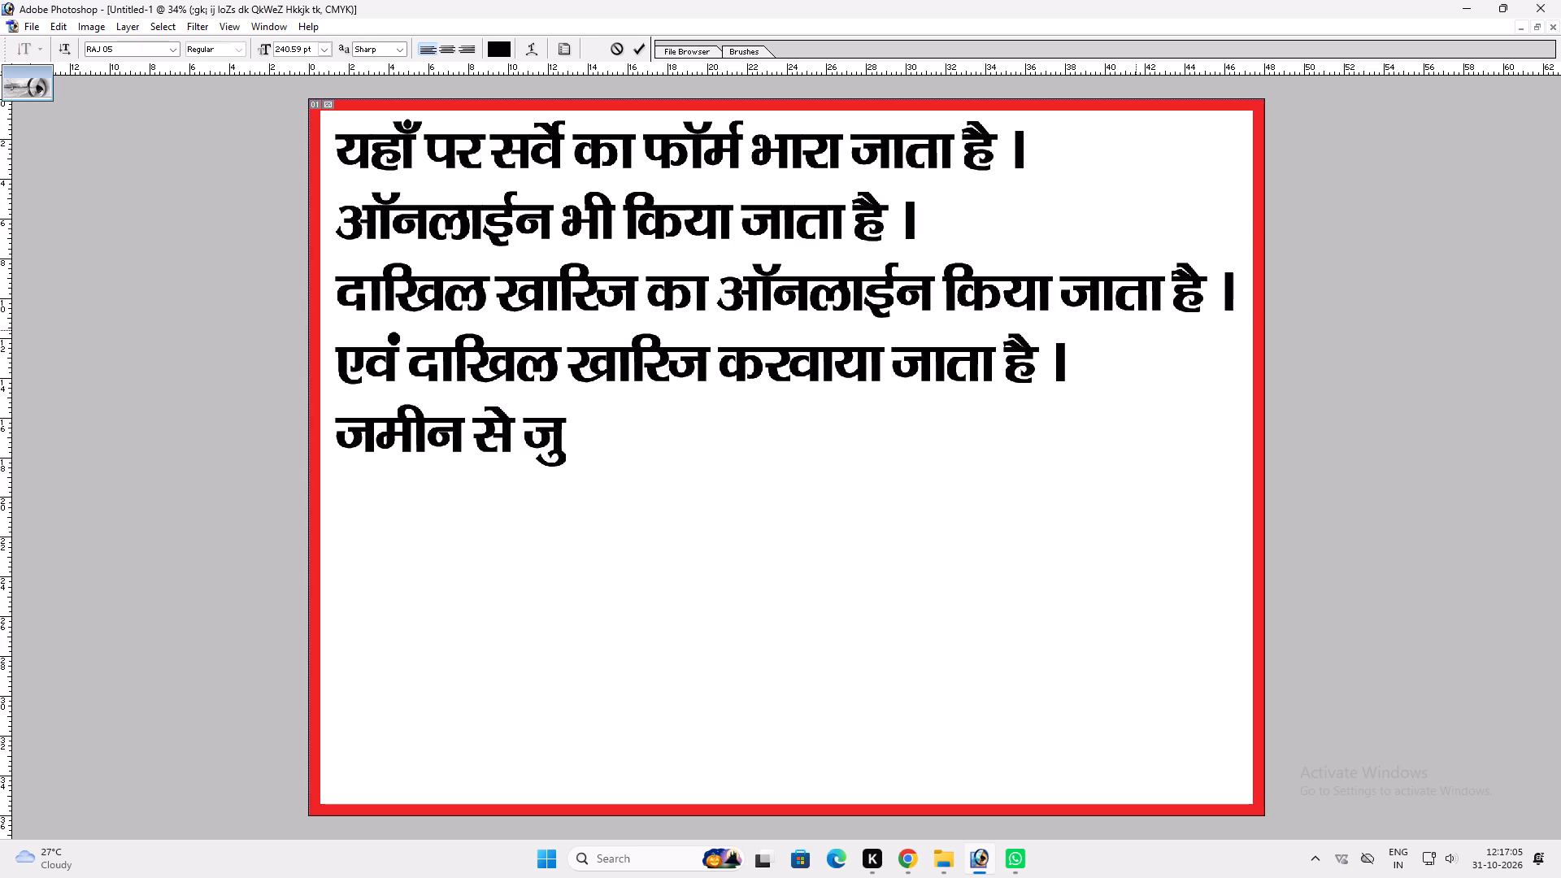
key(shift+m)
text(+s fd)
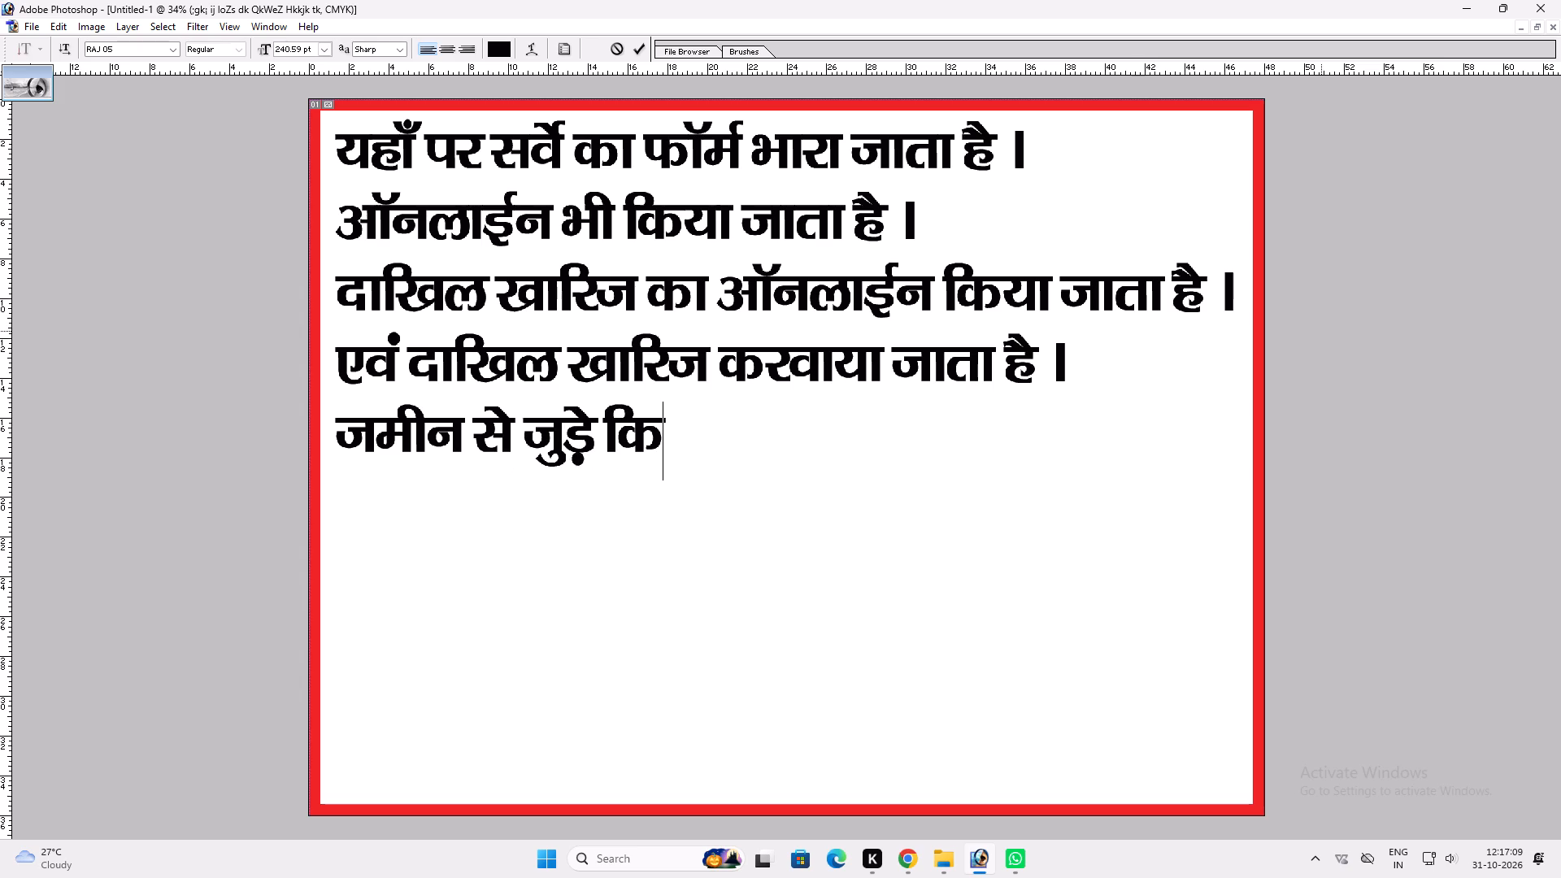
click(593, 455)
key(BackSpace)
key(BackSpace)
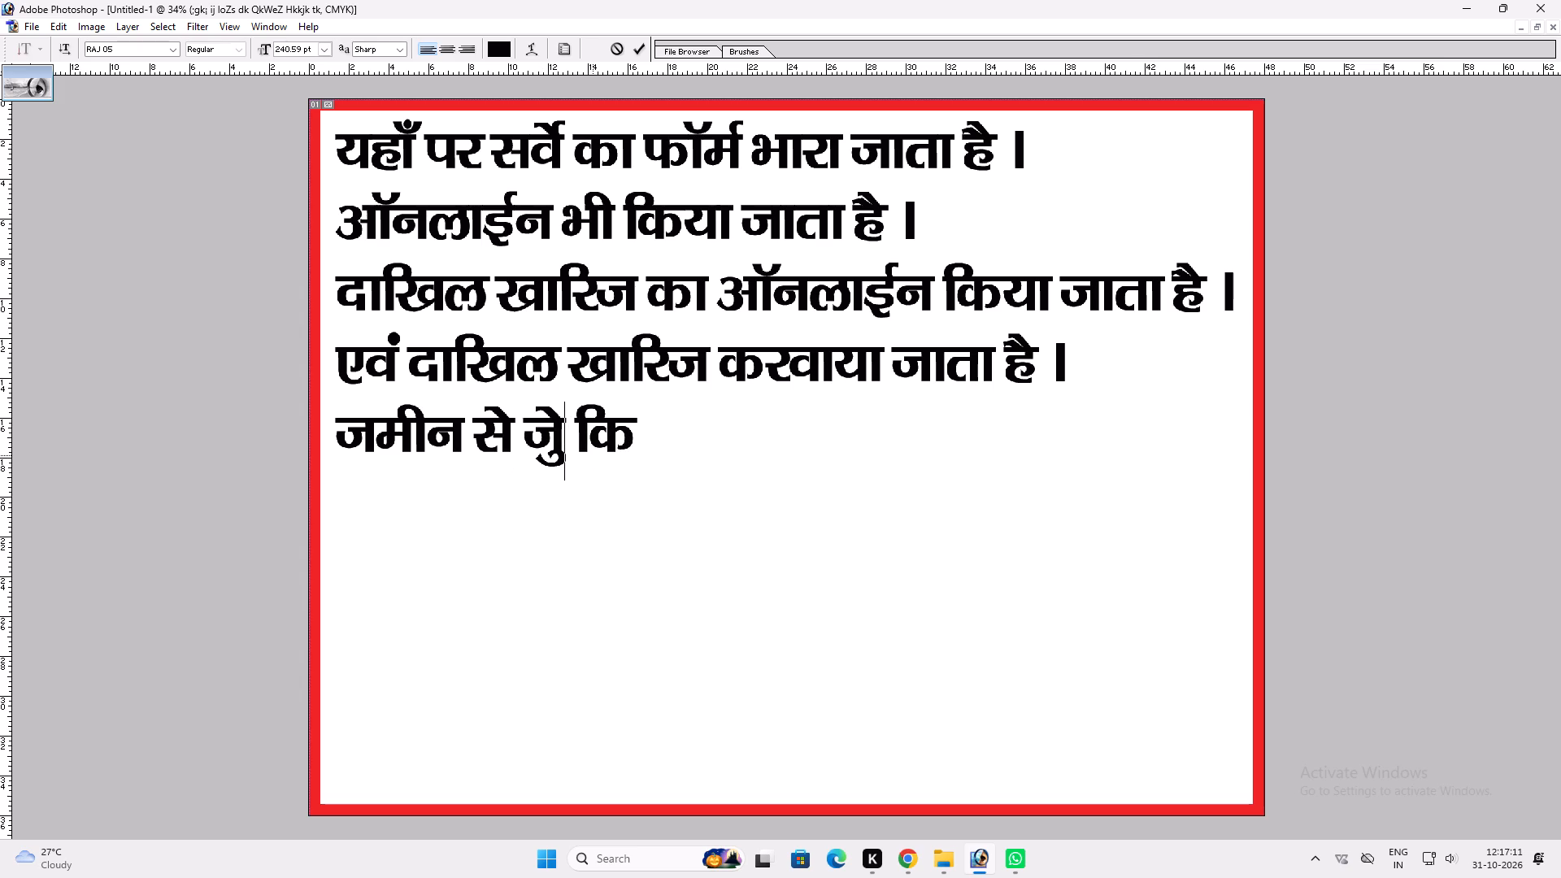
key(Right)
key(BackSpace)
key(shift+m)
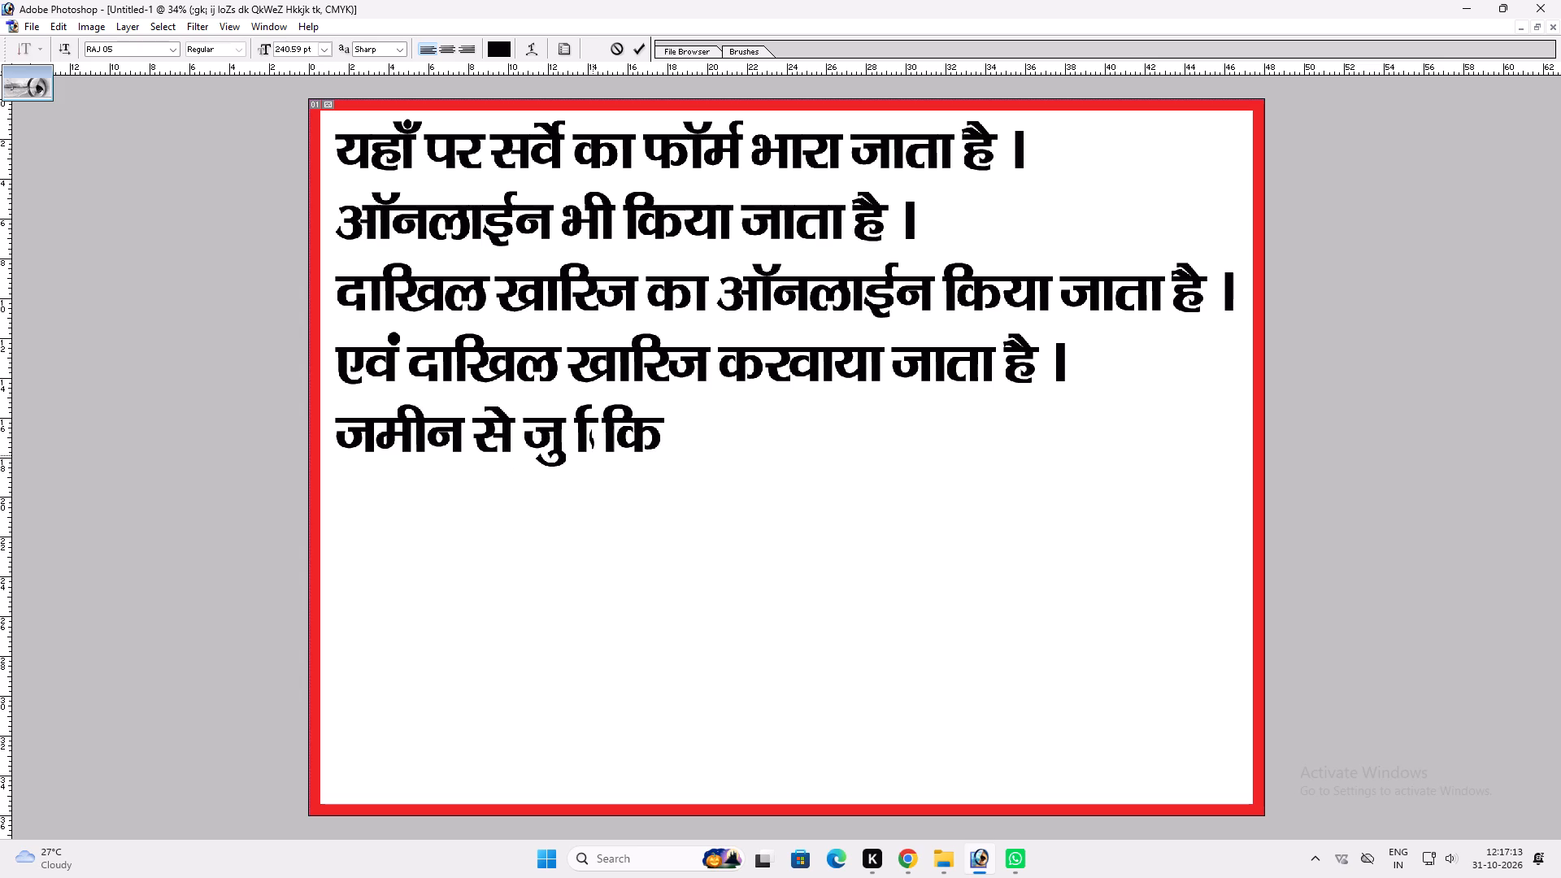
text(+h)
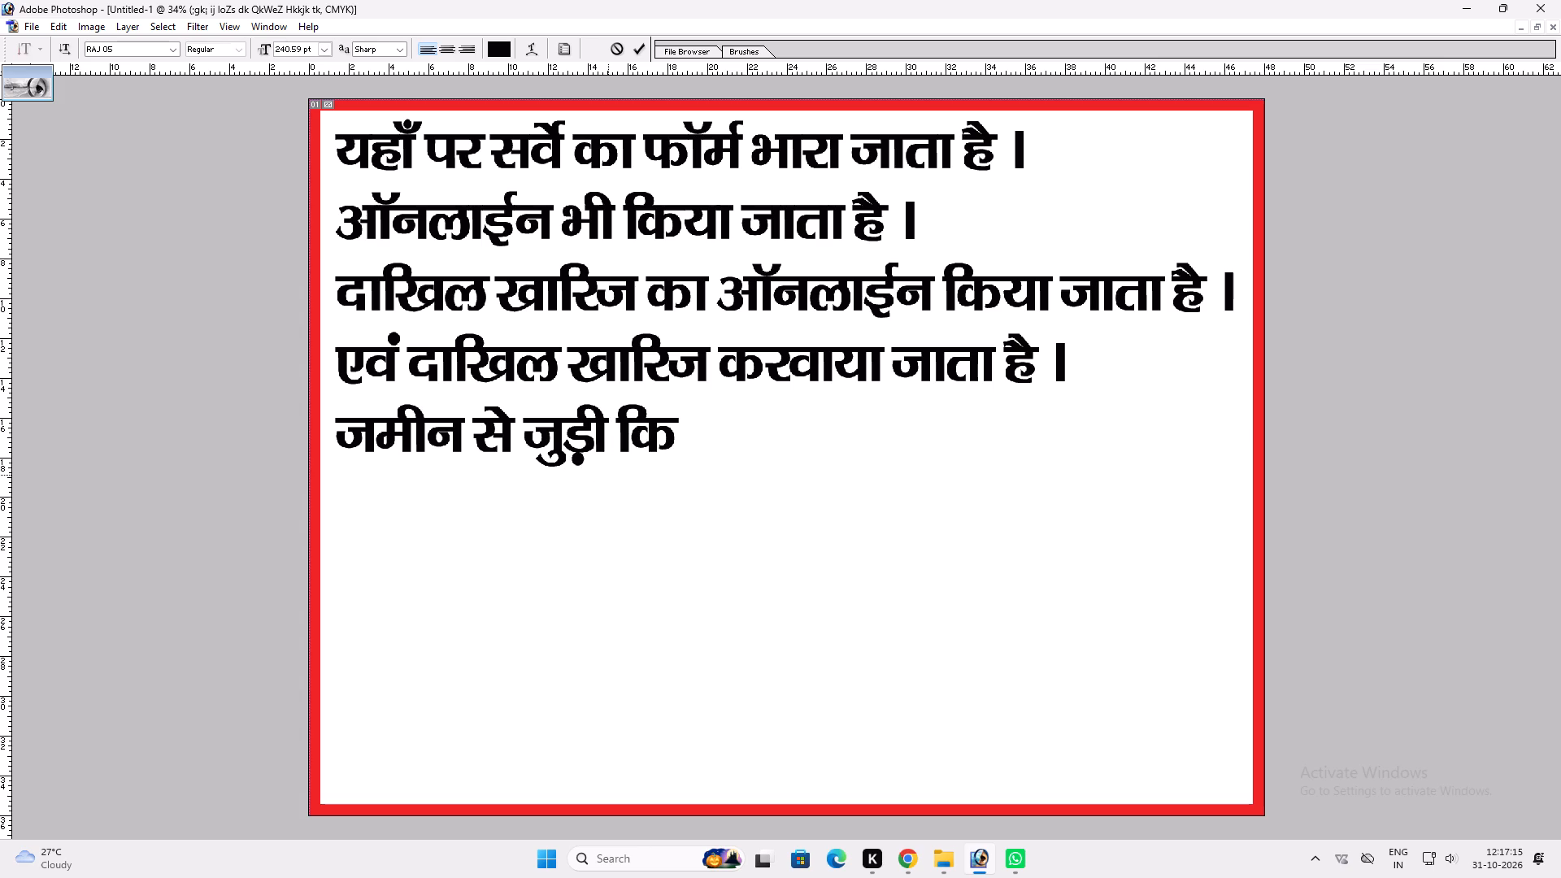
key(Right)
Complete the fifth line so it reads "जमीन से जुड़ी किसी भी कार्य के लिए सम्पर्क करें ।".
key(End)
text(===)
key(BackSpace)
key(BackSpace)
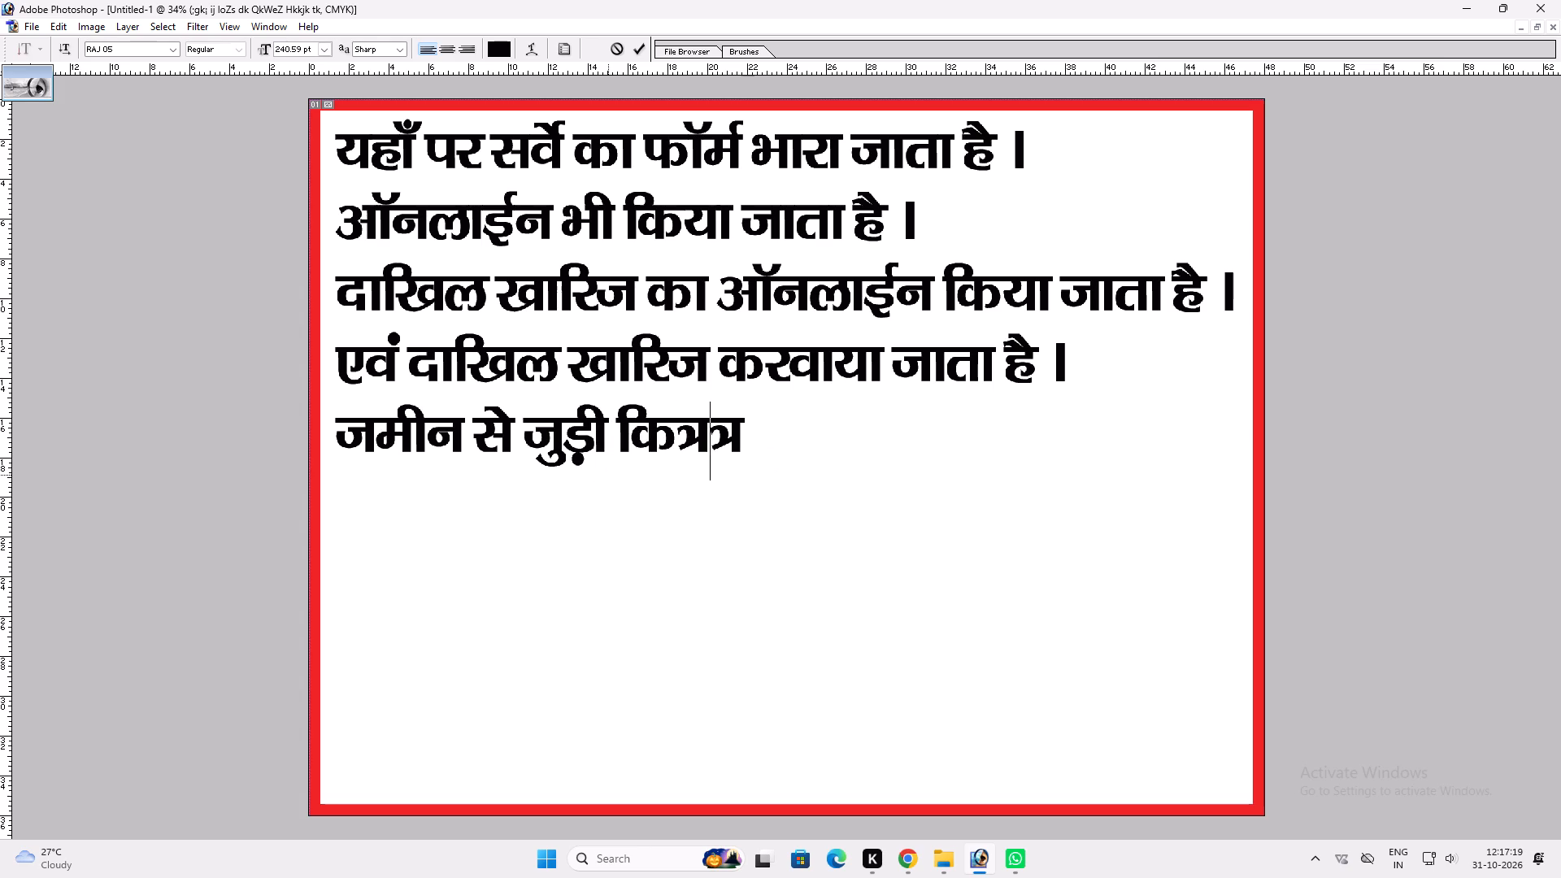
key(BackSpace)
key(BackSpace)
key(BackSpace)
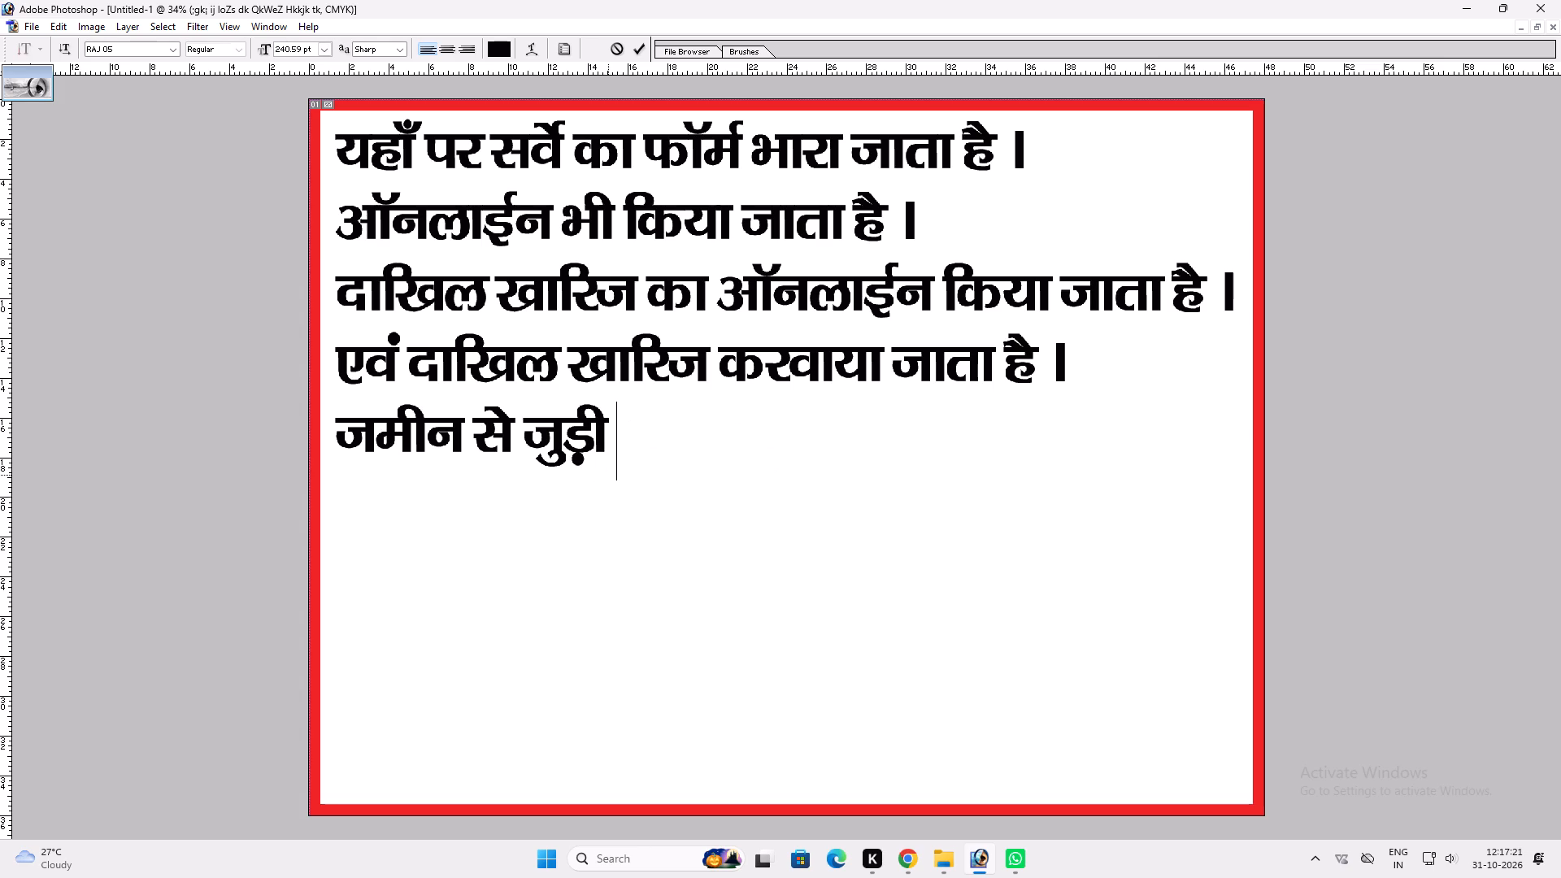
text(fdlh)
key(space)
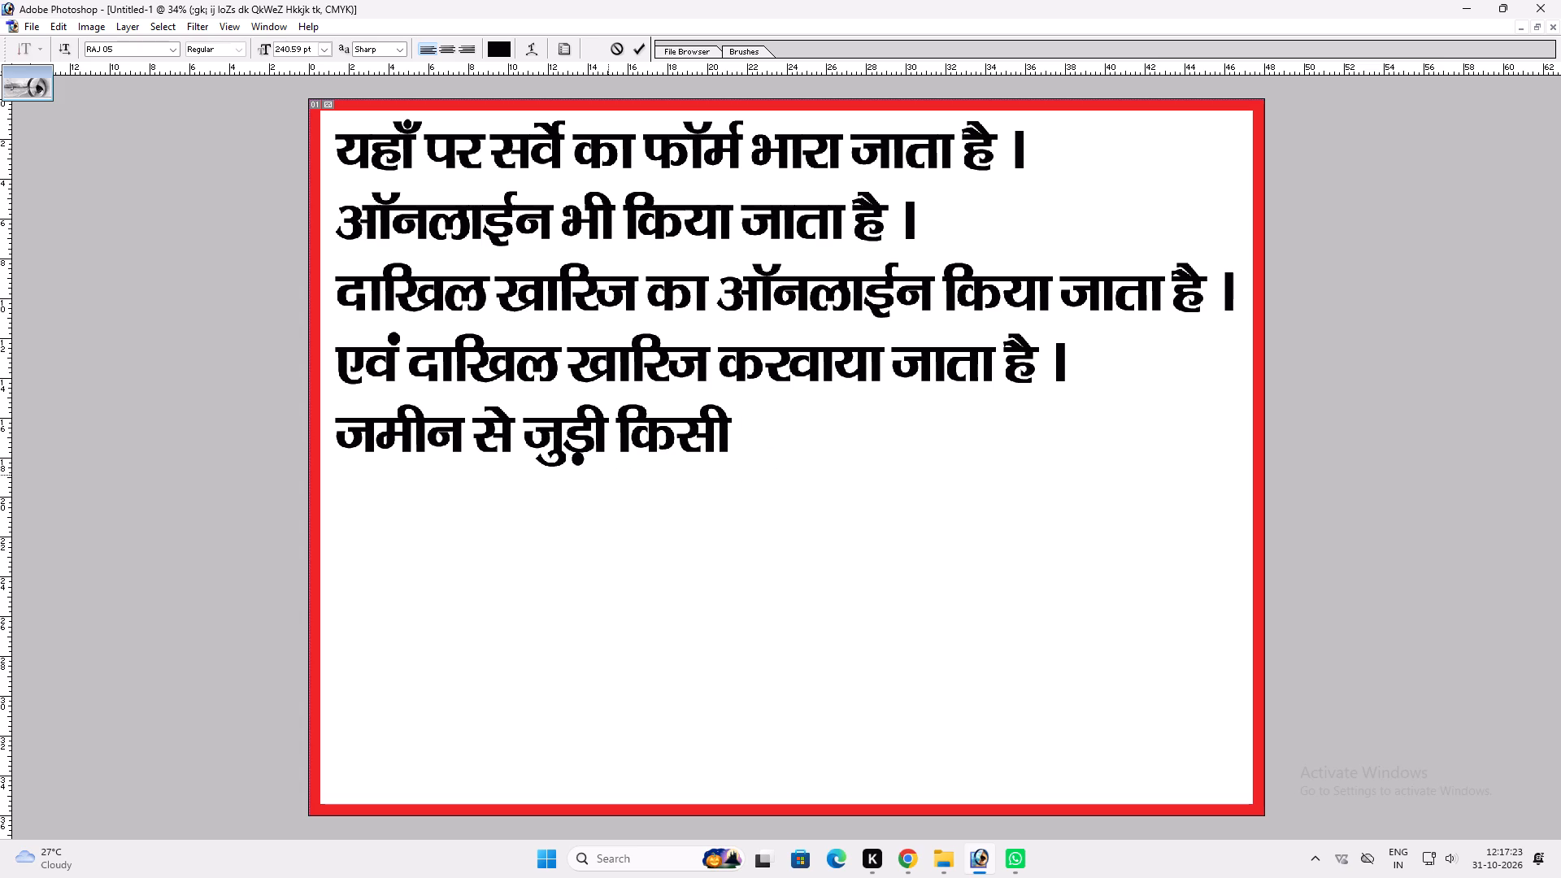
text(Hkh dk;Z ds fy,)
key(space)
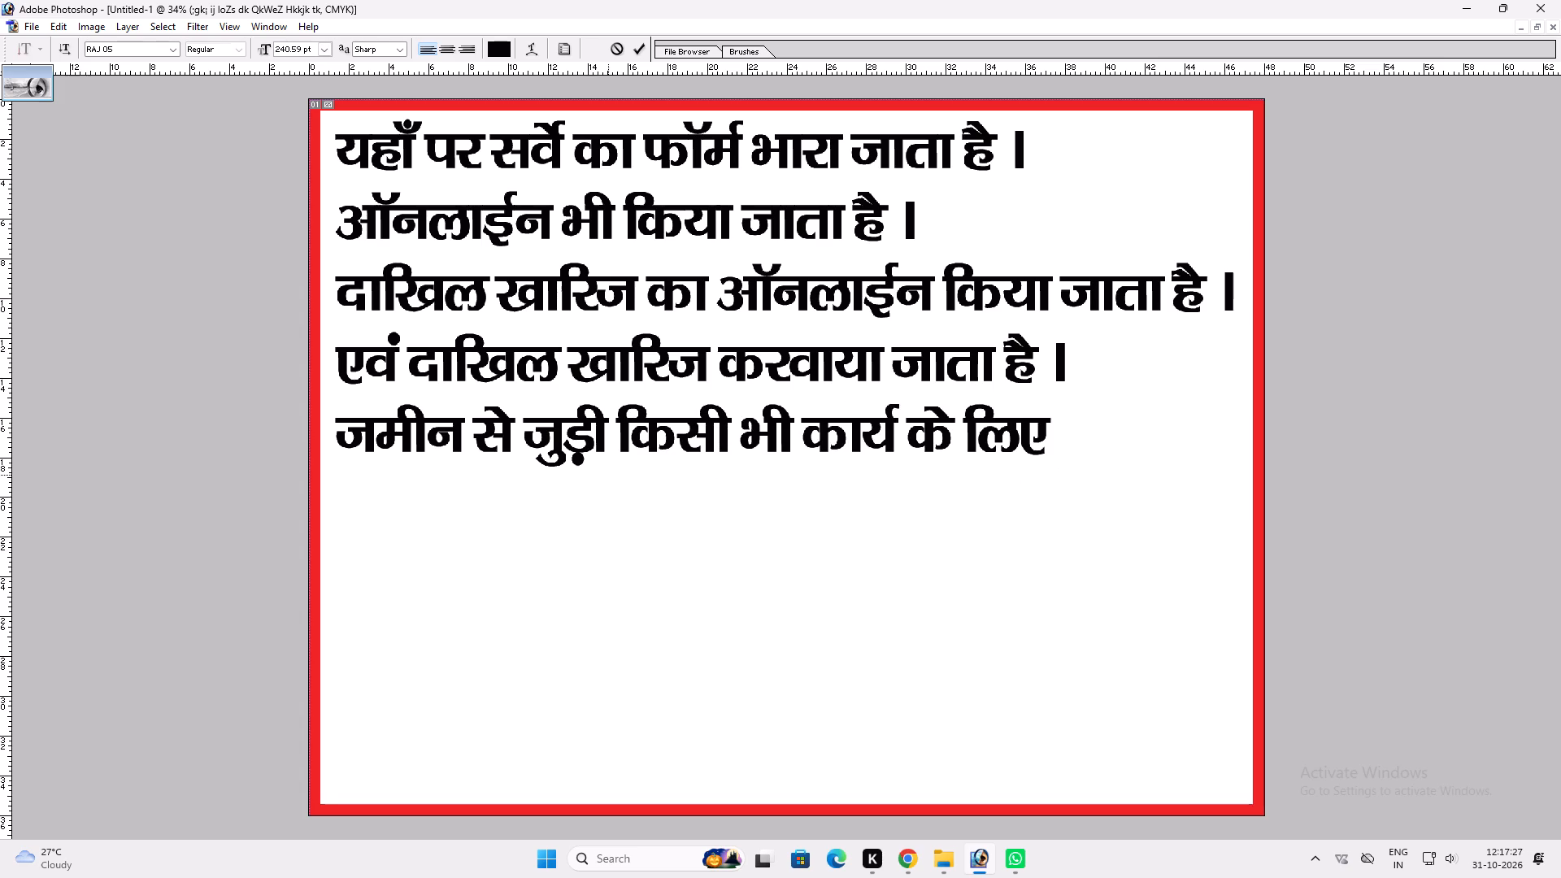
key(l)
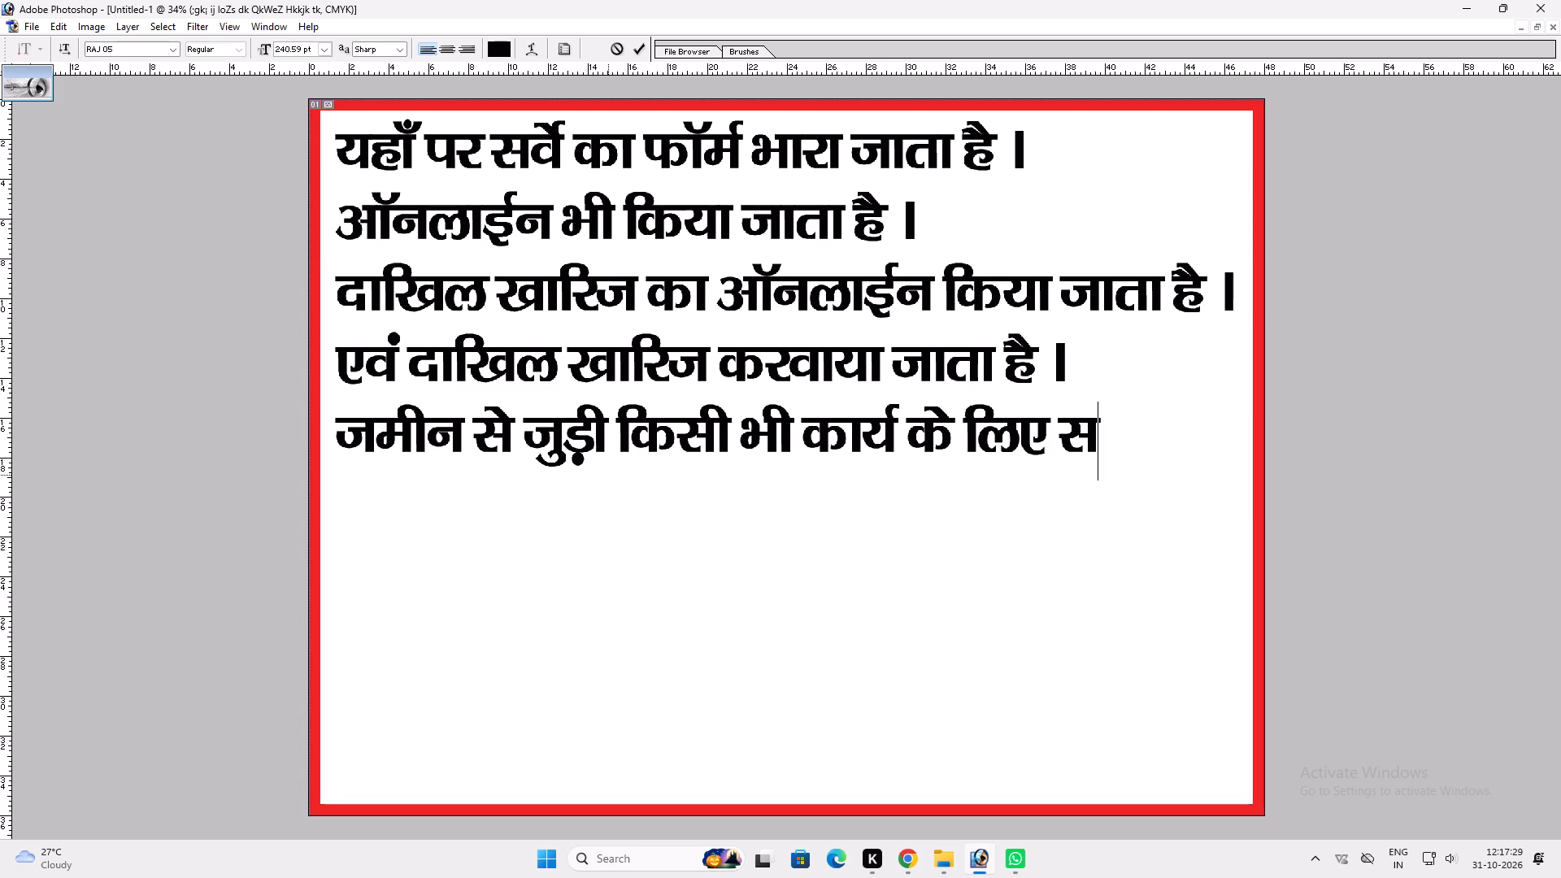
key(BackSpace)
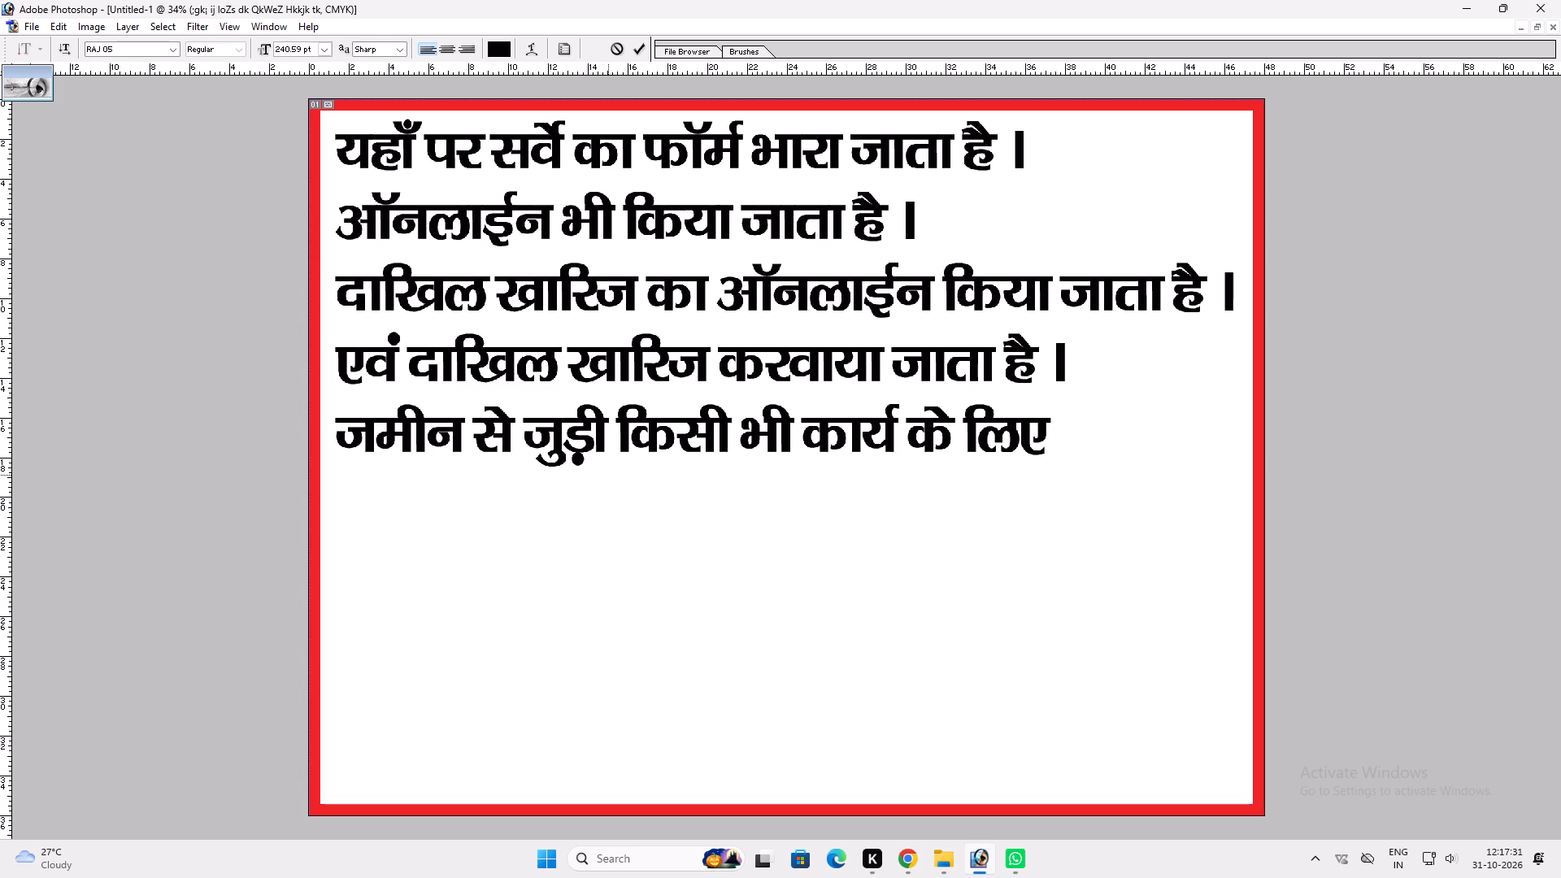
text(lEi)
text(dZ djsa A)
key(Return)
Narrow the text block to about 92.4% width, keeping its height, so the fifth line fits inside the border.
key(v)
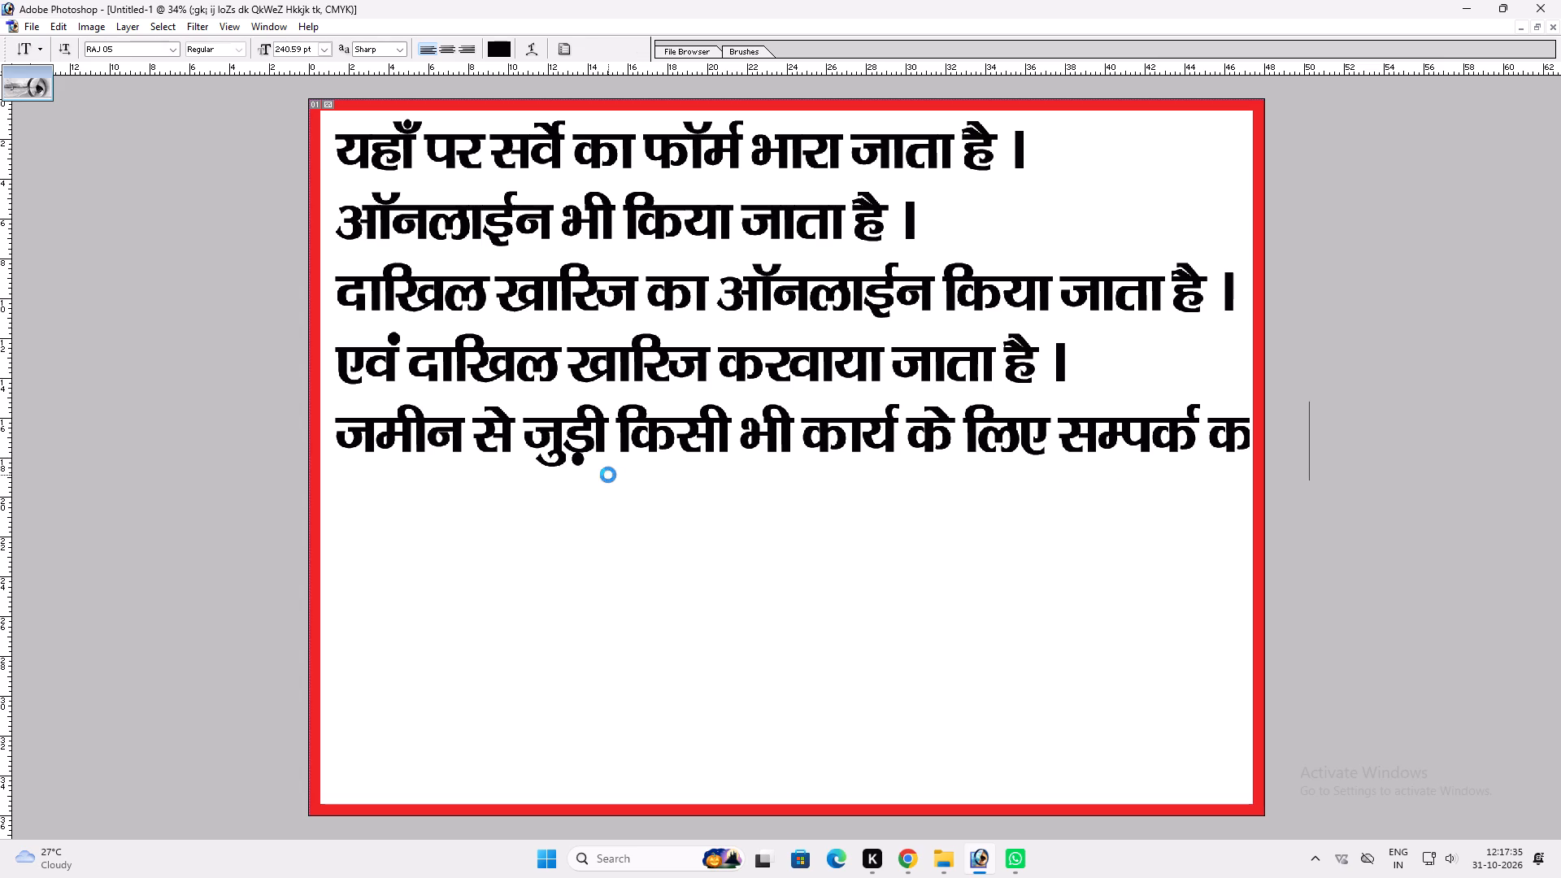
key(ctrl+t)
shift+drag(1307, 390, 1246, 388)
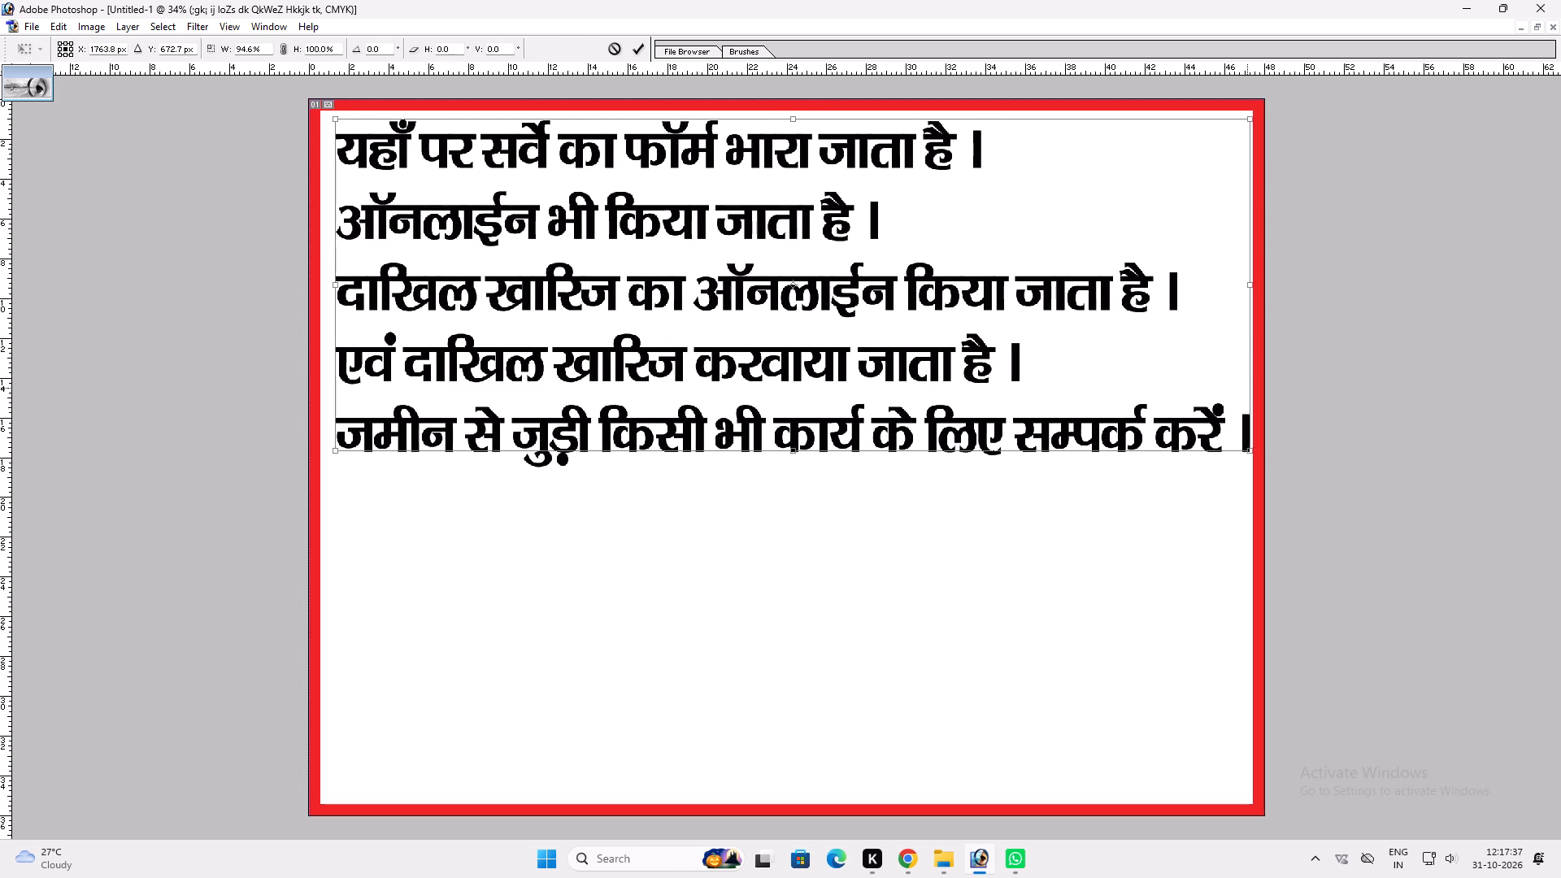
shift+drag(1246, 388, 1233, 388)
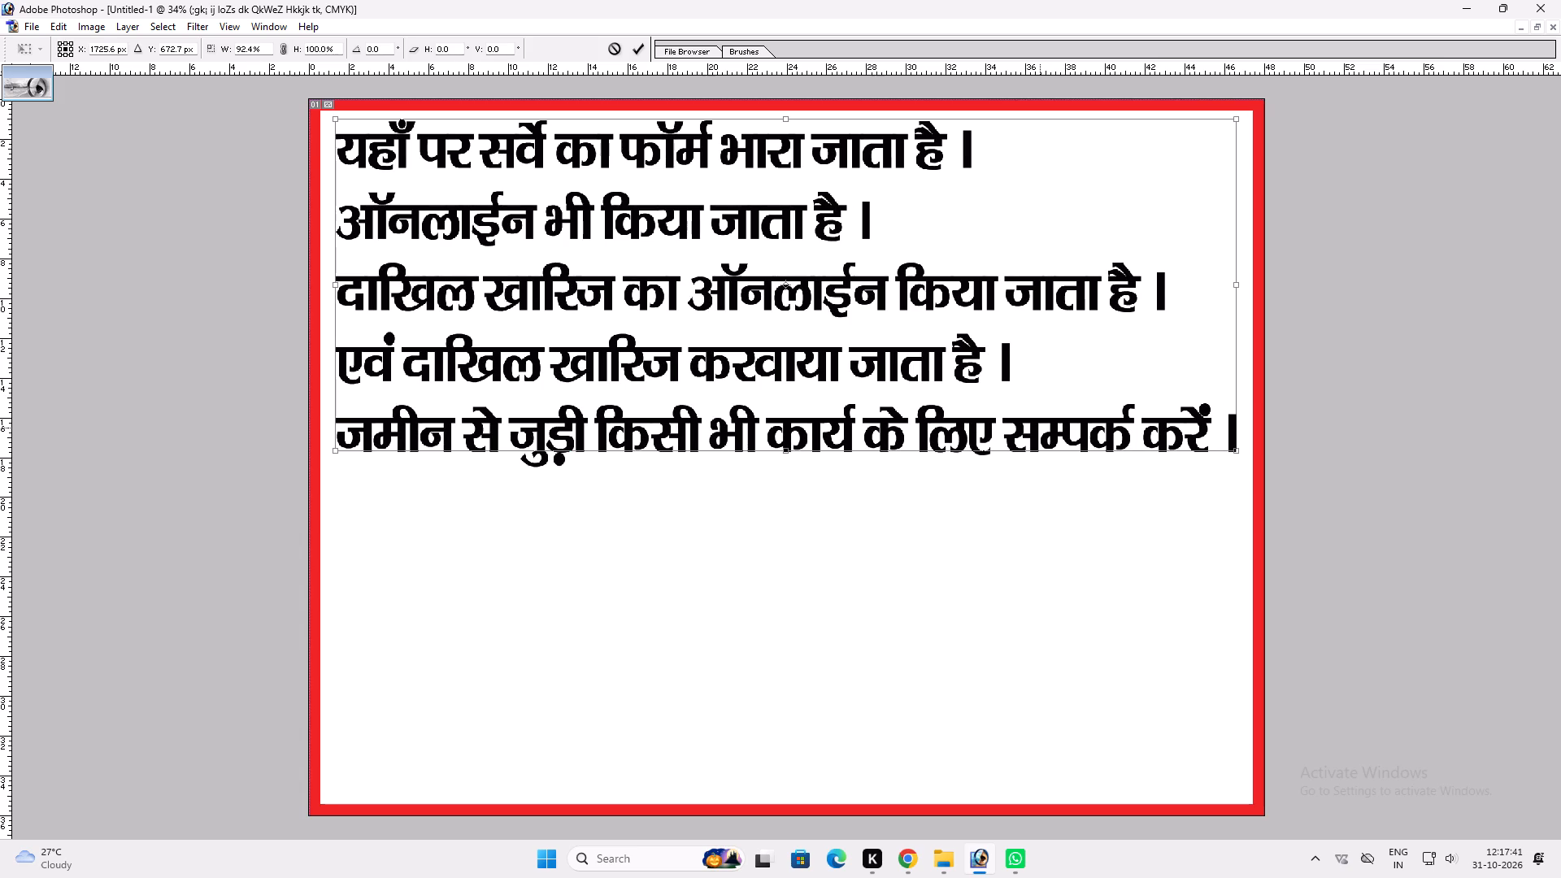
key(Return)
Start a sixth line below the fifth with "यहाँ पर 100ः".
click(1040, 428)
key(t)
click(1033, 434)
key(End)
key(Return)
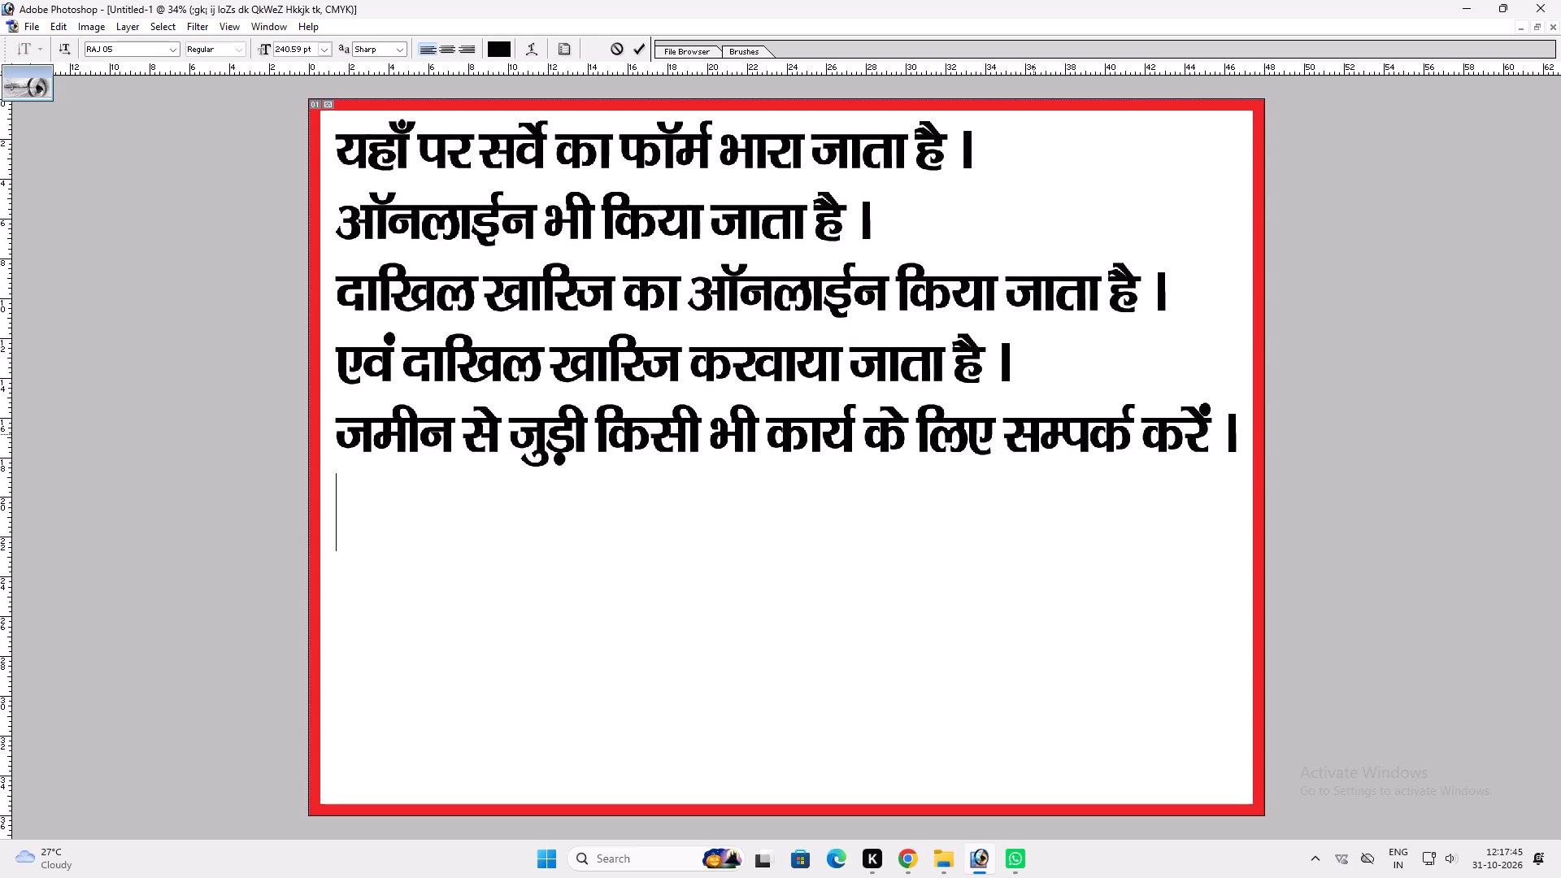
text(;k)
key(BackSpace)
text(gk)
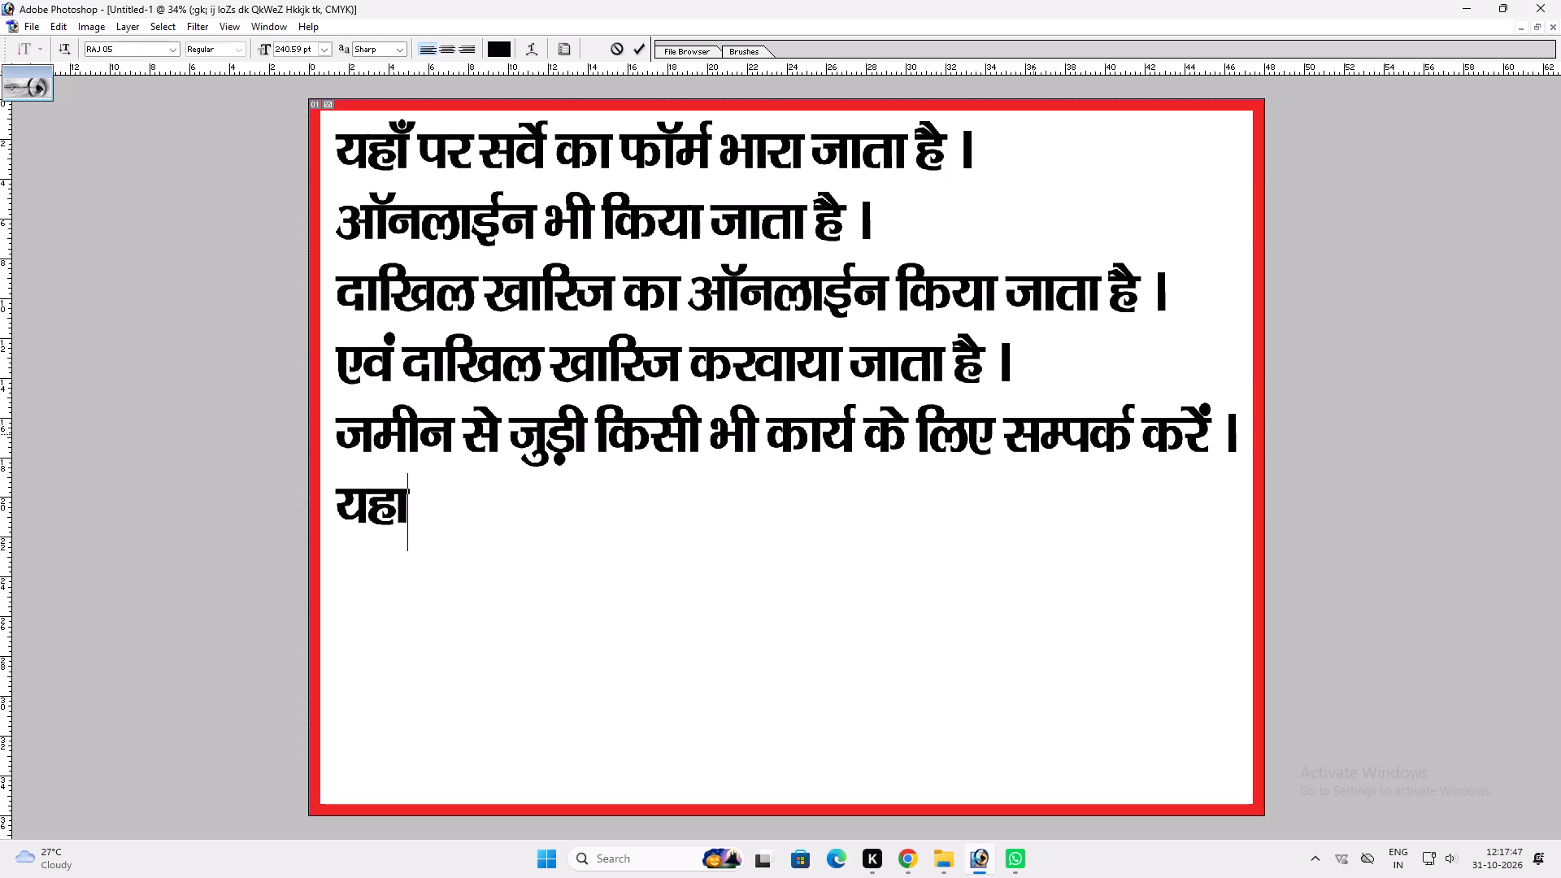
key(alt+0)
key(alt+1)
key(alt+6)
key(alt+1)
key(space)
text(ij)
key(space)
text(100)
text(%)
key(space)
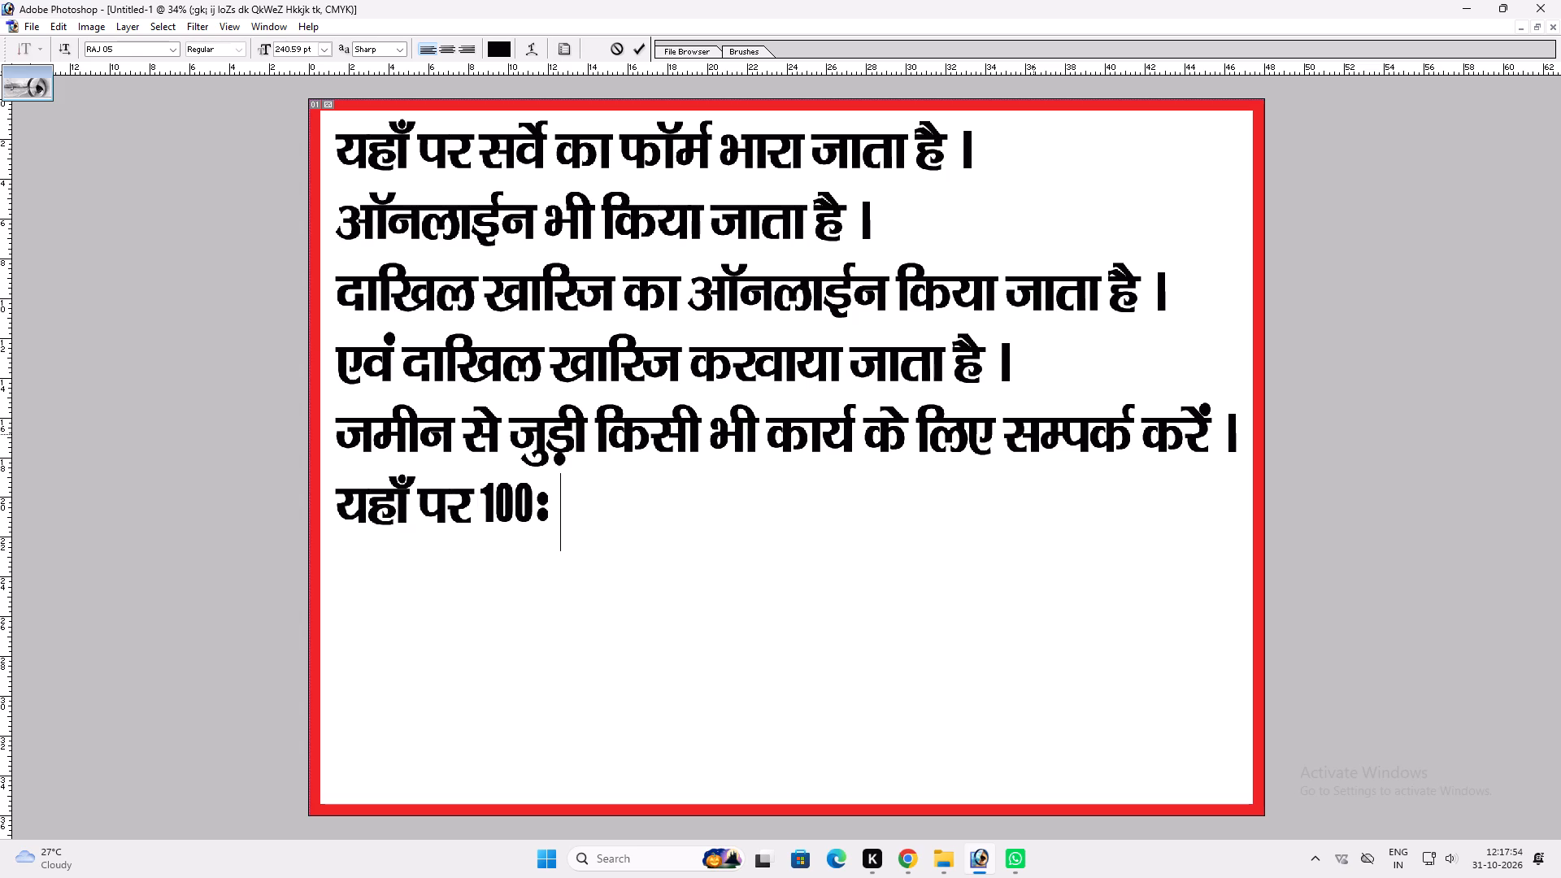
Replace the mark after 100 with a word and finish the line as "यहाँ पर 100 प्रतिशत गारंटी के साथ काम होगा ।".
key(BackSpace)
key(BackSpace)
key(BackSpace)
key(space)
key(BackSpace)
text(0 izfr'kr dk)
key(BackSpace)
key(BackSpace)
text(xkj)
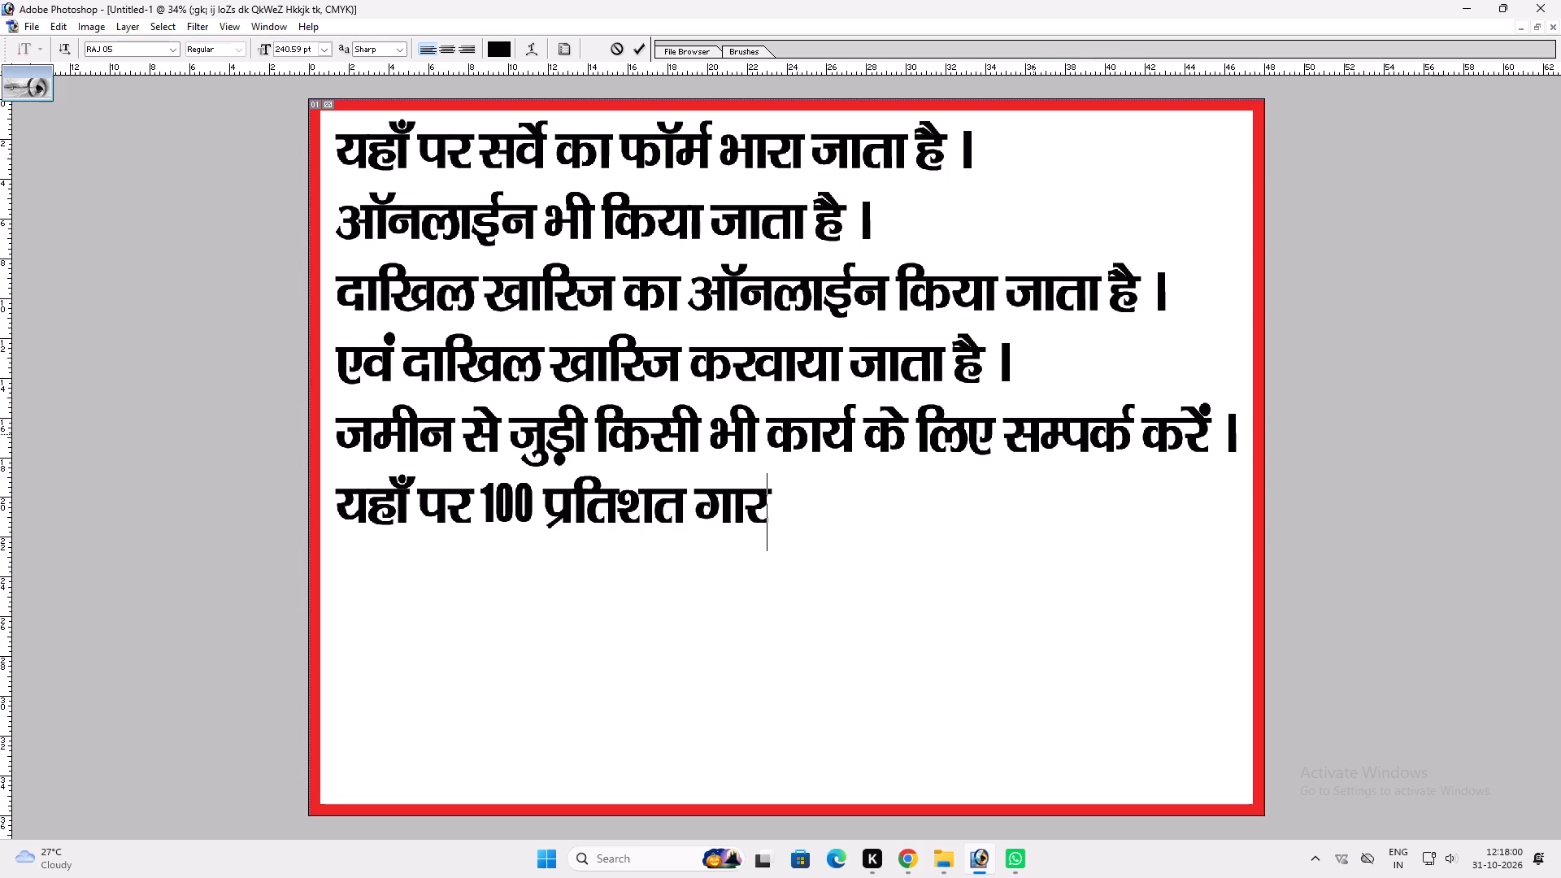
key(BackSpace)
text(jaVh ds lkGk)
key(BackSpace)
key(BackSpace)
key(shift+f)
text(k dke gksxk A)
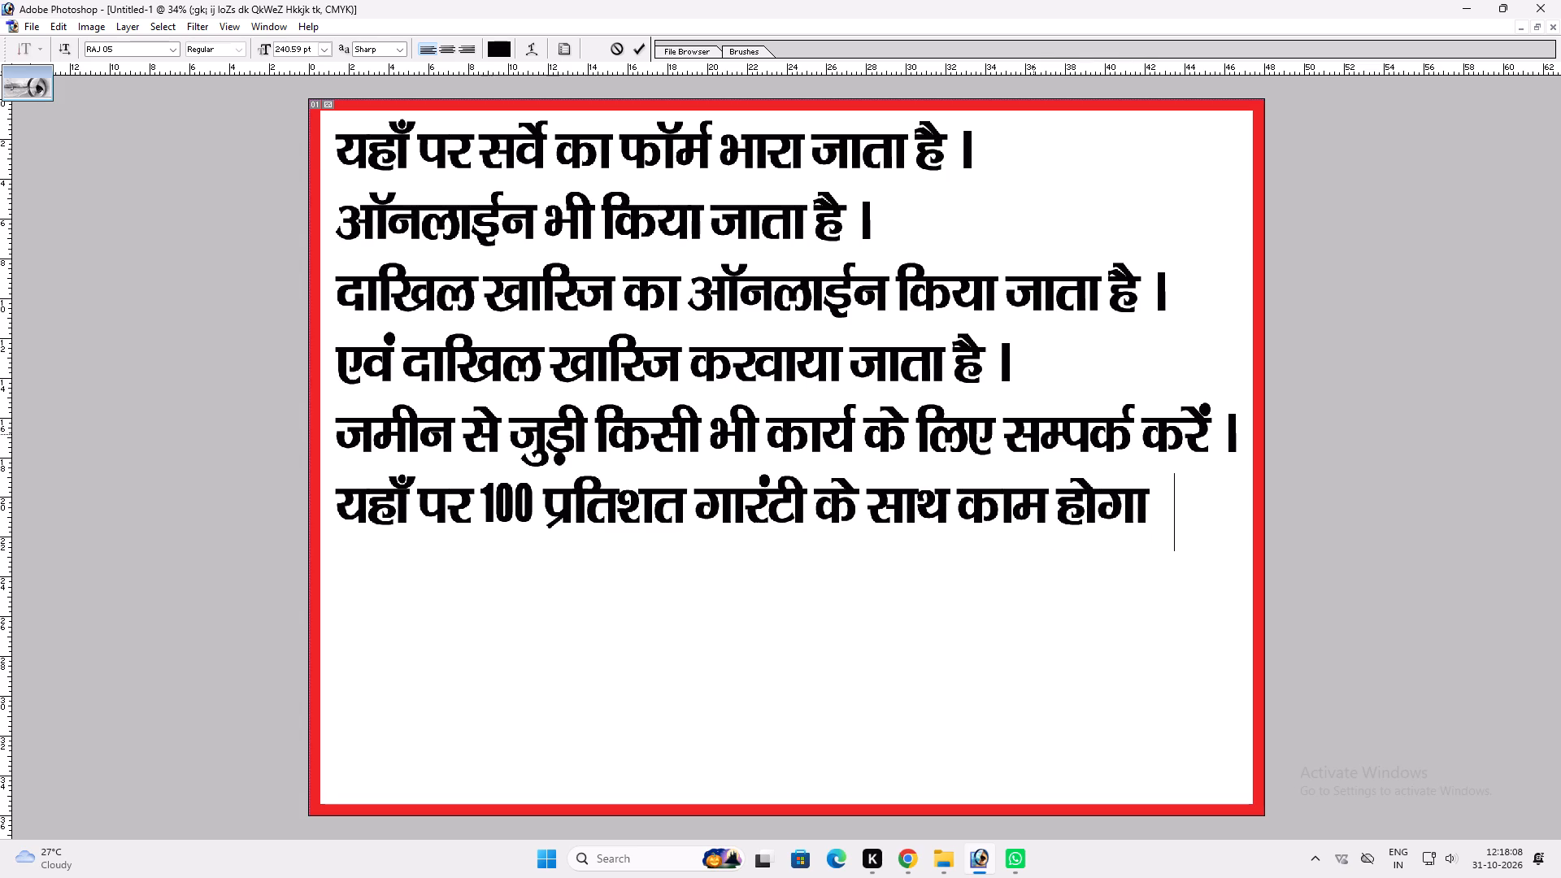
Start a seventh line as a note reading "नोटः– यहाँ पर अमीन".
key(Return)
text(uksV)
text(%&)
key(space)
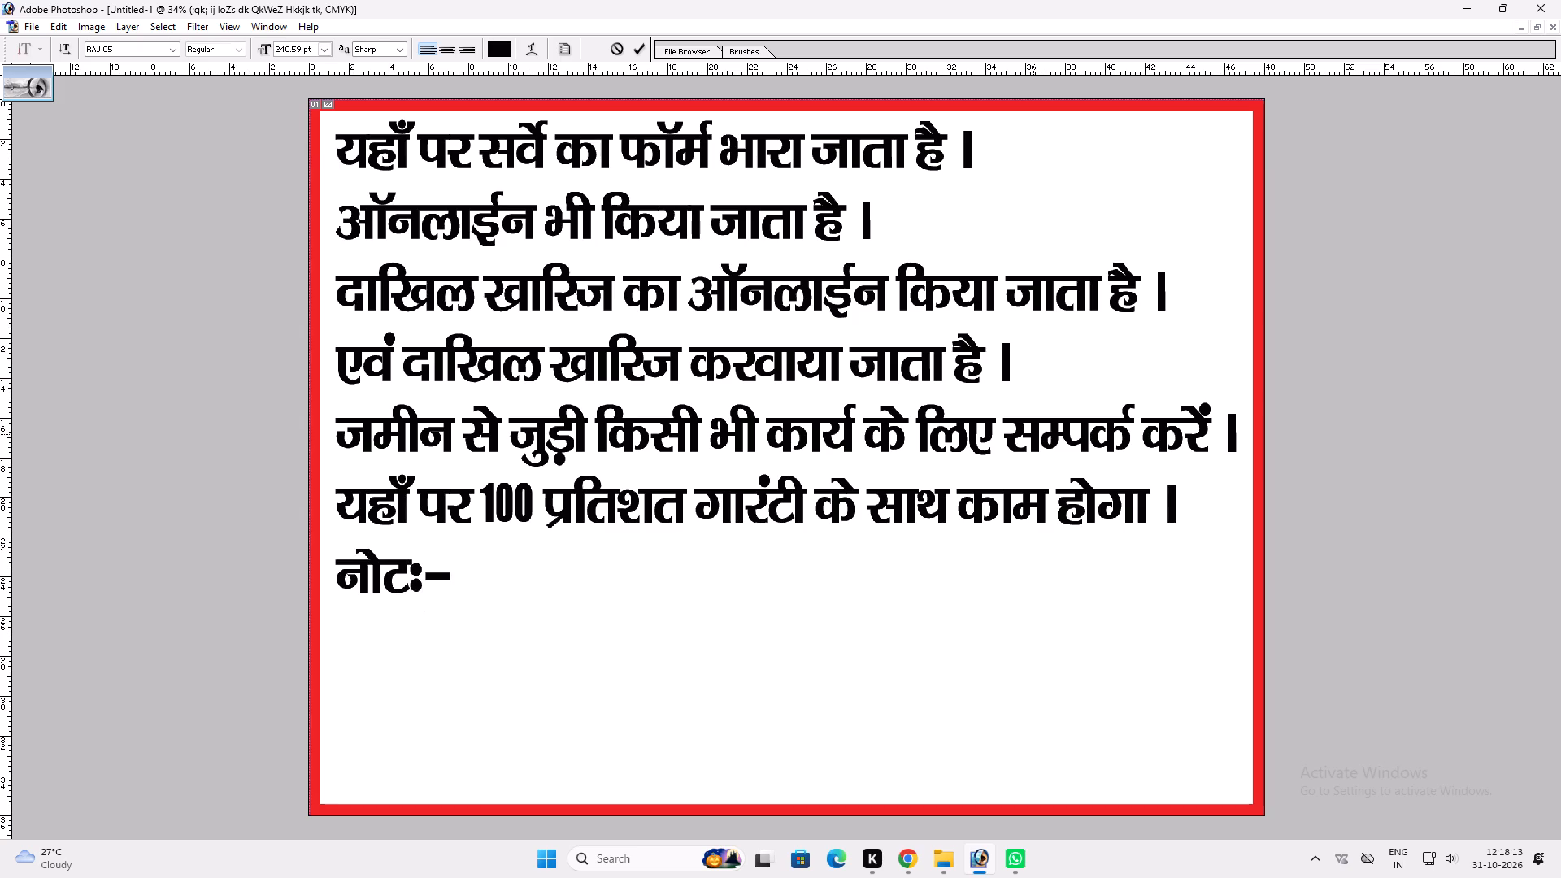
text(;gk)
key(alt+0)
key(alt+1)
key(alt+6)
key(alt+1)
key(space)
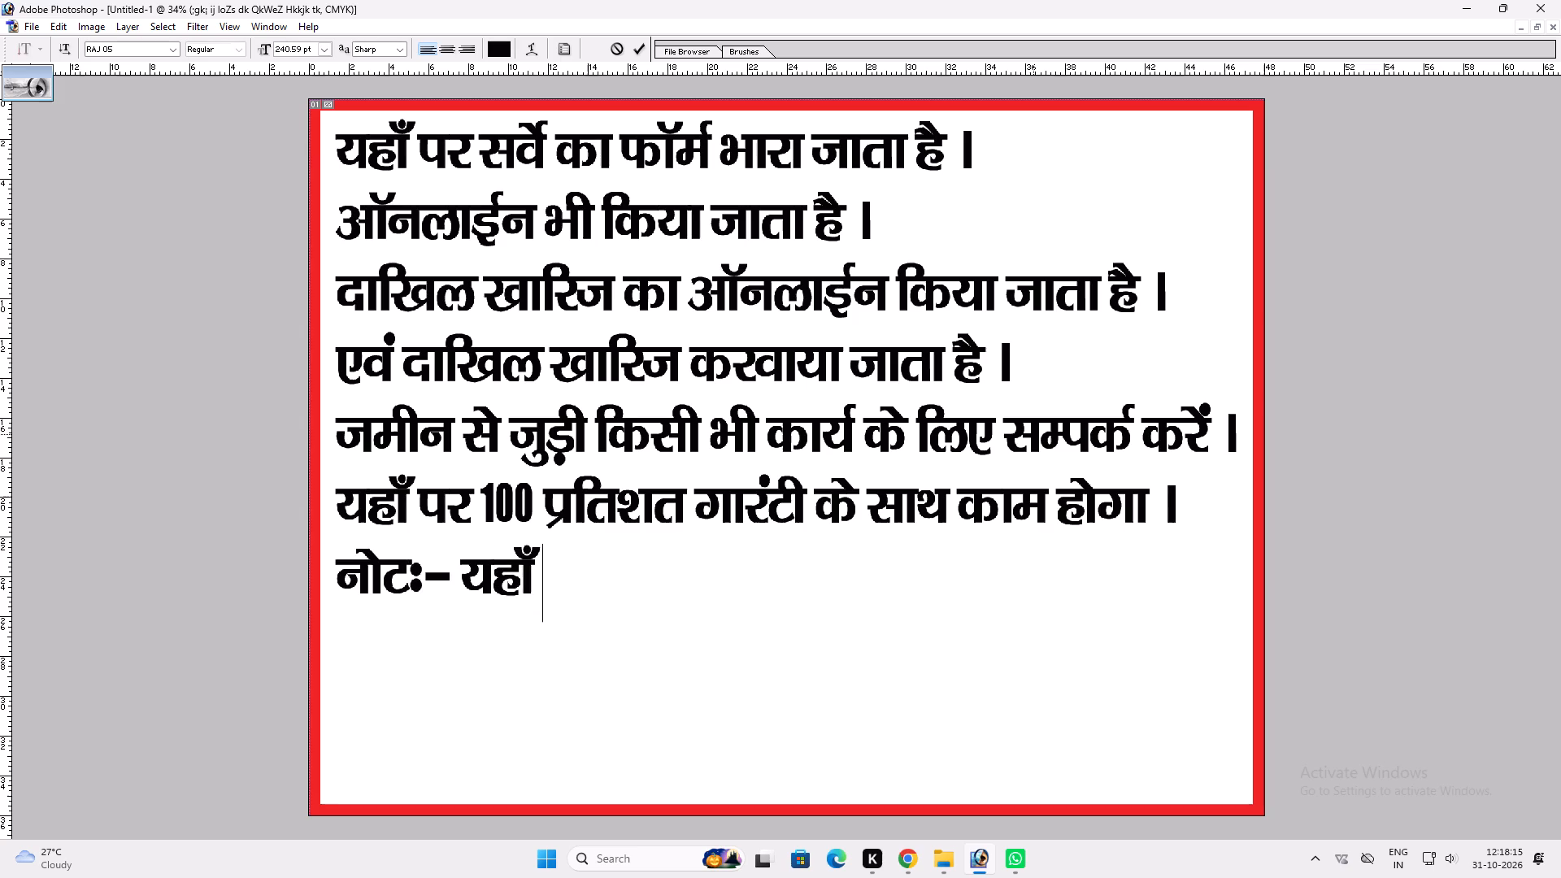
text(ij veluhi)
key(BackSpace)
key(BackSpace)
key(BackSpace)
key(BackSpace)
text(hu)
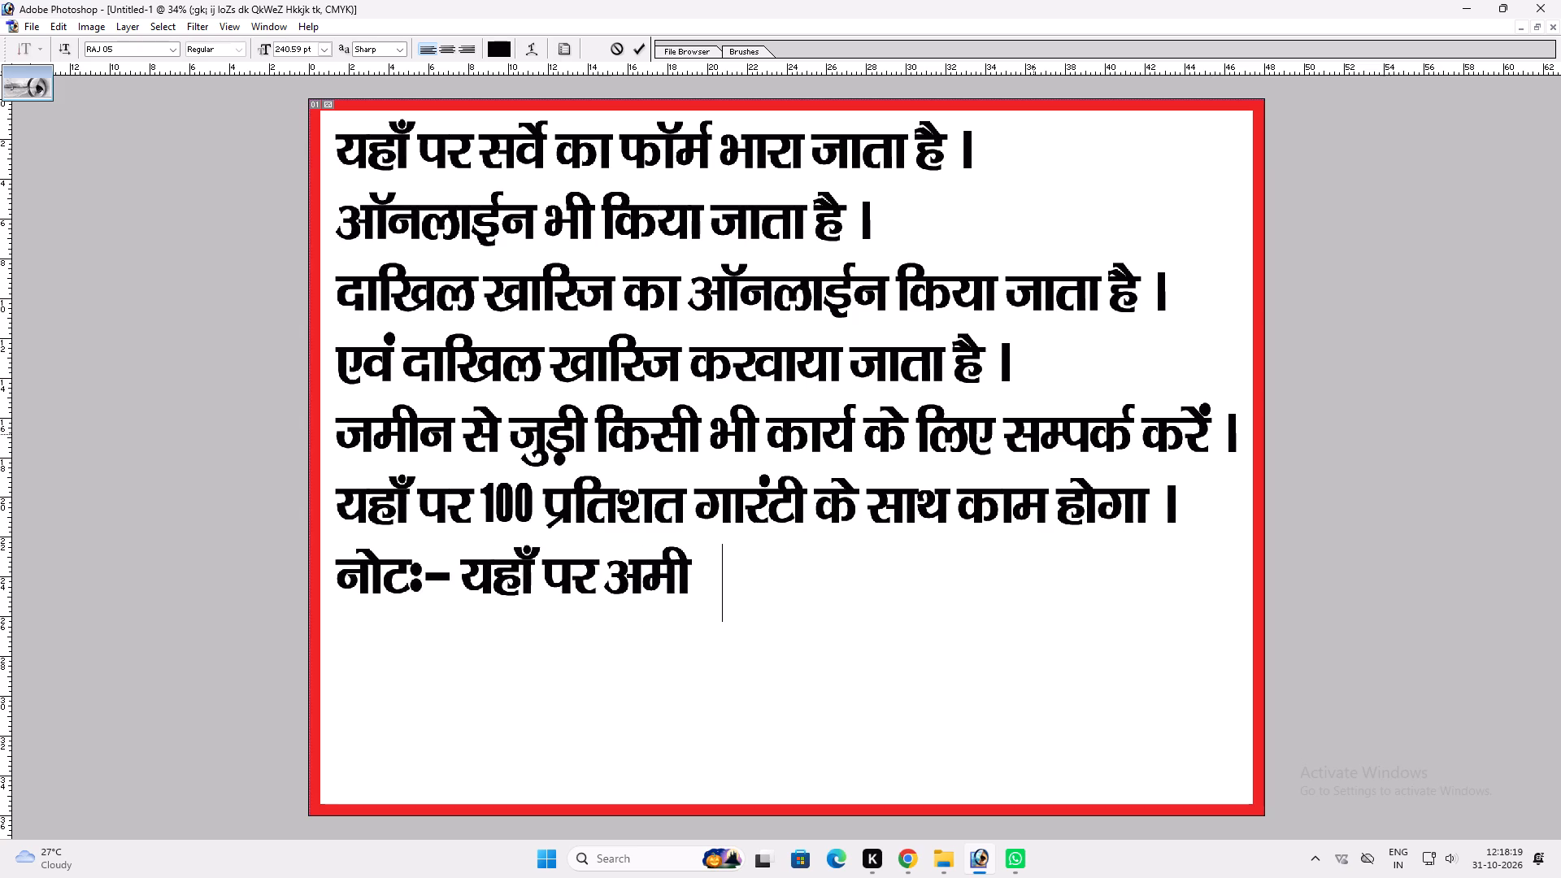
key(space)
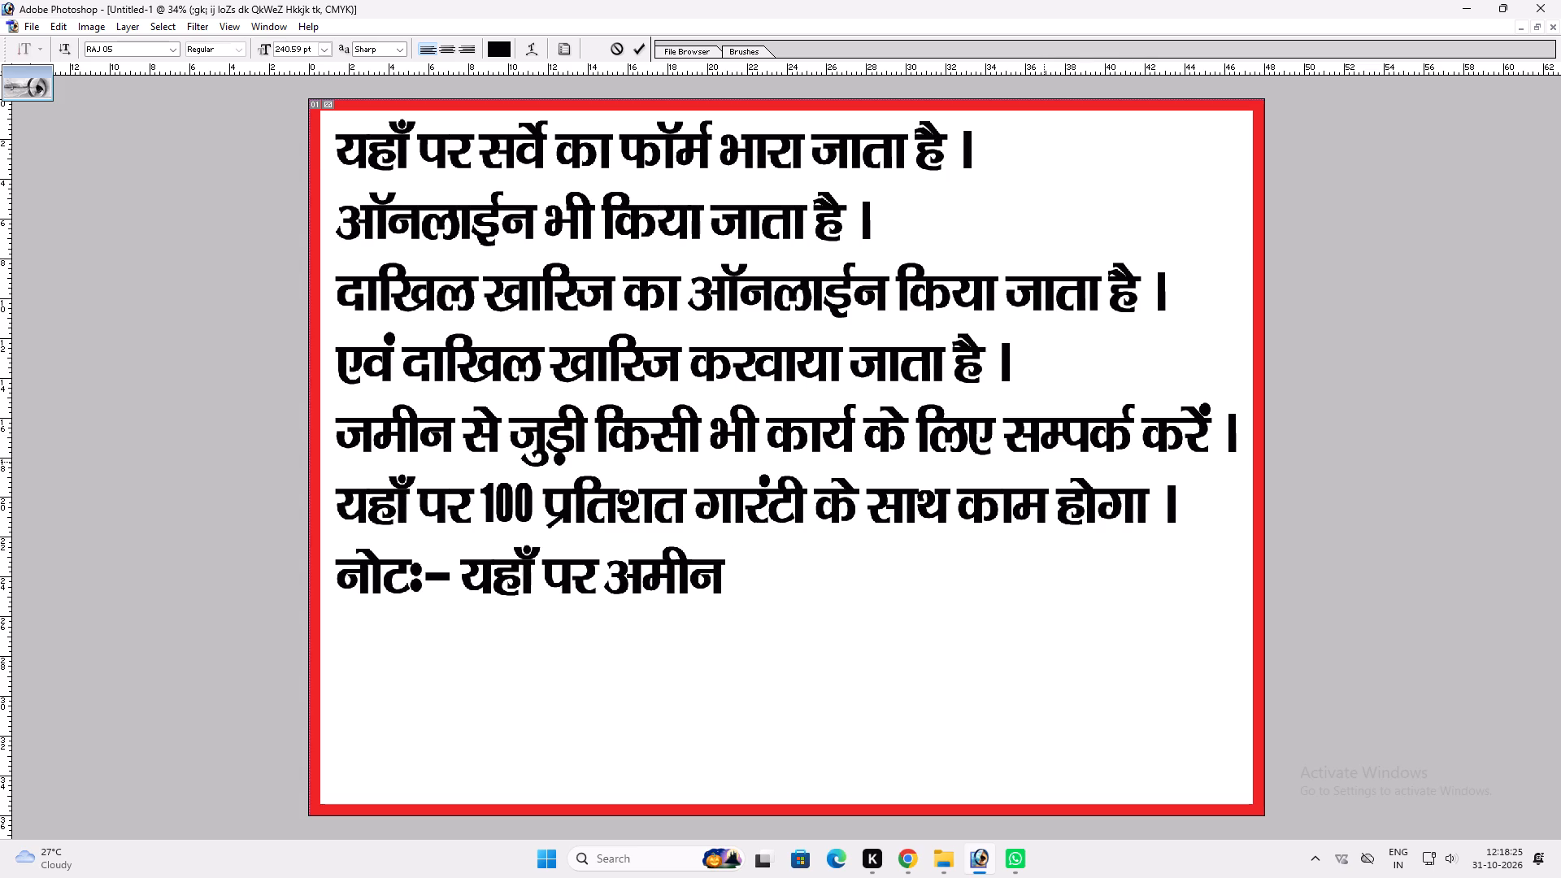
Select the letter "र" of "पर" in the note line.
drag(584, 602, 559, 603)
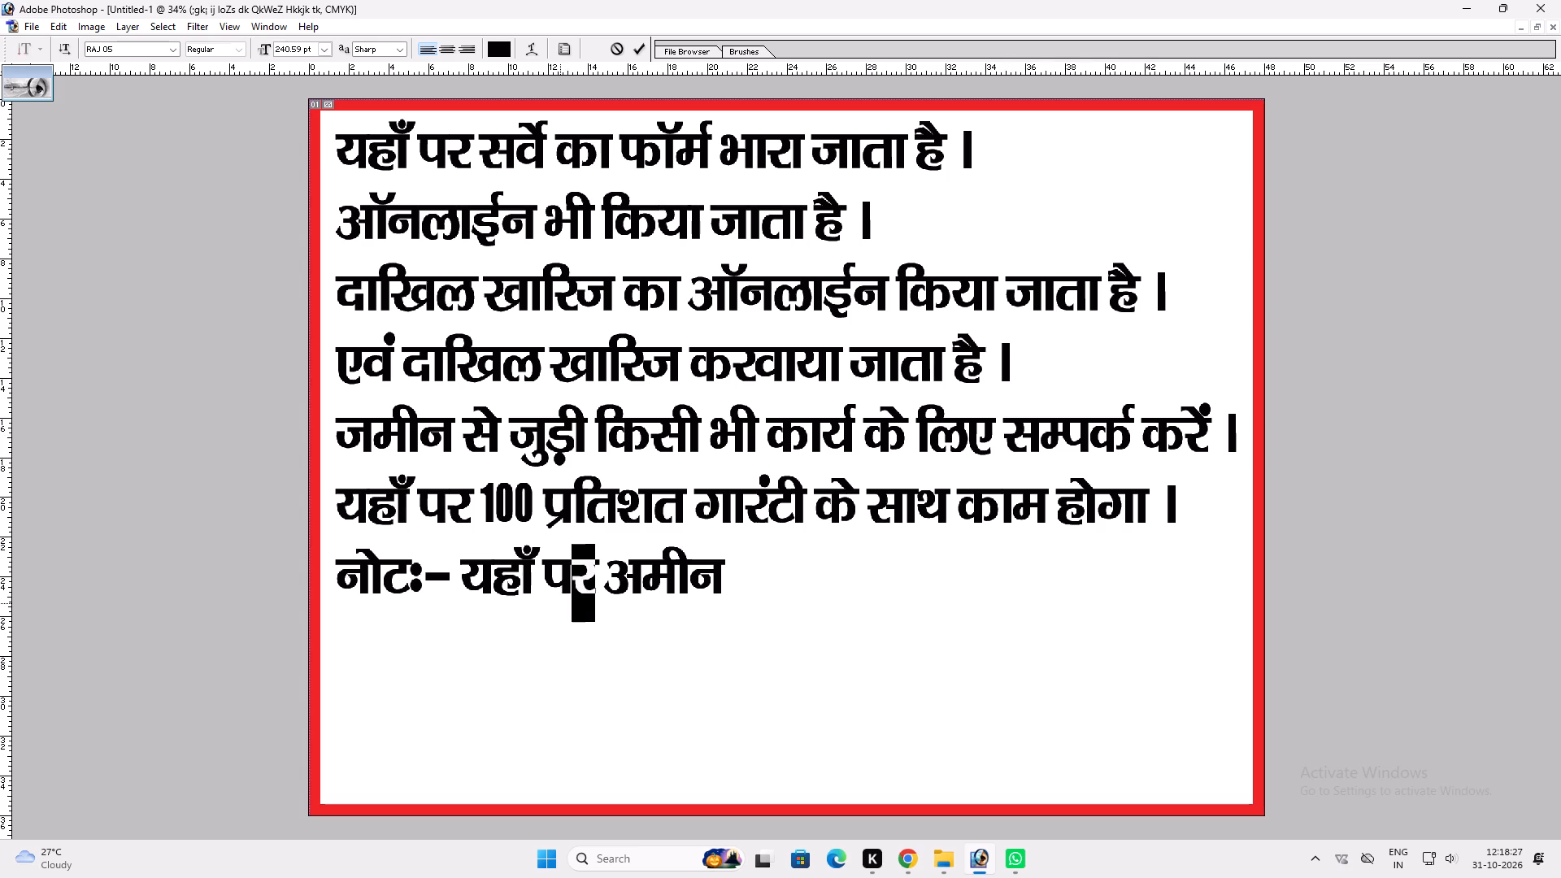
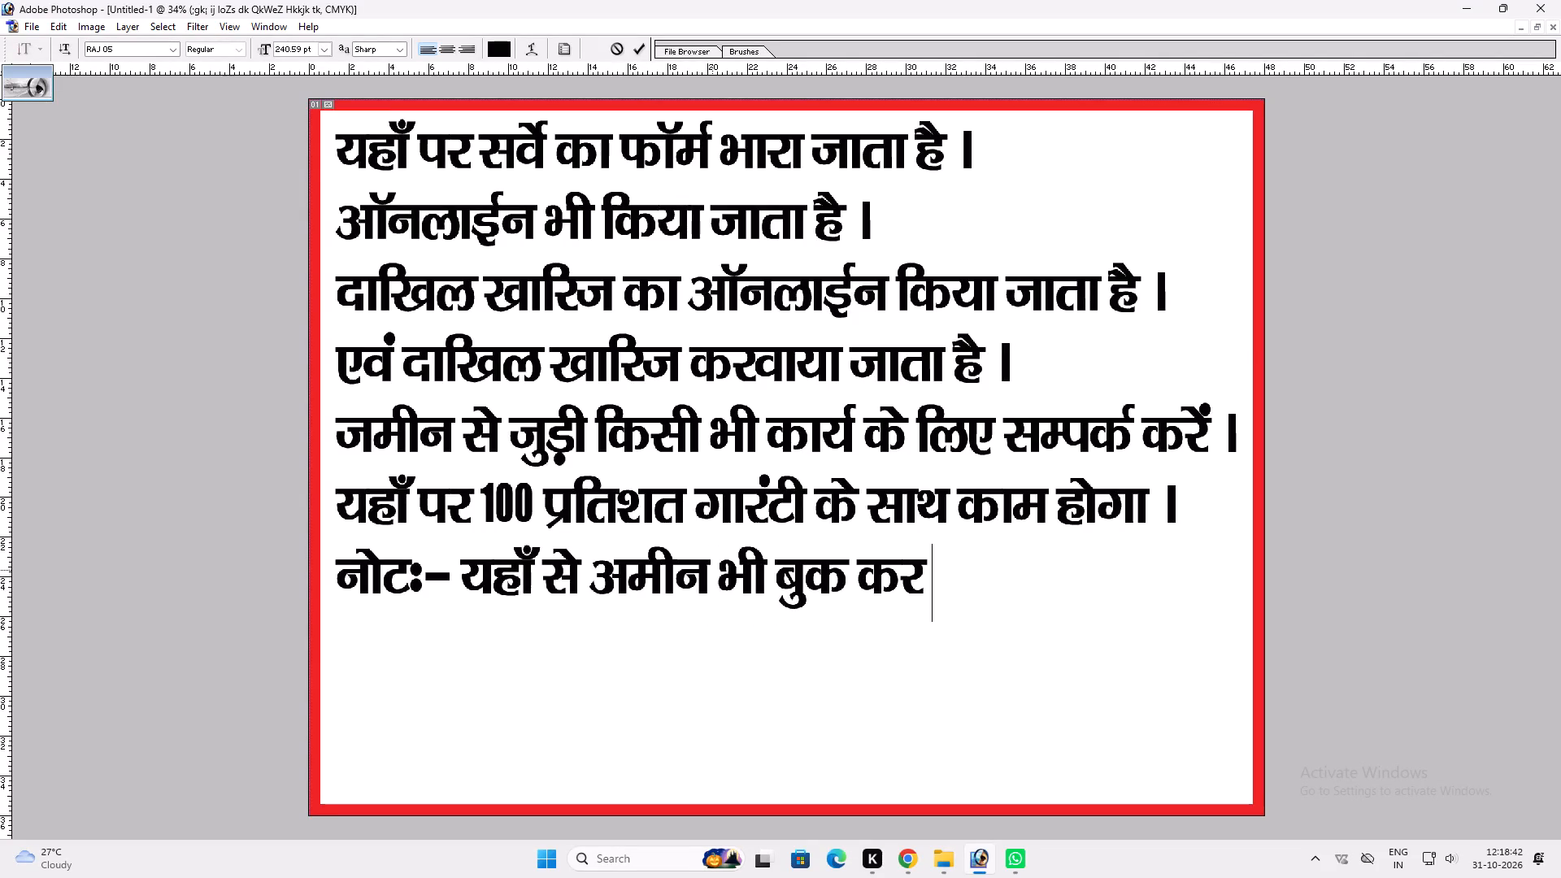
Finish the note line so it reads "नोटः– यहाँ से अमीन भी बुक कर सकते है ।".
text(ldrs)
key(space)
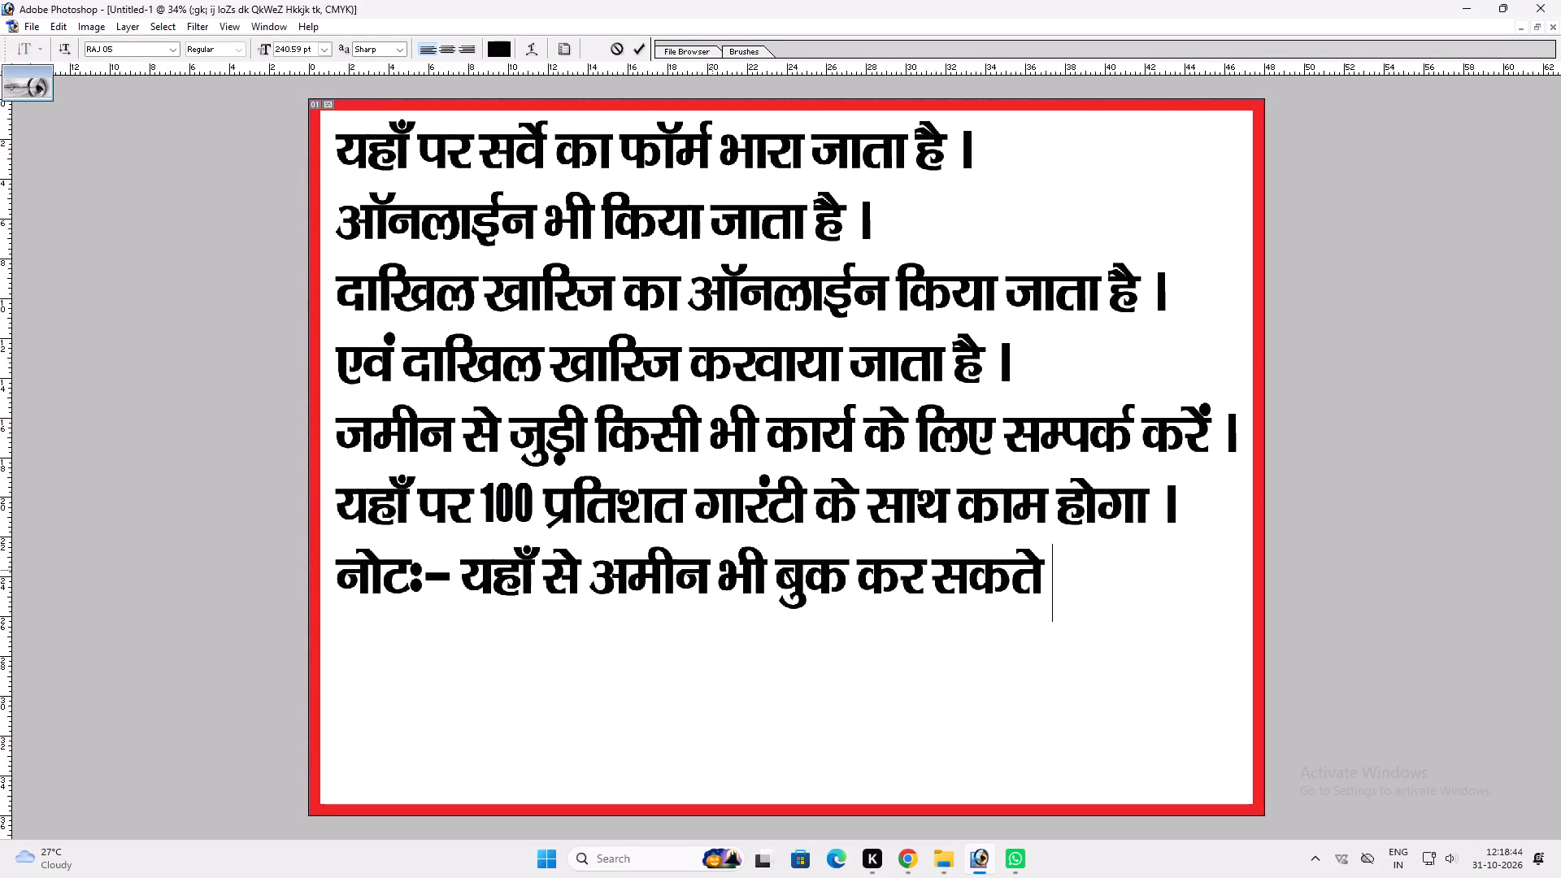
text(gS A)
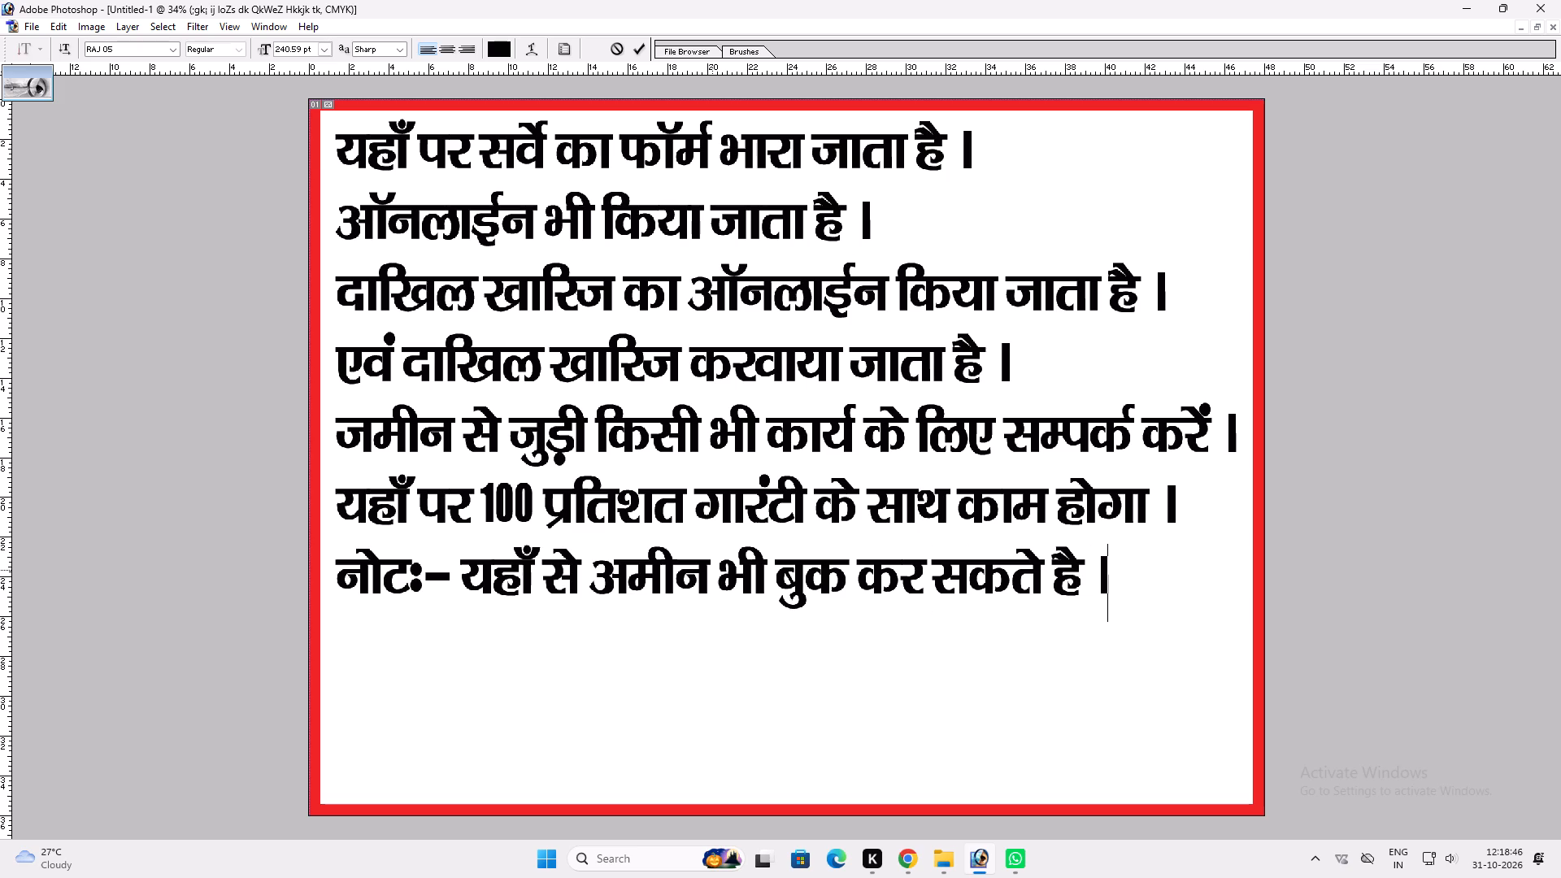
Increase the line spacing of the entire text by eight small increments.
key(ctrl+a)
key(alt+Down)
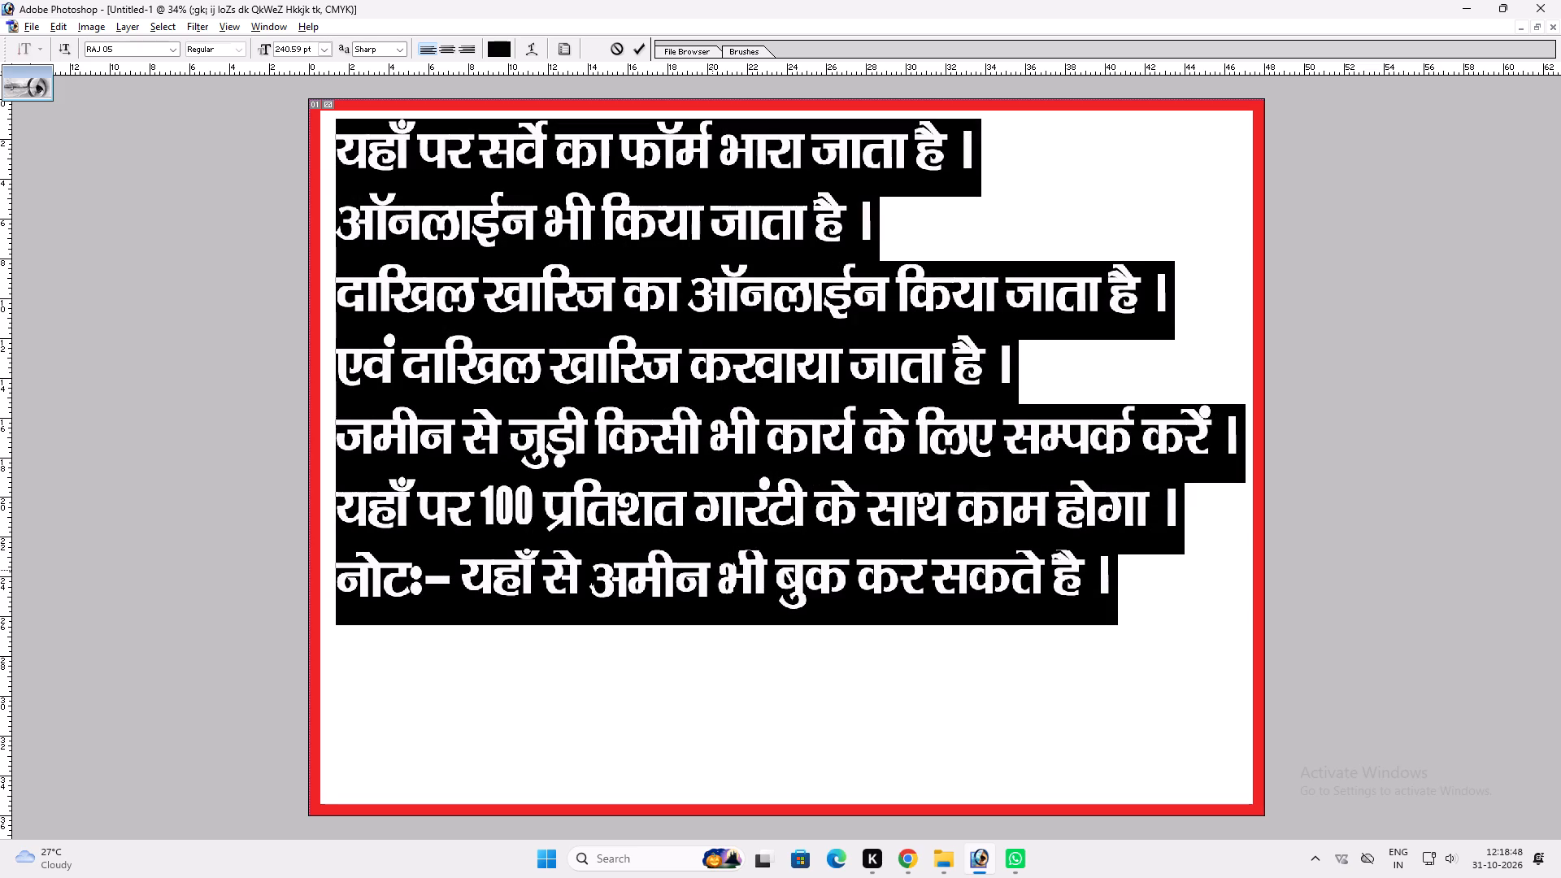
key(alt+Down)
key(alt+Down)
key(alt+Down)
key(alt+Down)
key(alt+Down)
key(alt+Down)
key(alt+Down)
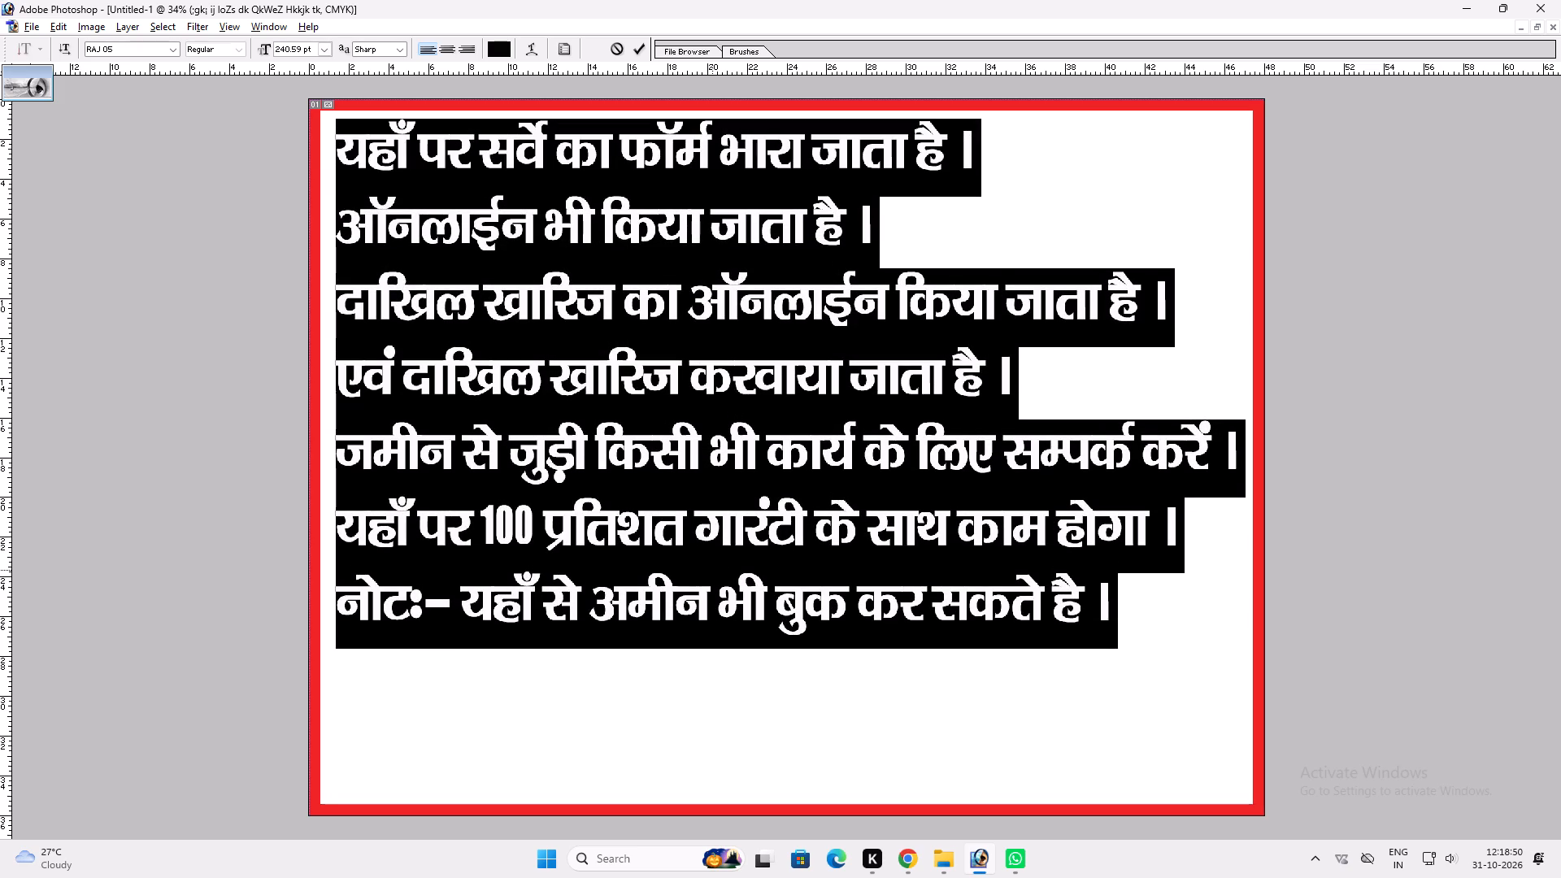
key(Return)
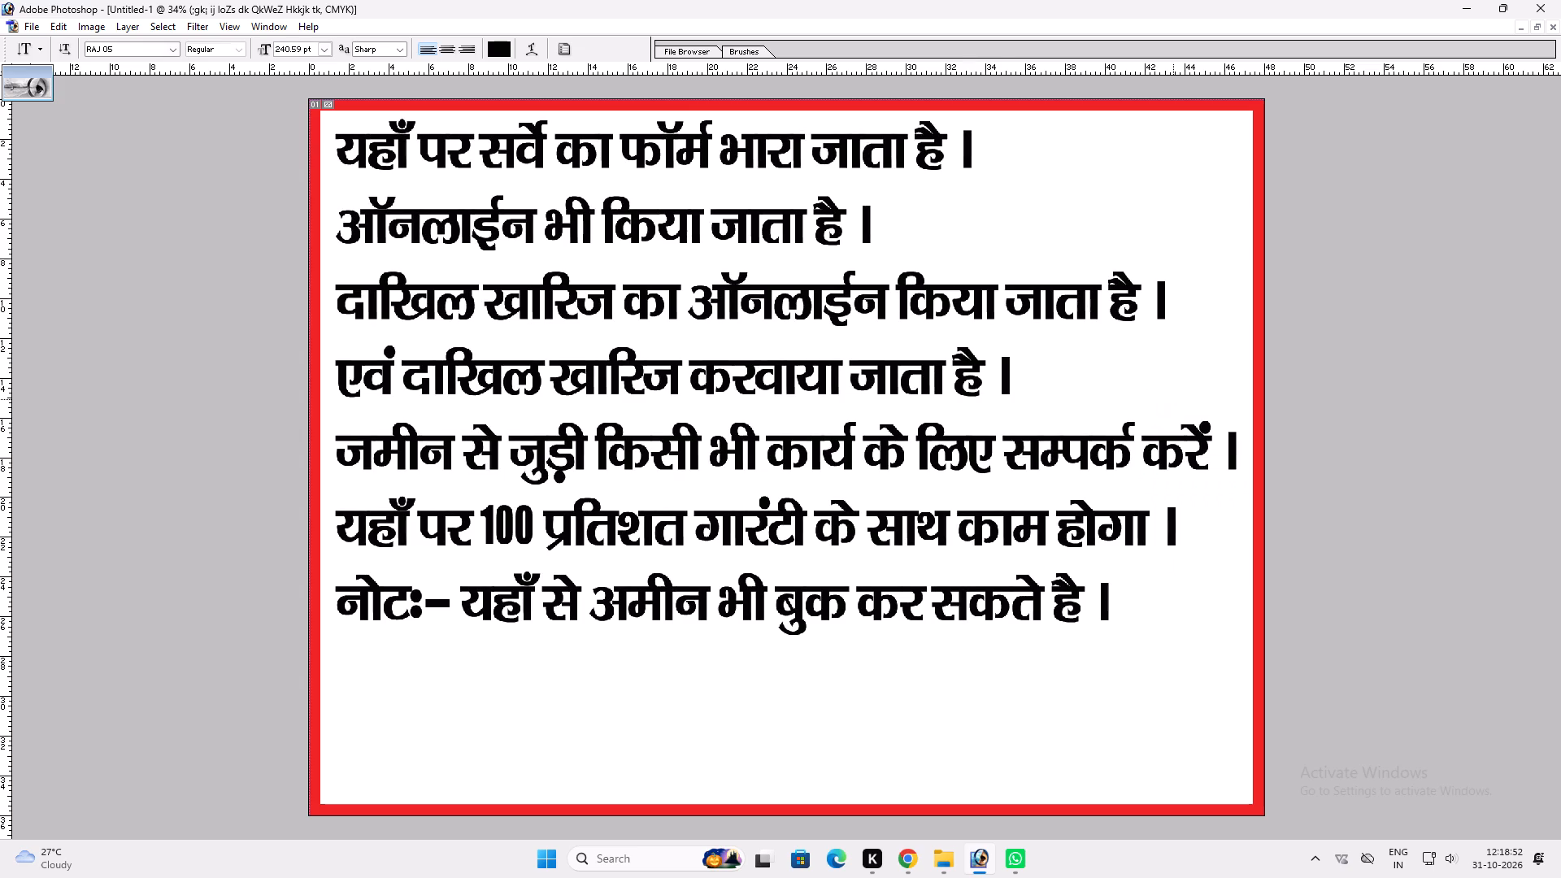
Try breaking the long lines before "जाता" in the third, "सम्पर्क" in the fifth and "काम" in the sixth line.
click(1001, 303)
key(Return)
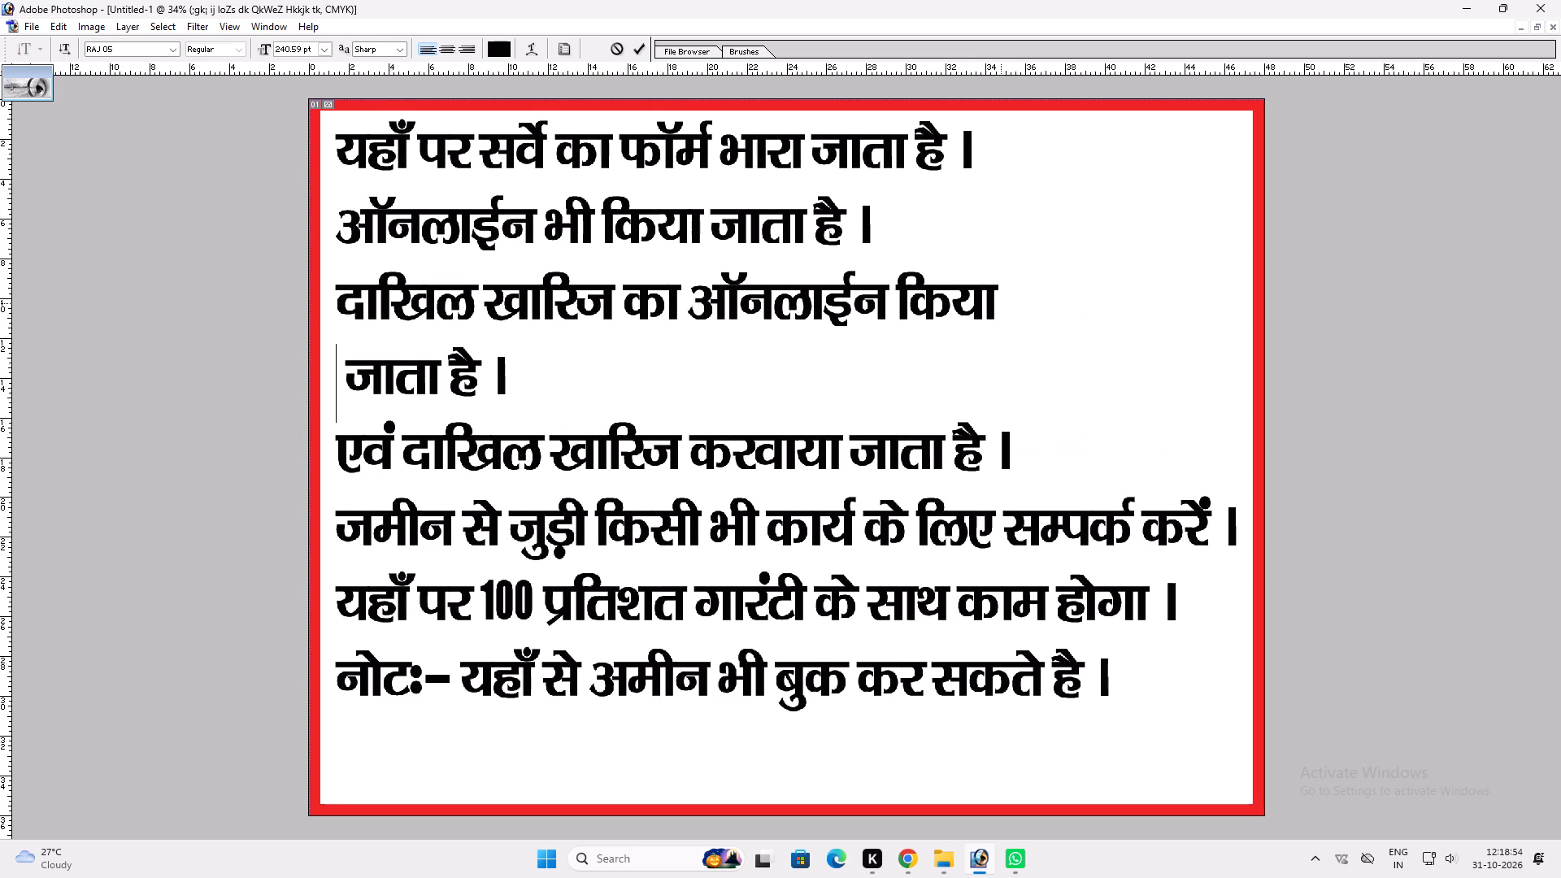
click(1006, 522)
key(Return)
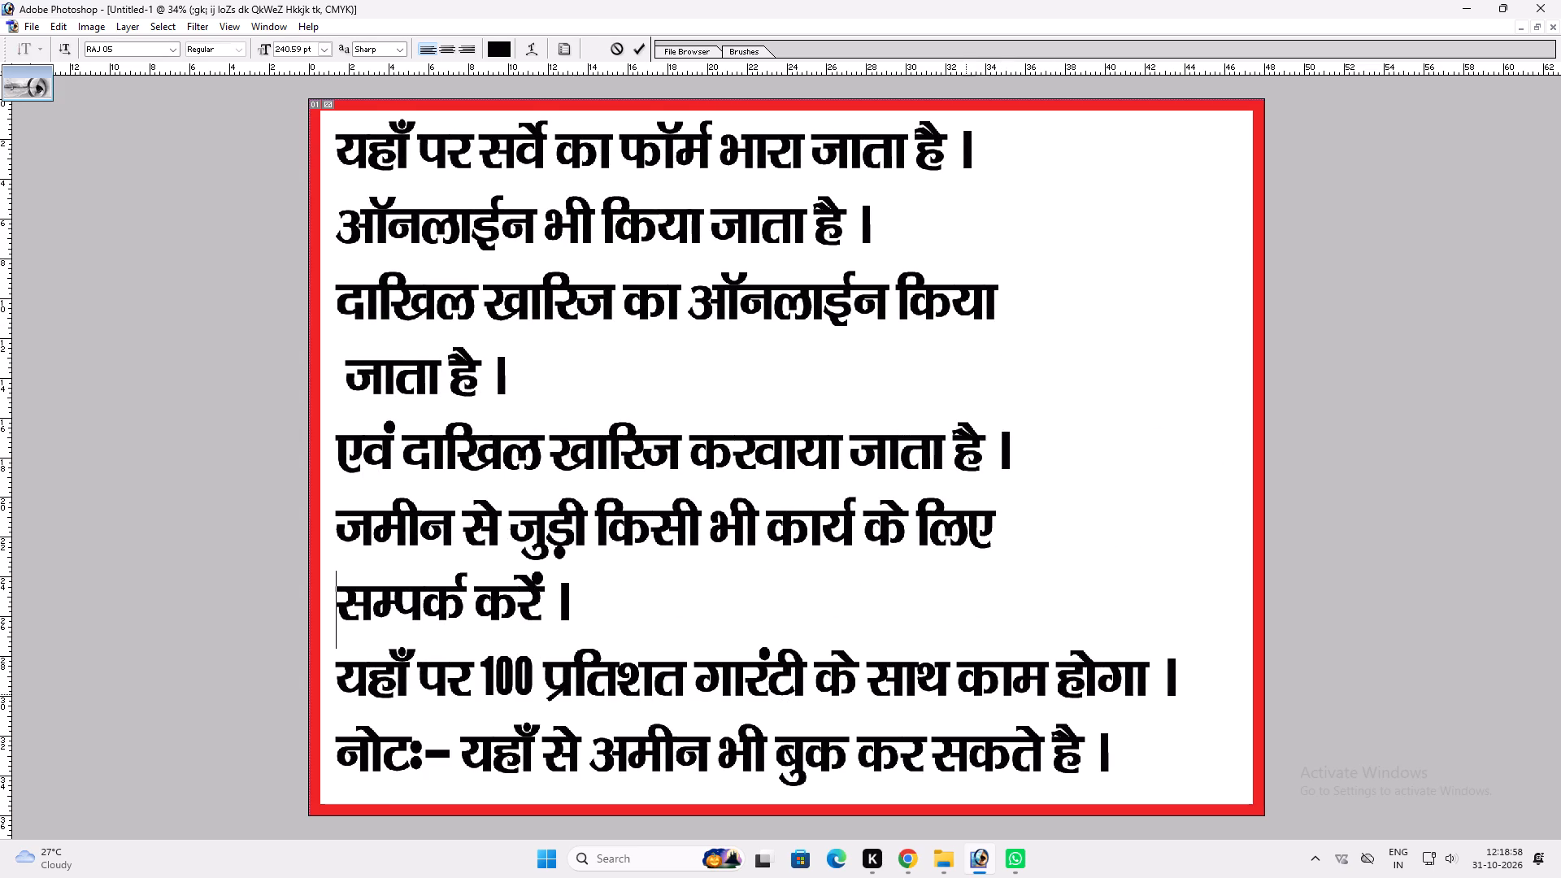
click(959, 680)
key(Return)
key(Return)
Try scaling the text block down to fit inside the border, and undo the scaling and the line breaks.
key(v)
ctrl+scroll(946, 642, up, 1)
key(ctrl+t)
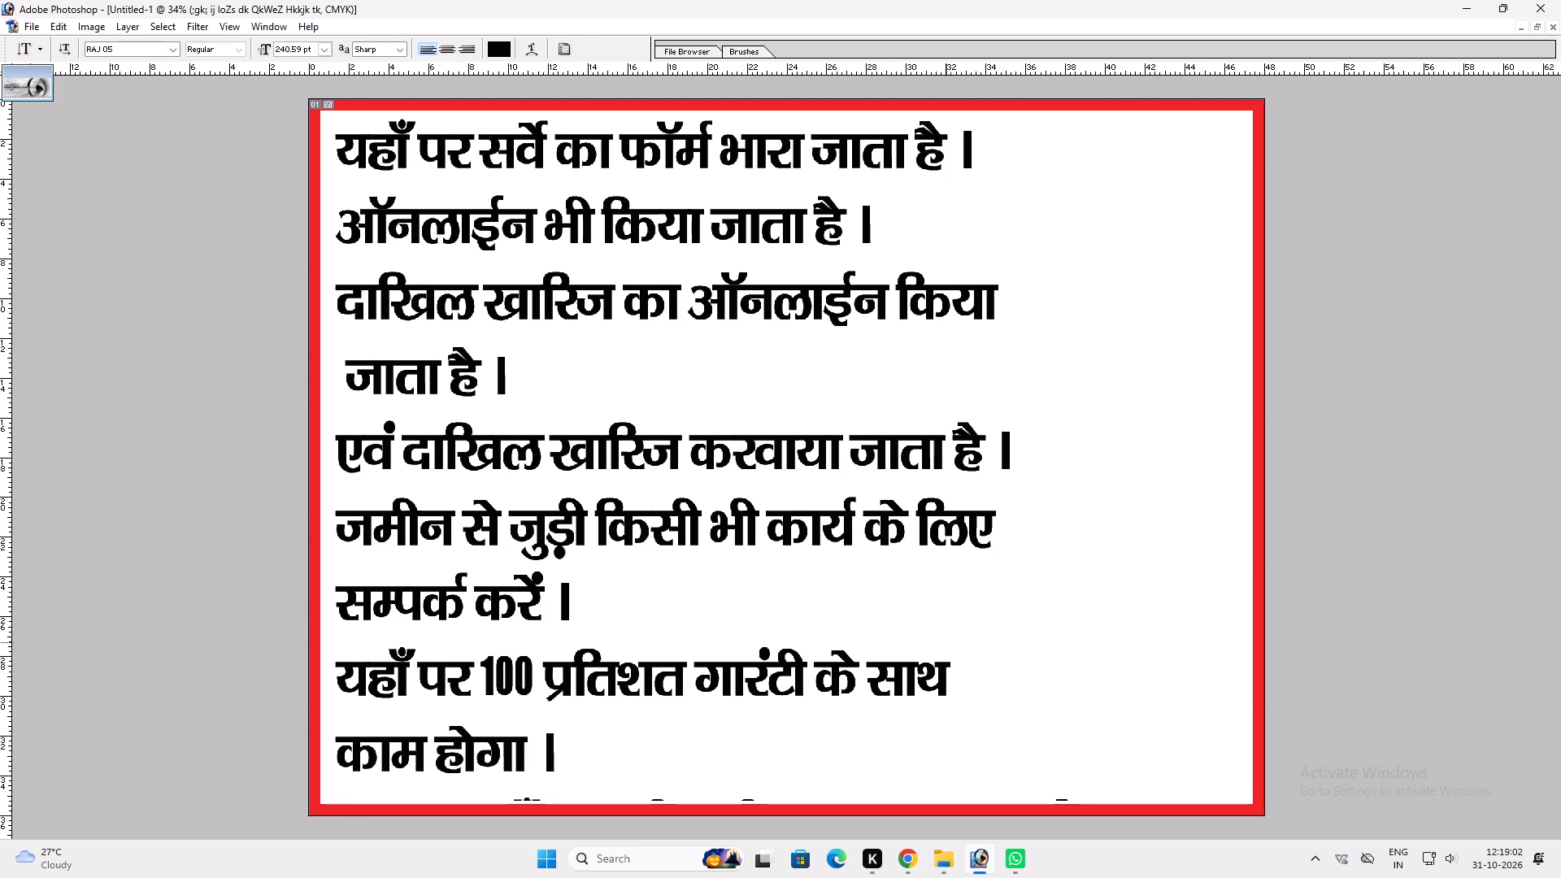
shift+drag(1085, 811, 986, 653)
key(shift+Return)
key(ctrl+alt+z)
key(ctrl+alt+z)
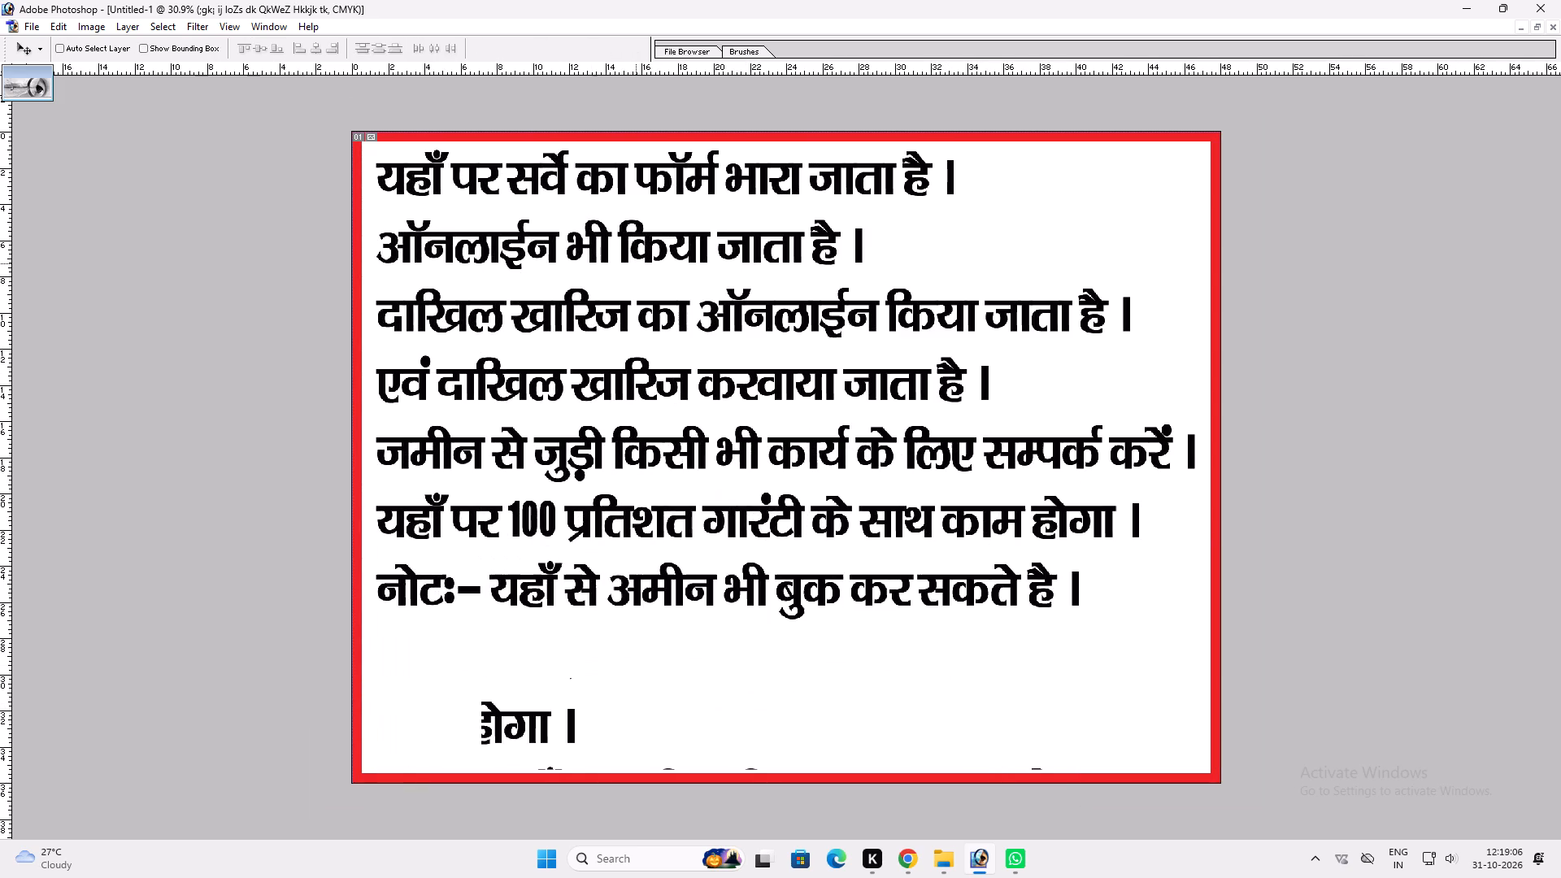
Stretch the text block downwards to a text size of about 255 pt.
key(ctrl+t)
shift+drag(1159, 601, 1155, 628)
key(shift+Return)
key(v)
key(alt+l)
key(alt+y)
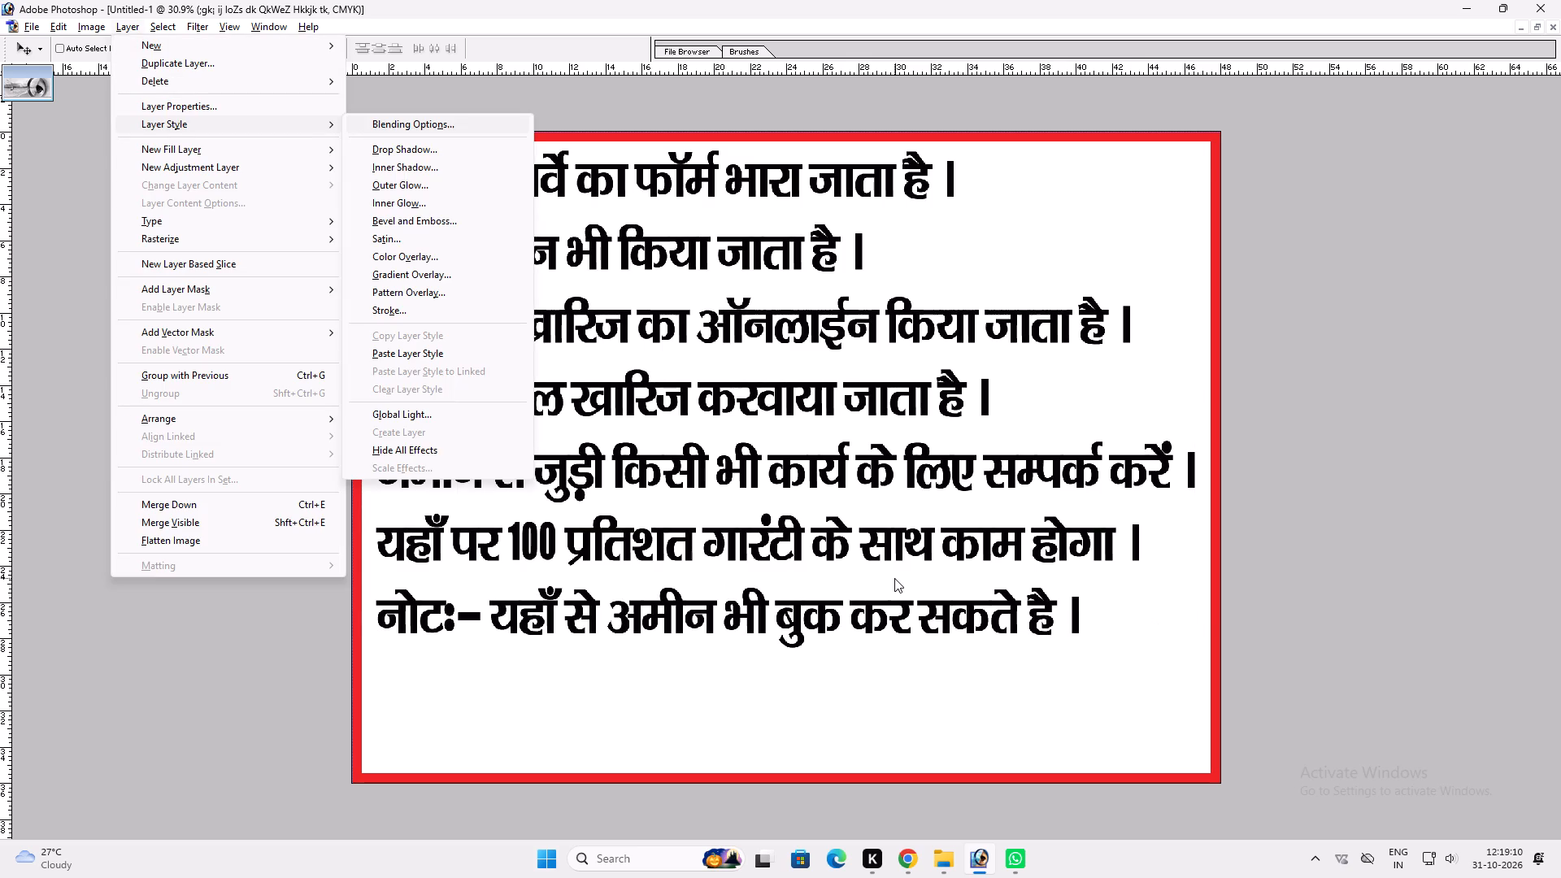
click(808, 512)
Change the font of the entire text to RAJ 02.
key(t)
click(783, 462)
key(ctrl+a)
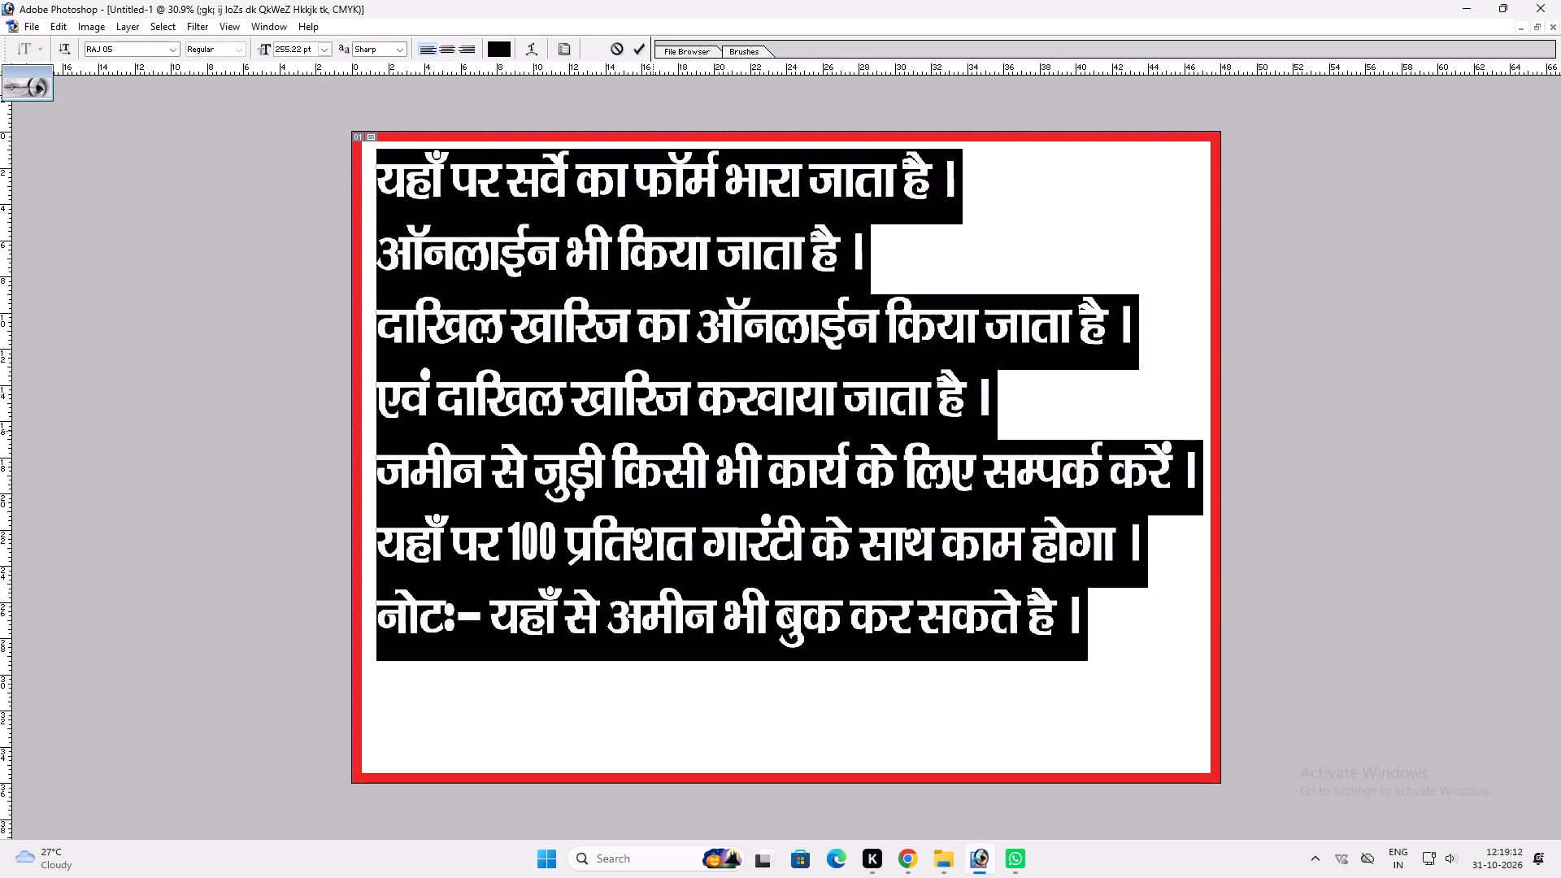
click(127, 40)
double_click(126, 46)
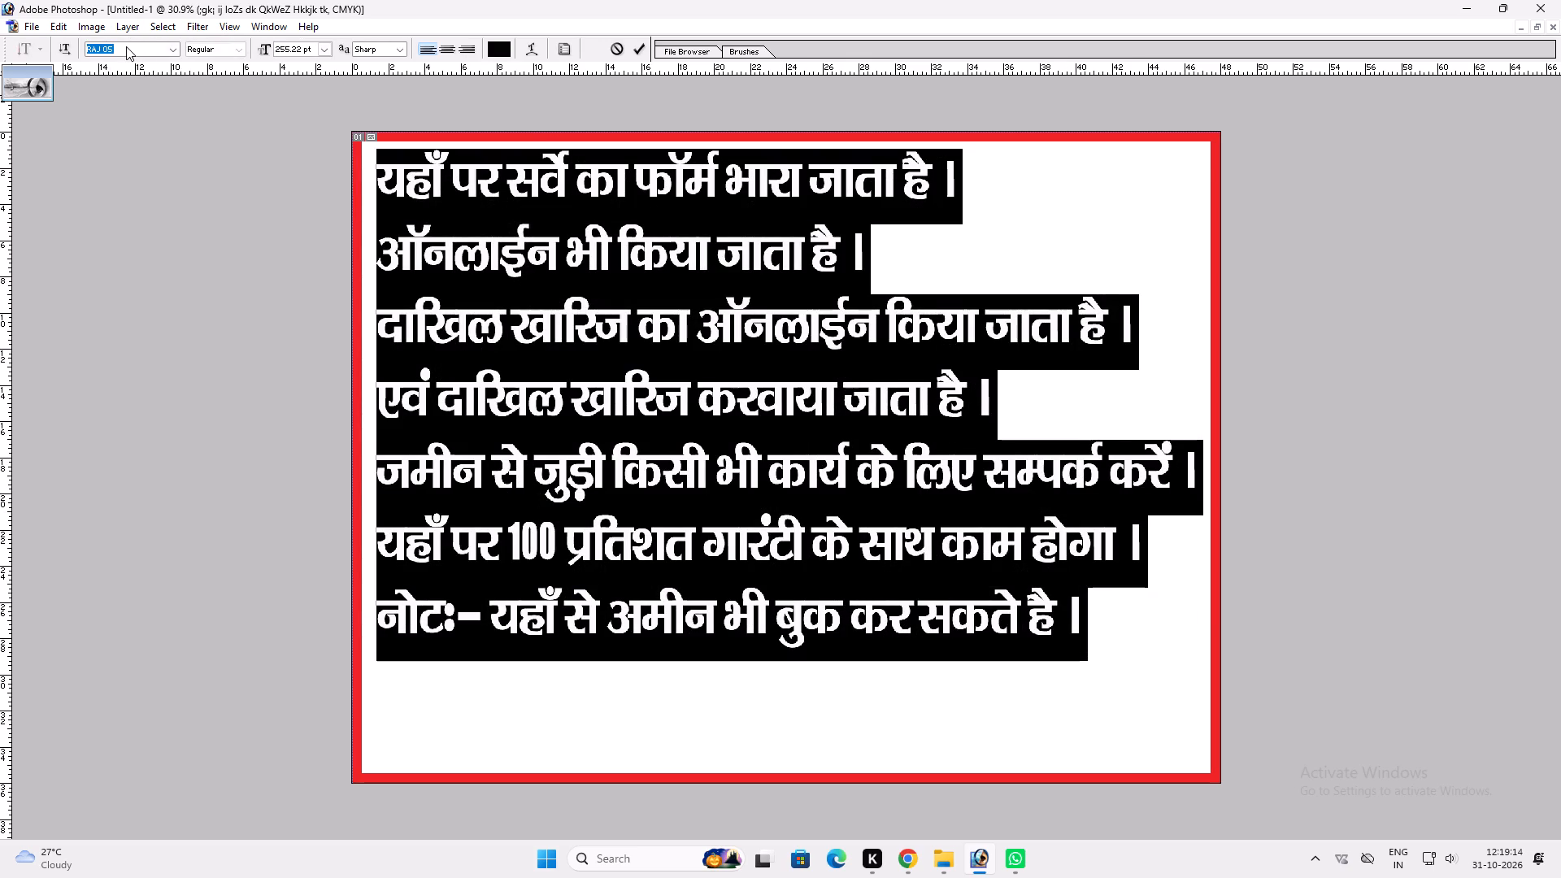
key(Up)
key(Up)
key(Up)
key(Return)
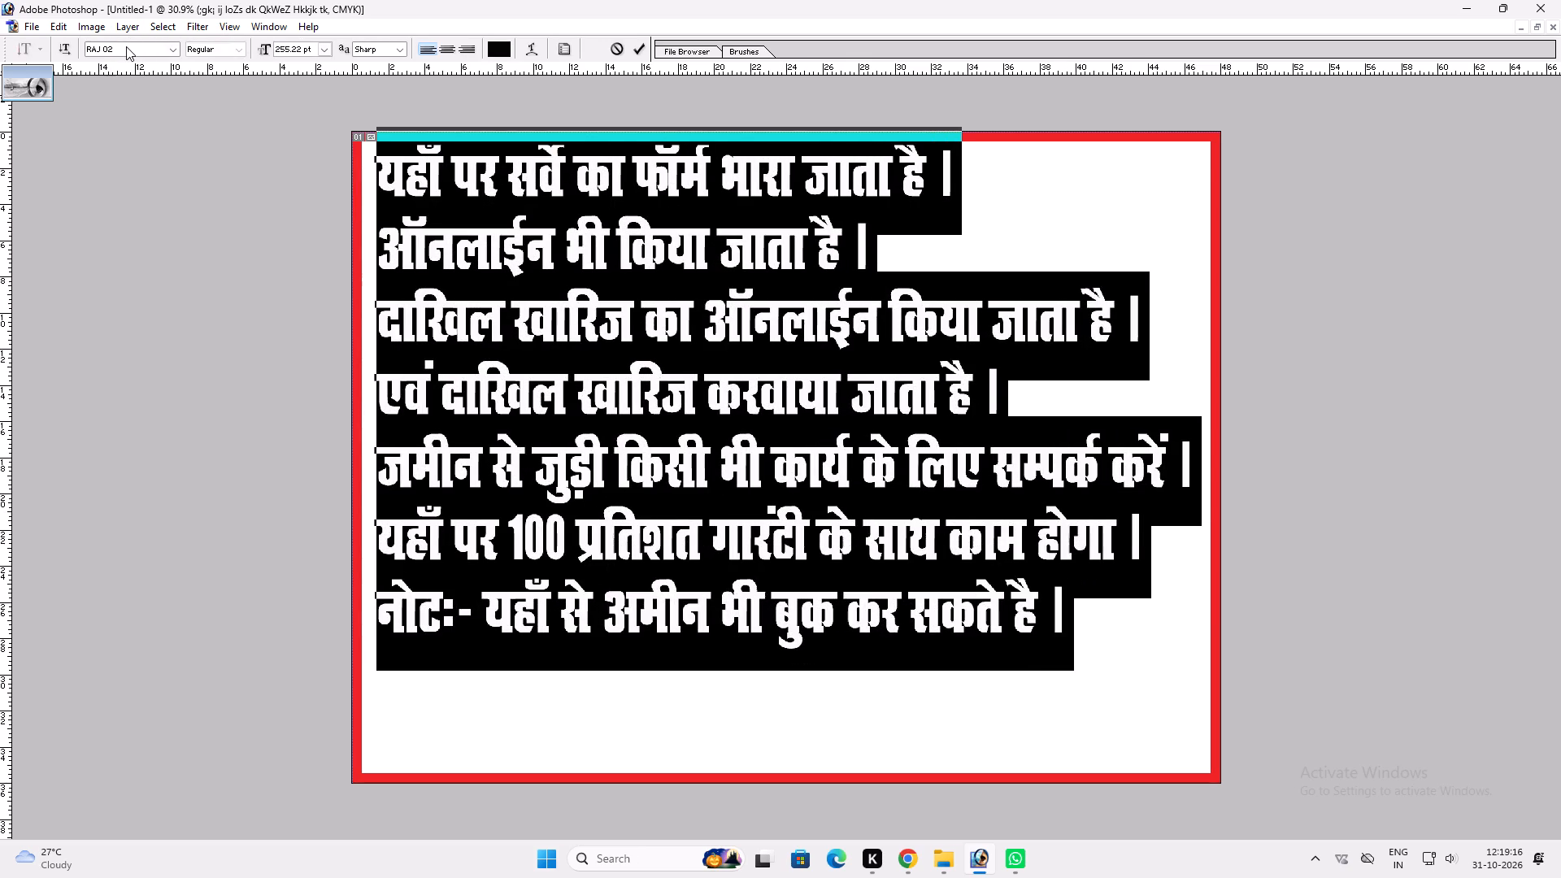
key(Return)
Reduce the text block's height to about 95% by lowering its top edge below the red border.
key(v)
key(ctrl+t)
shift+drag(924, 133, 920, 157)
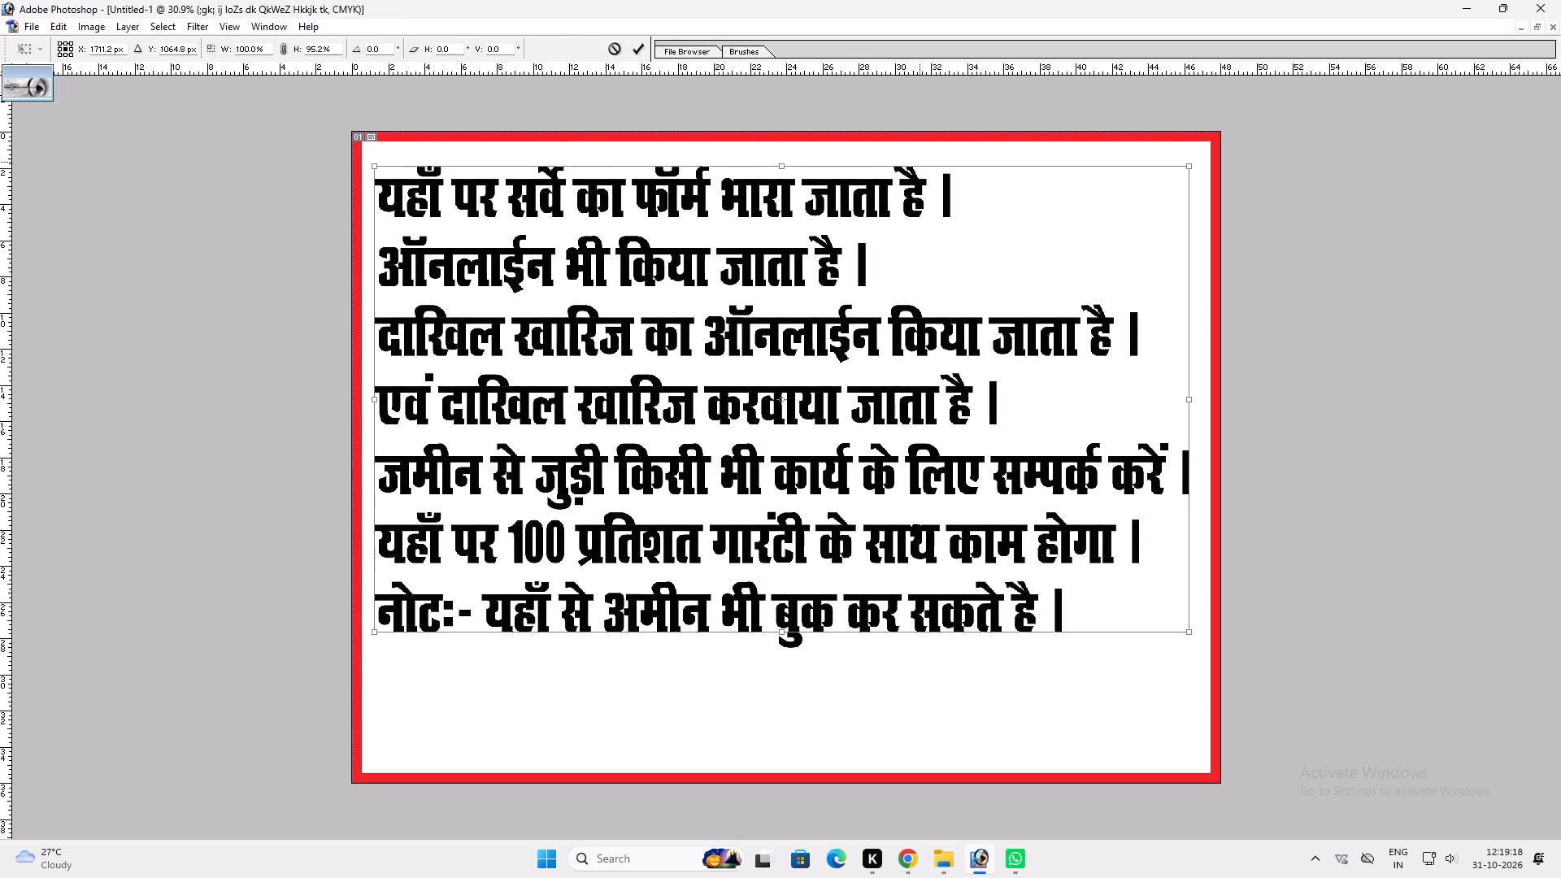
key(Return)
key(v)
Set the character tracking of the entire text to 20.
key(t)
click(775, 317)
key(ctrl+a)
key(ctrl+t)
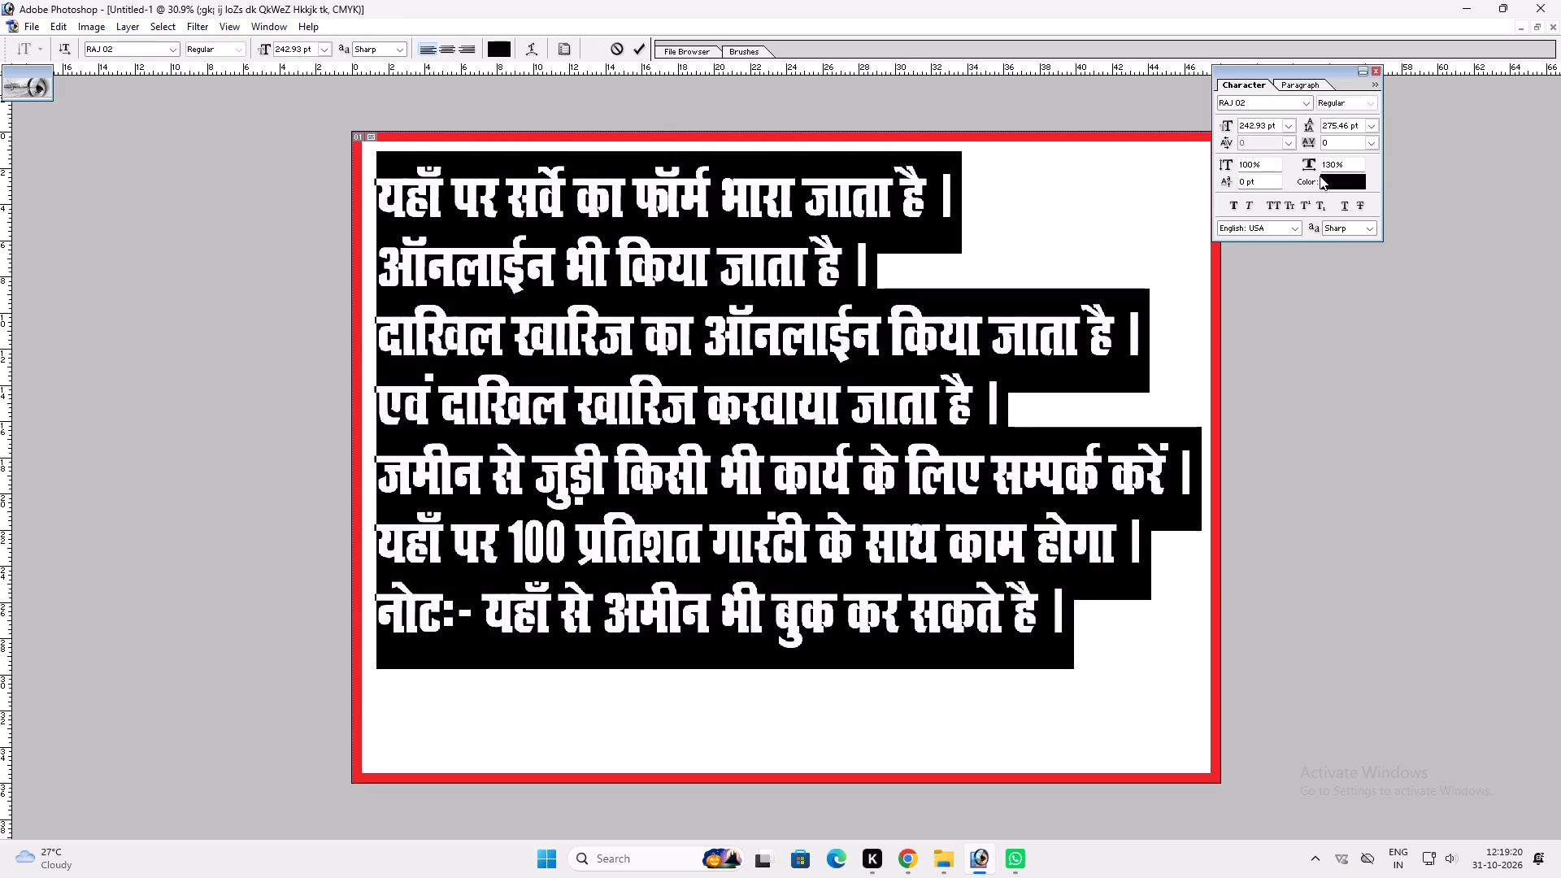
click(1313, 142)
text(20)
key(Return)
key(Return)
key(v)
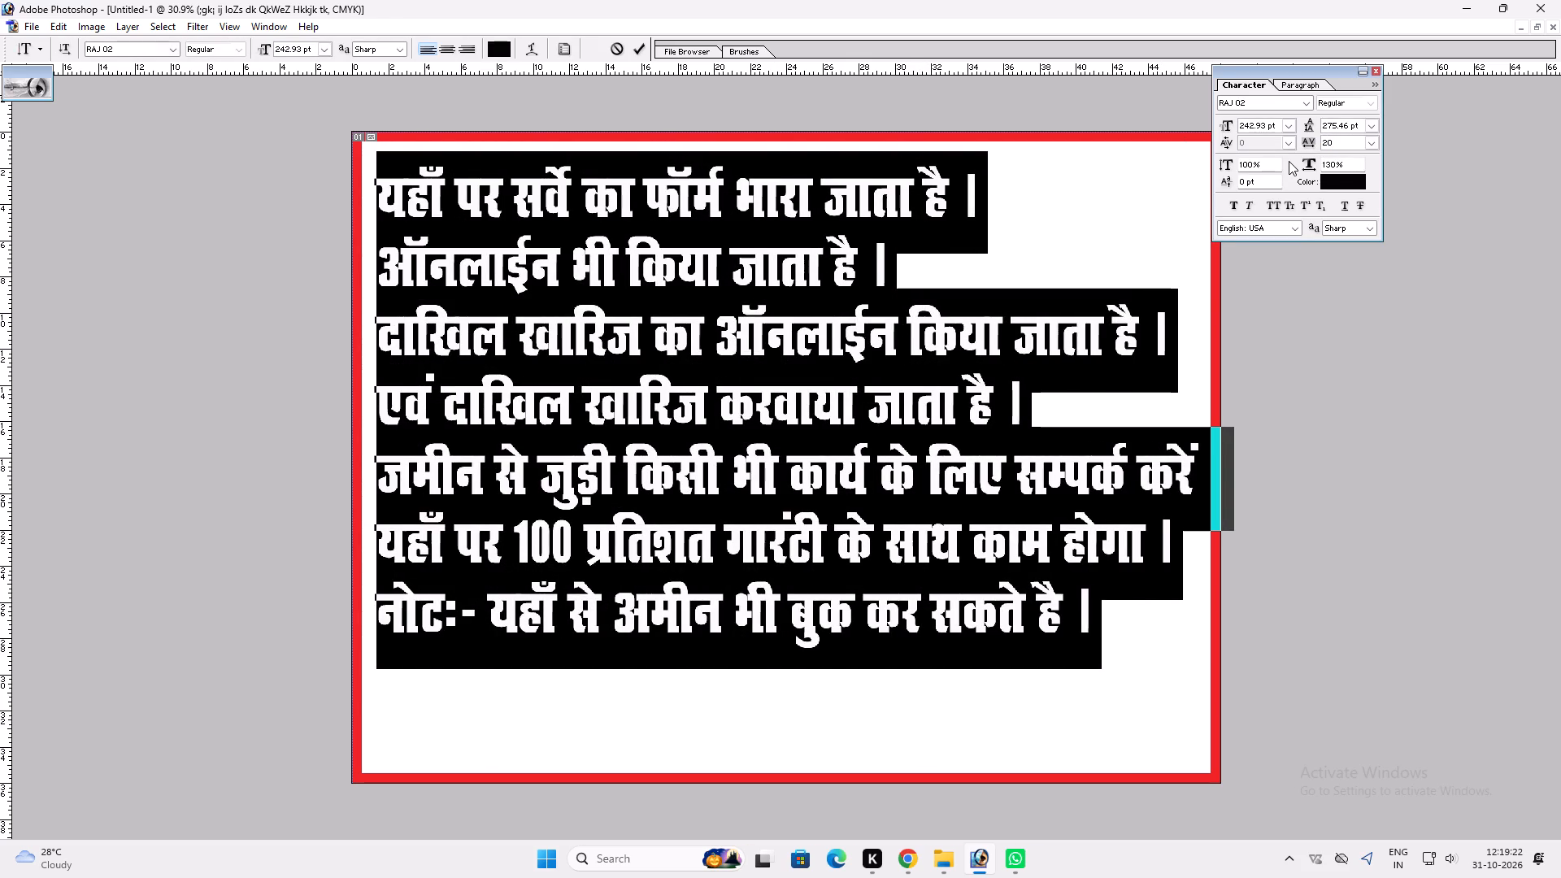
Narrow the text block to about 97.7% width so it fits inside the red border.
key(ctrl+t)
shift+drag(1219, 518, 1199, 515)
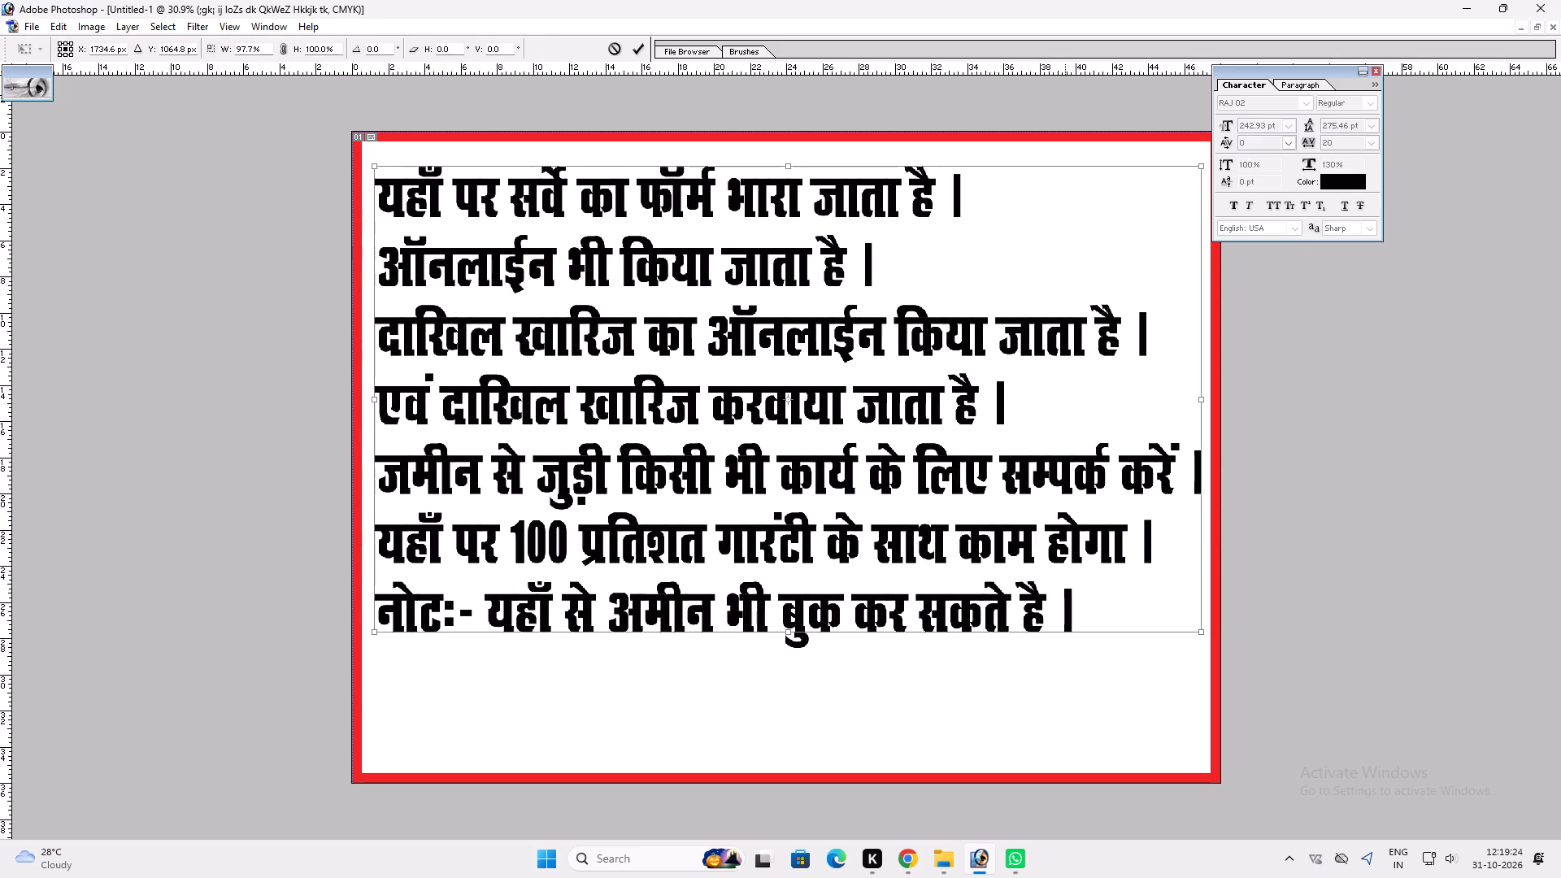
key(Return)
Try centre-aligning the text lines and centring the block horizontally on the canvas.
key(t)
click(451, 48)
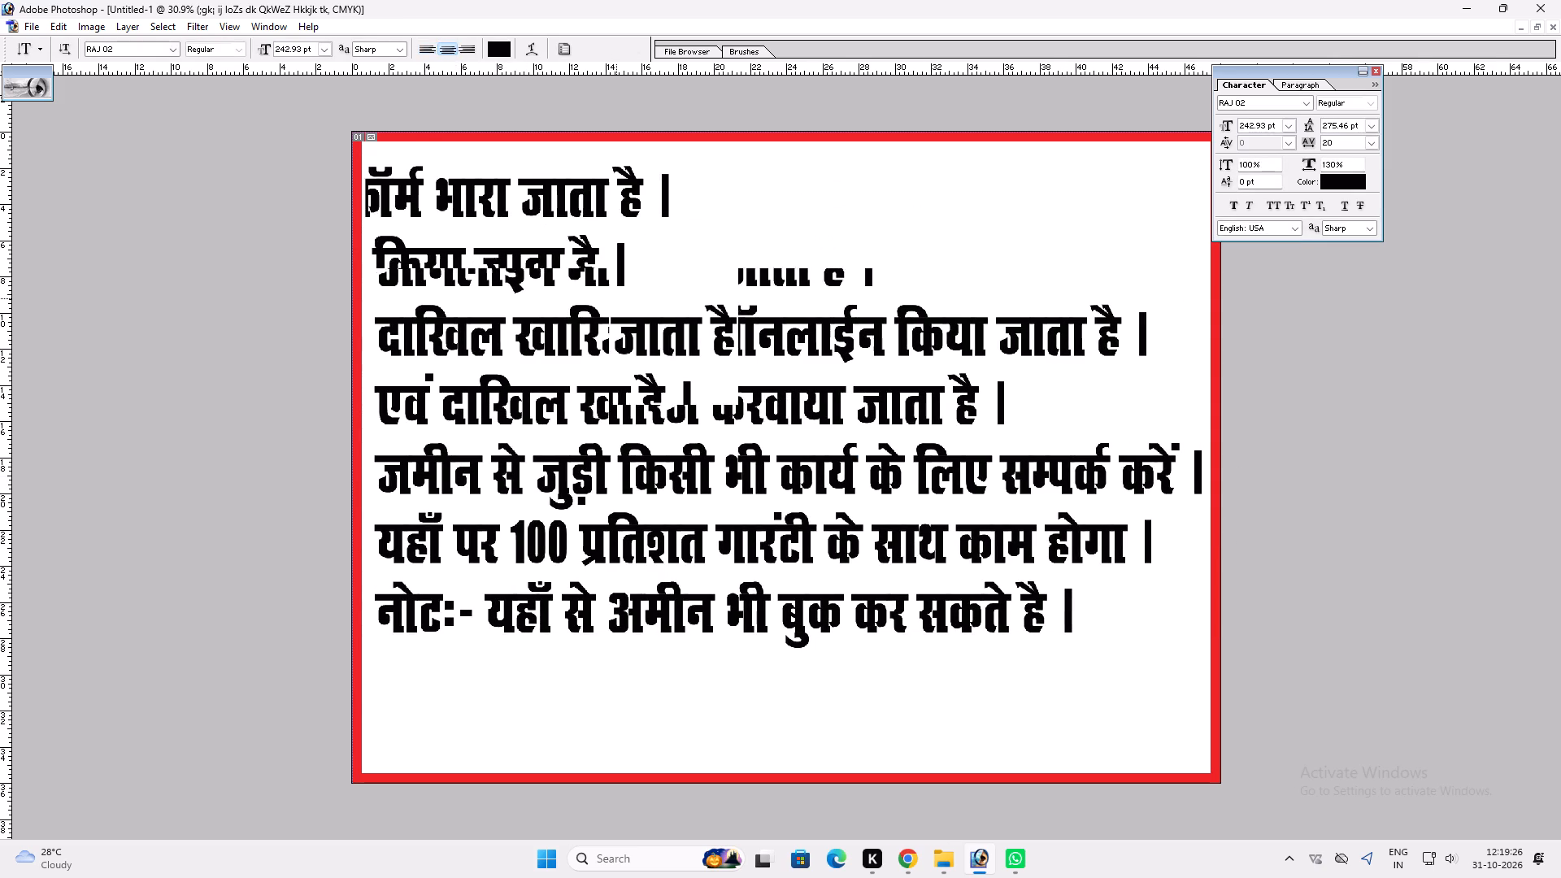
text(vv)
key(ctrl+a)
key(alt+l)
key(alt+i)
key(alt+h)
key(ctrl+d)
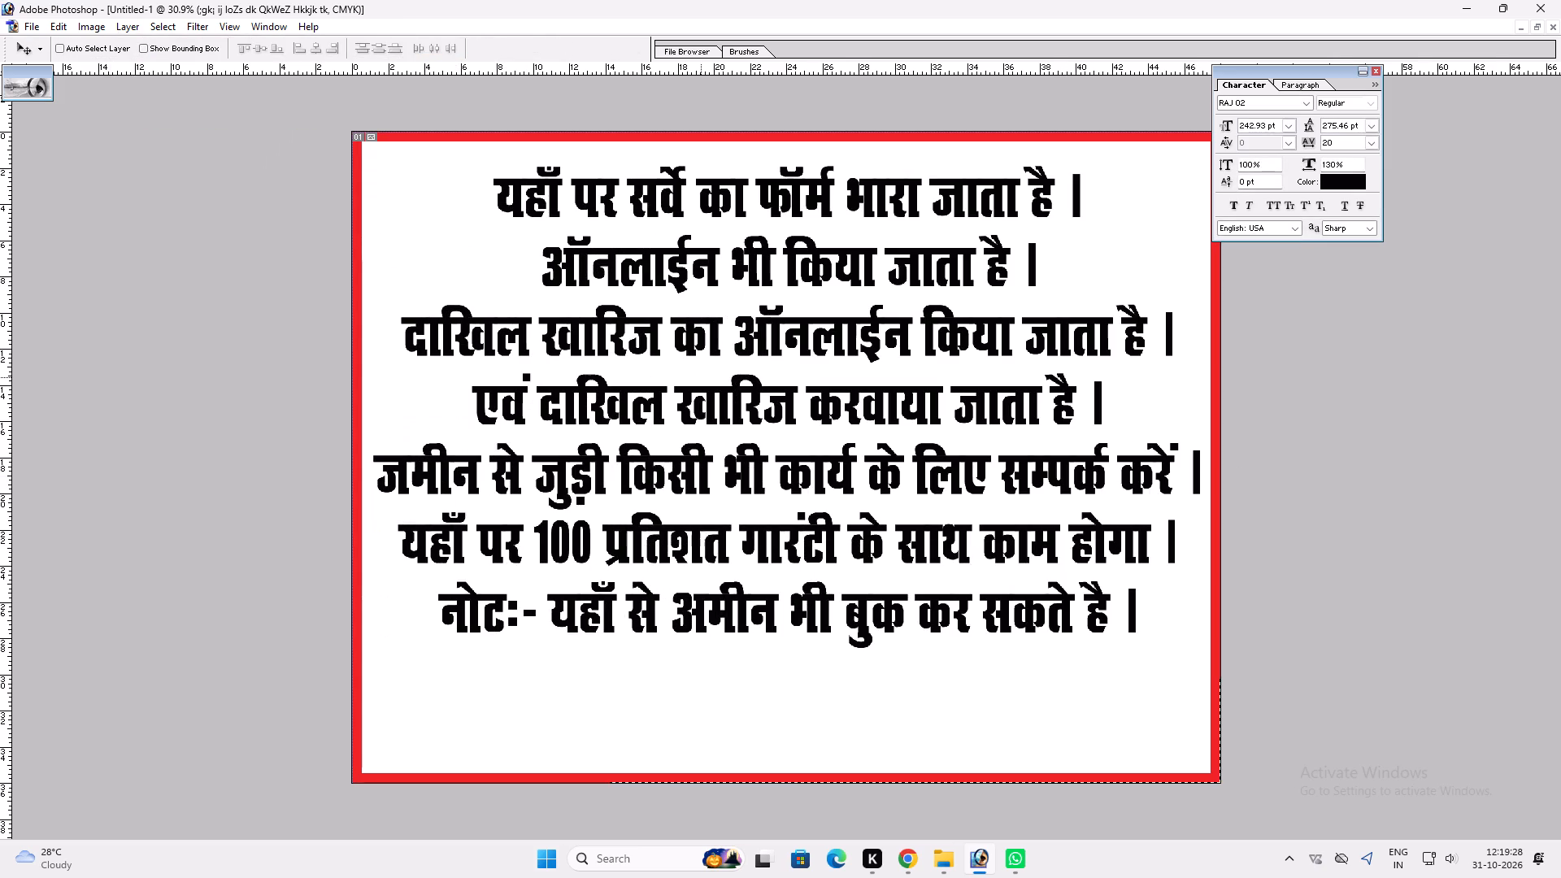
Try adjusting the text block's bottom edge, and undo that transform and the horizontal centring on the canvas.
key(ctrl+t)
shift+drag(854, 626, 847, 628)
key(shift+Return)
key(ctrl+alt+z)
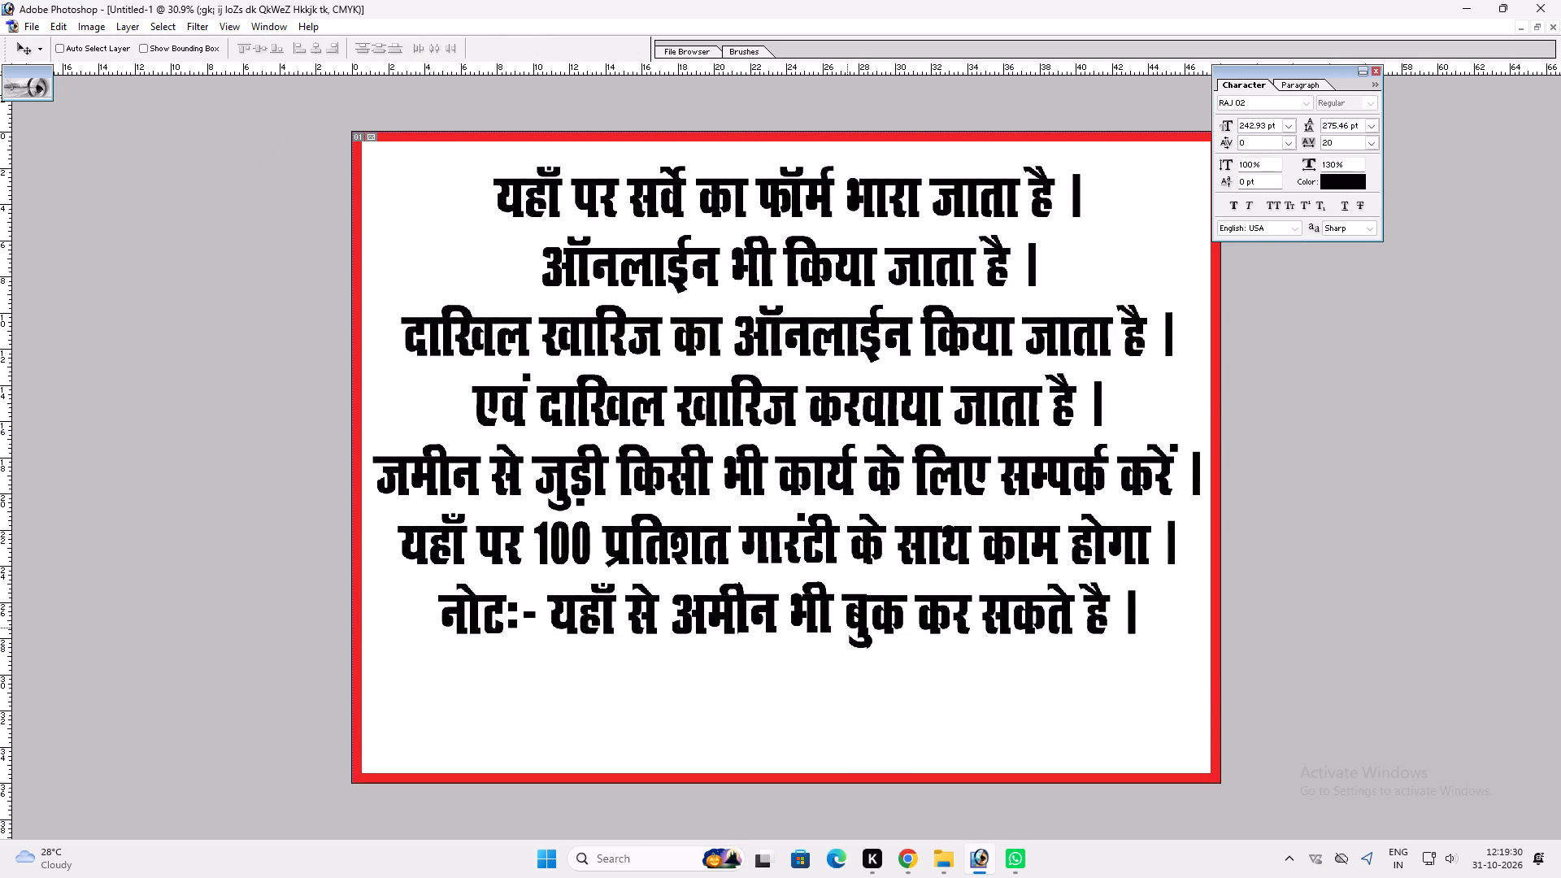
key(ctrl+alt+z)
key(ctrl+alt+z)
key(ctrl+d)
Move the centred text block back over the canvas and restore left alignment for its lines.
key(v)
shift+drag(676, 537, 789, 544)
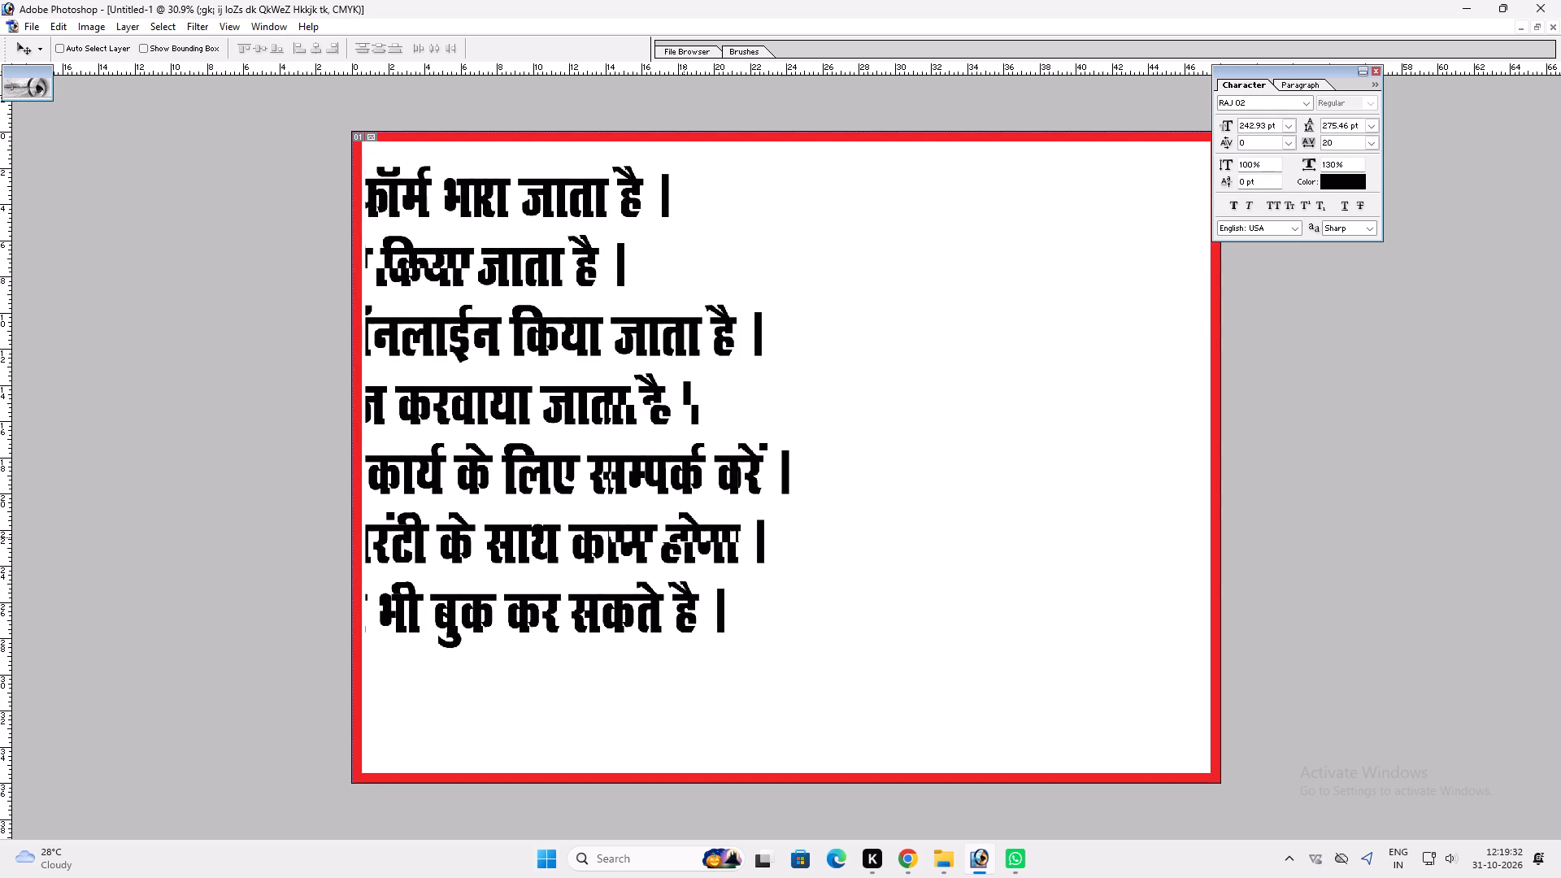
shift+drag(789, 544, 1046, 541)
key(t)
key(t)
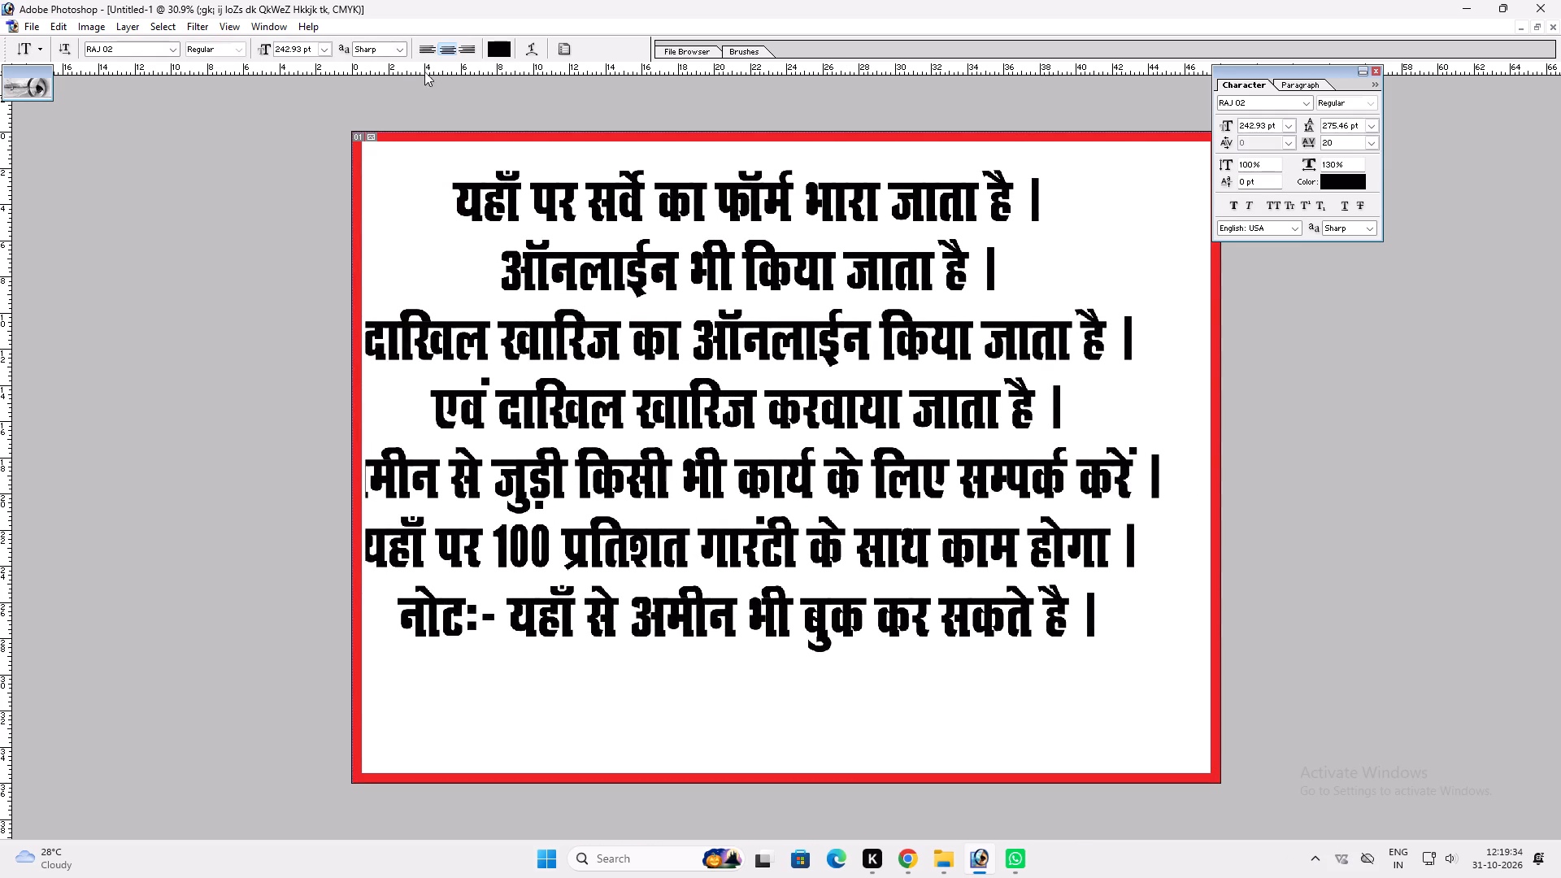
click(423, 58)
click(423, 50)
Centre the left-aligned text block horizontally on the canvas and deselect.
key(v)
key(v)
key(ctrl+a)
key(alt+l)
key(alt+i)
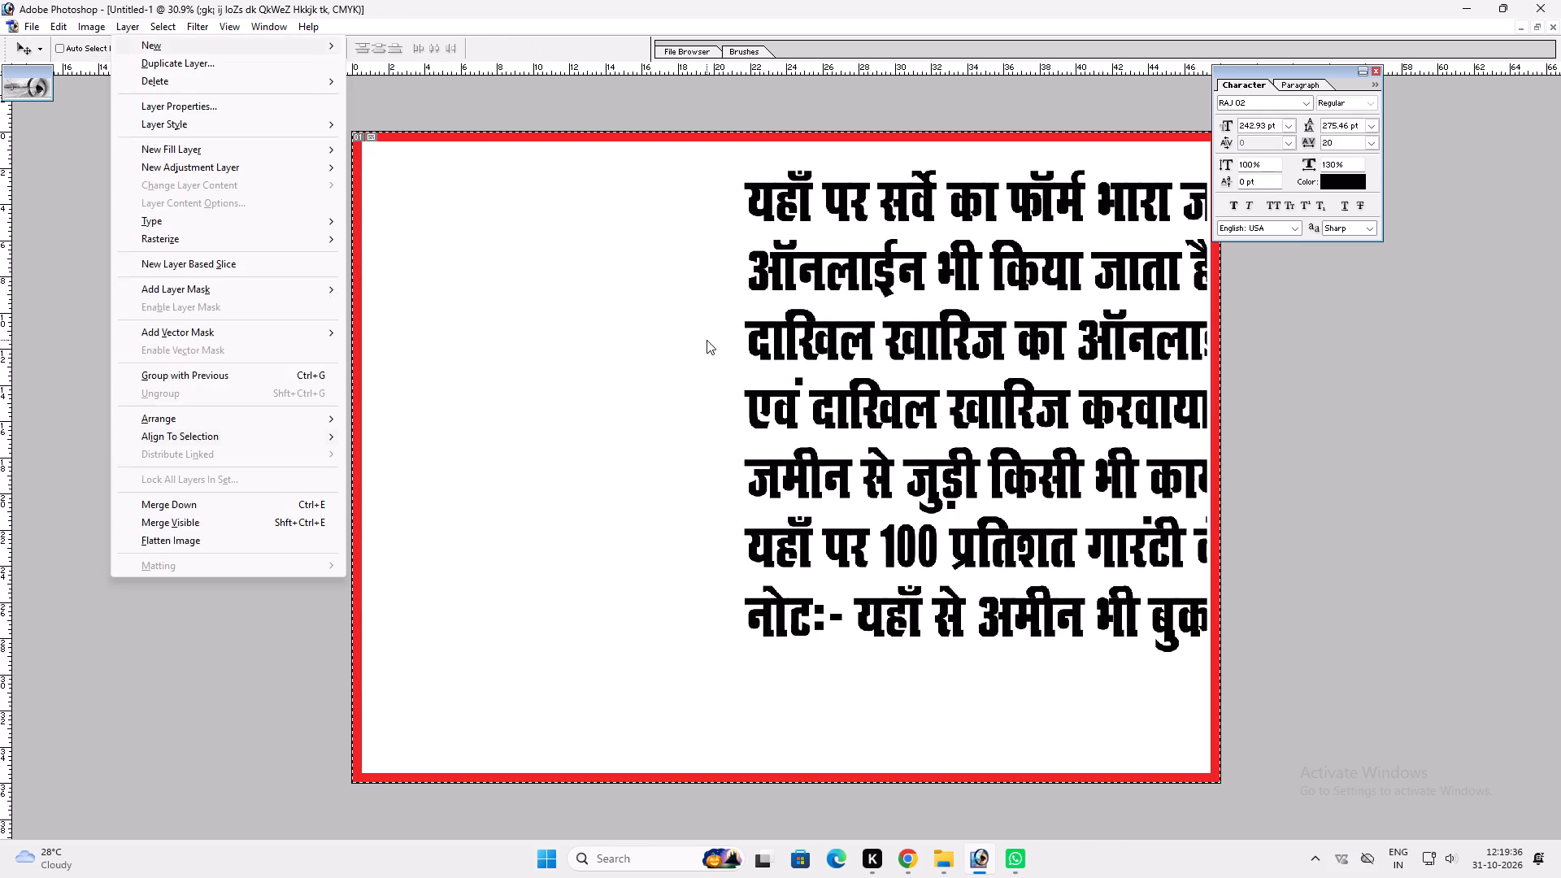
key(alt+h)
key(ctrl+d)
key(v)
Stretch the text block slightly downwards to a text size of about 247 pt.
key(ctrl+t)
shift+drag(1035, 632, 1033, 638)
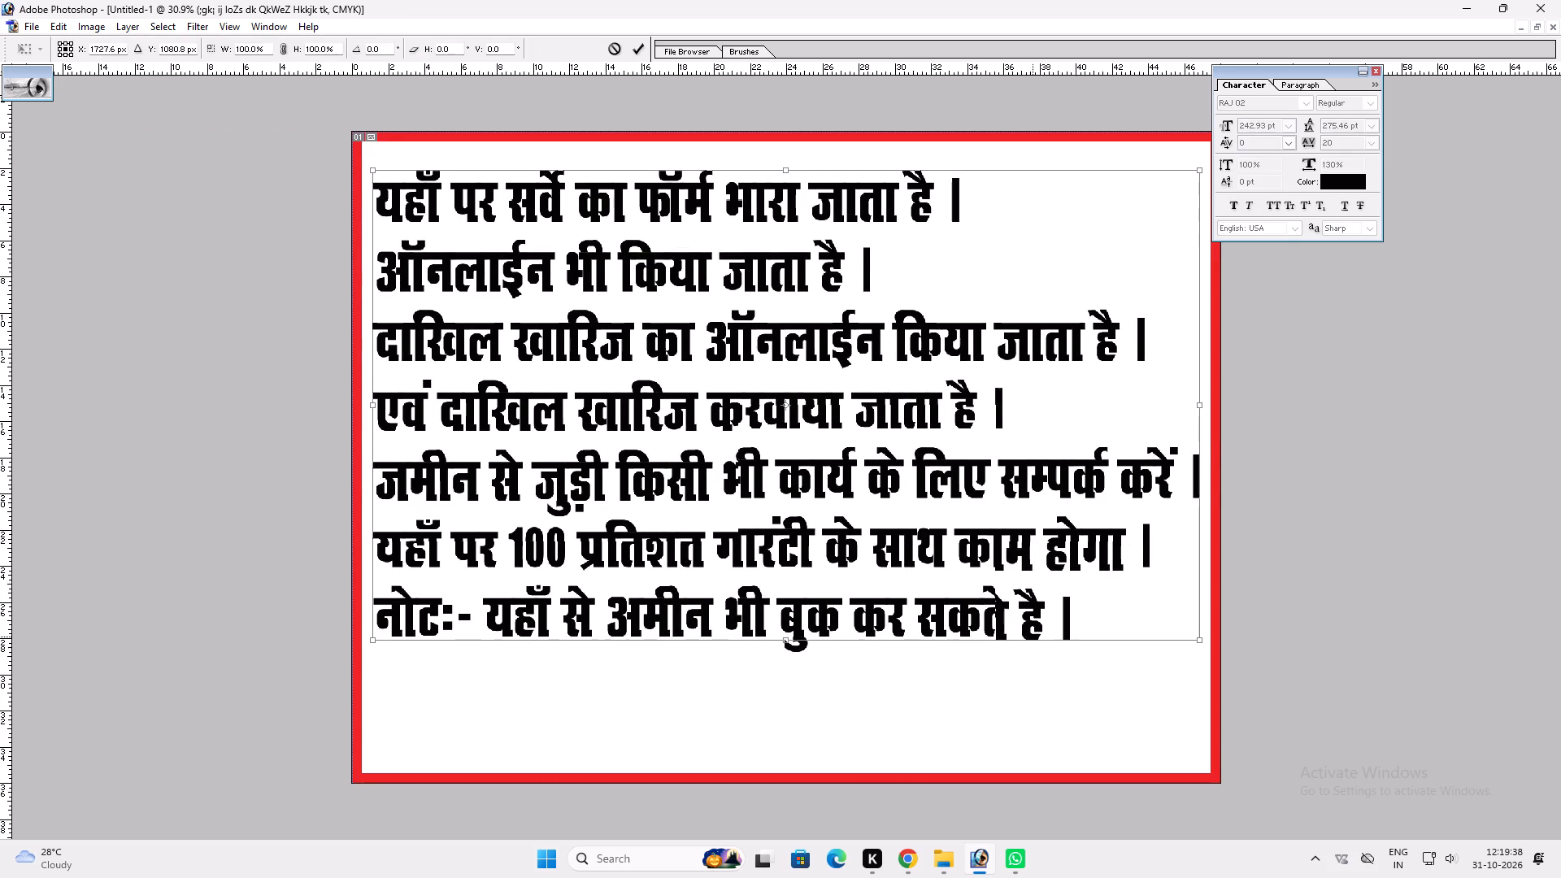
shift+drag(1033, 638, 1034, 640)
key(Return)
text(vv)
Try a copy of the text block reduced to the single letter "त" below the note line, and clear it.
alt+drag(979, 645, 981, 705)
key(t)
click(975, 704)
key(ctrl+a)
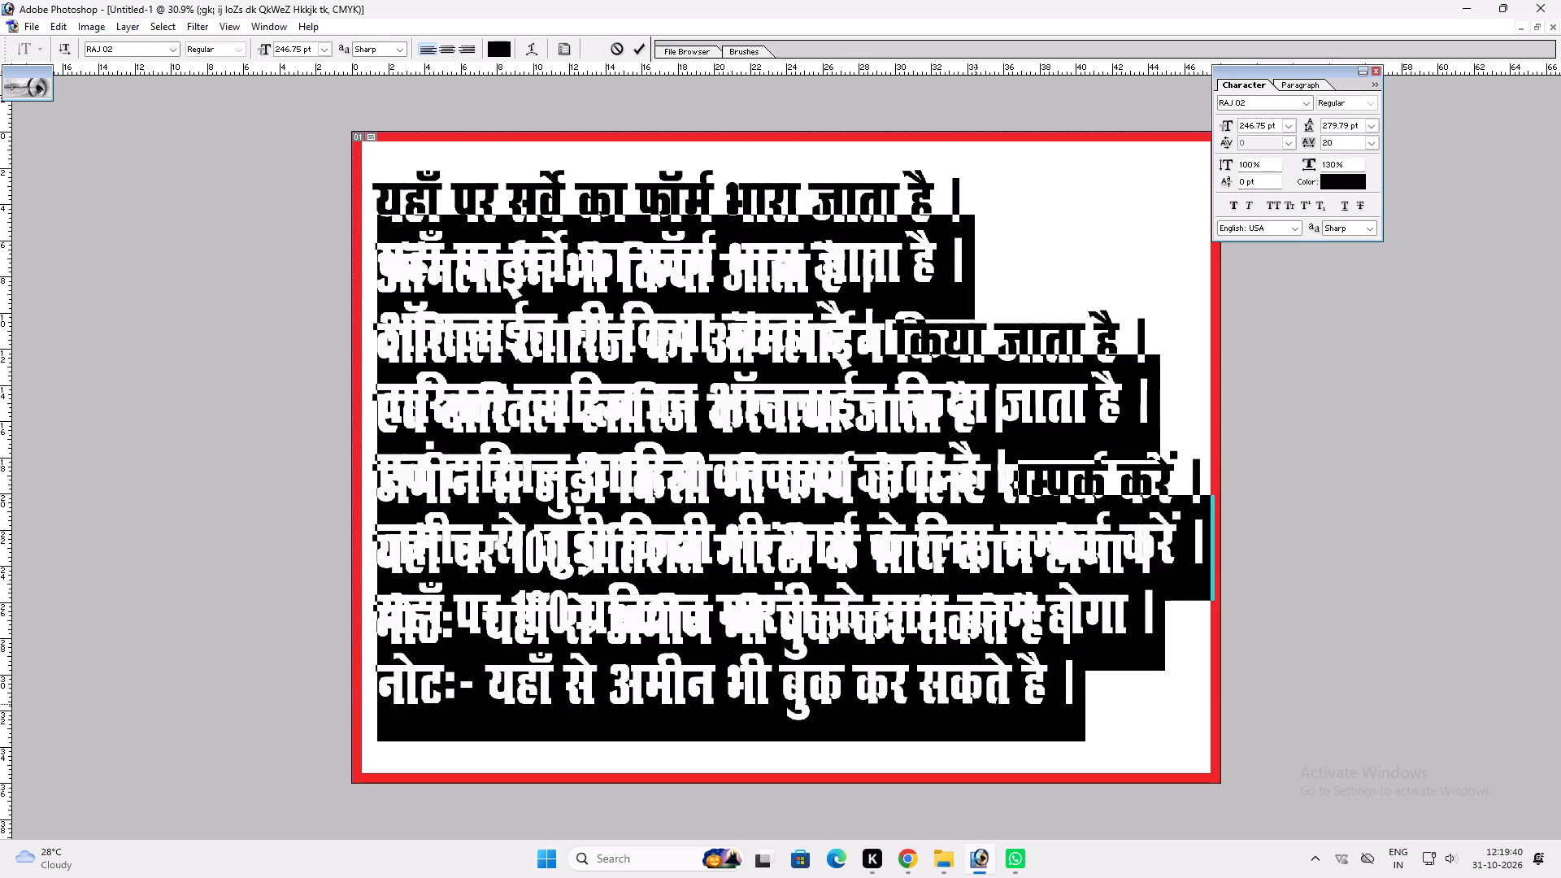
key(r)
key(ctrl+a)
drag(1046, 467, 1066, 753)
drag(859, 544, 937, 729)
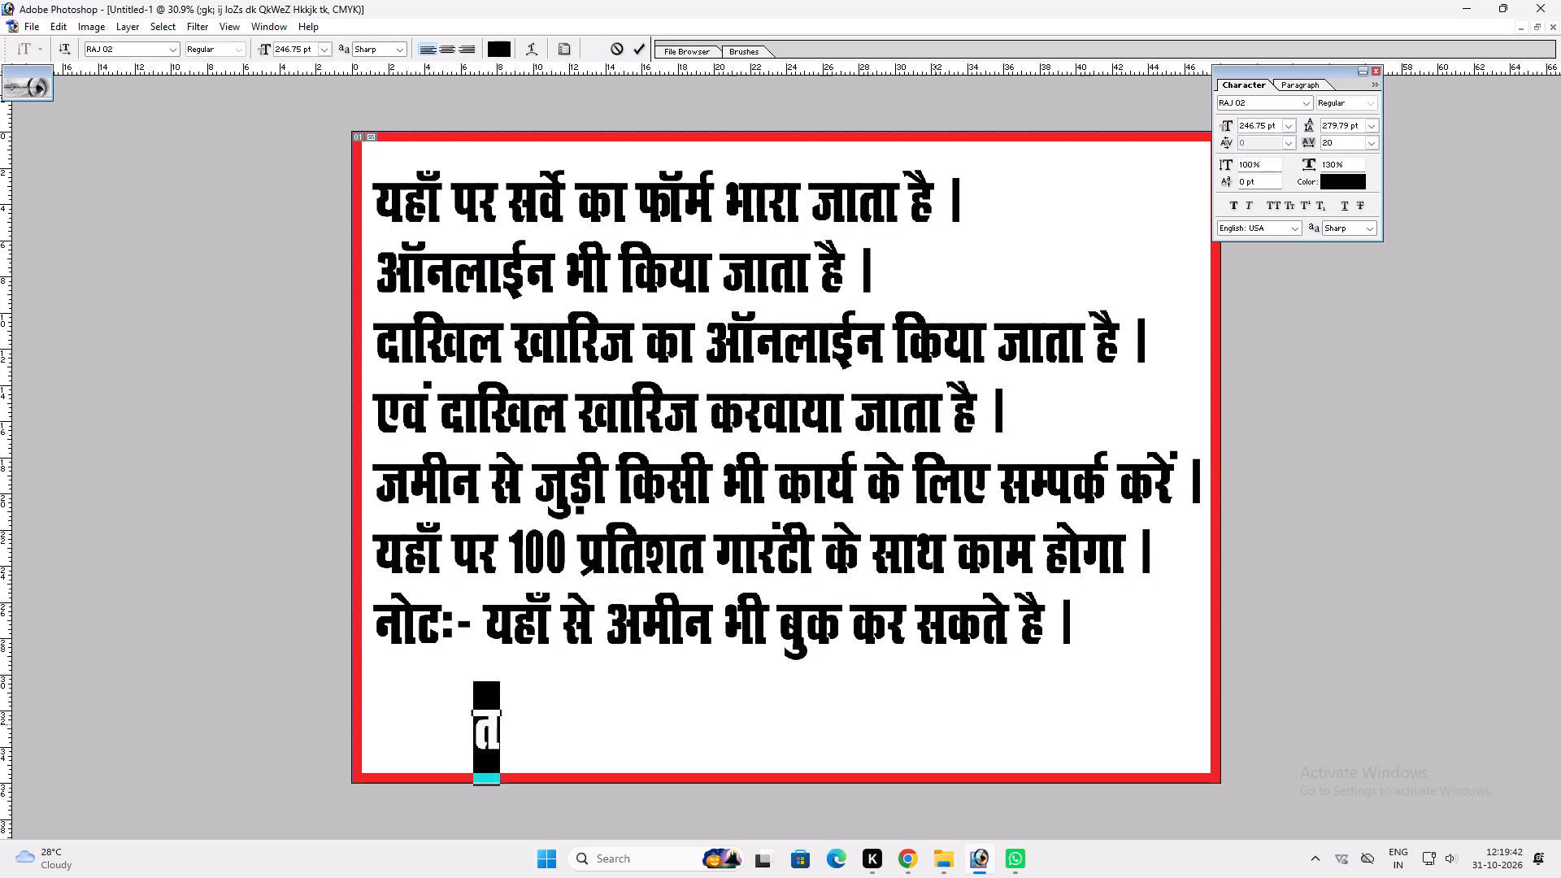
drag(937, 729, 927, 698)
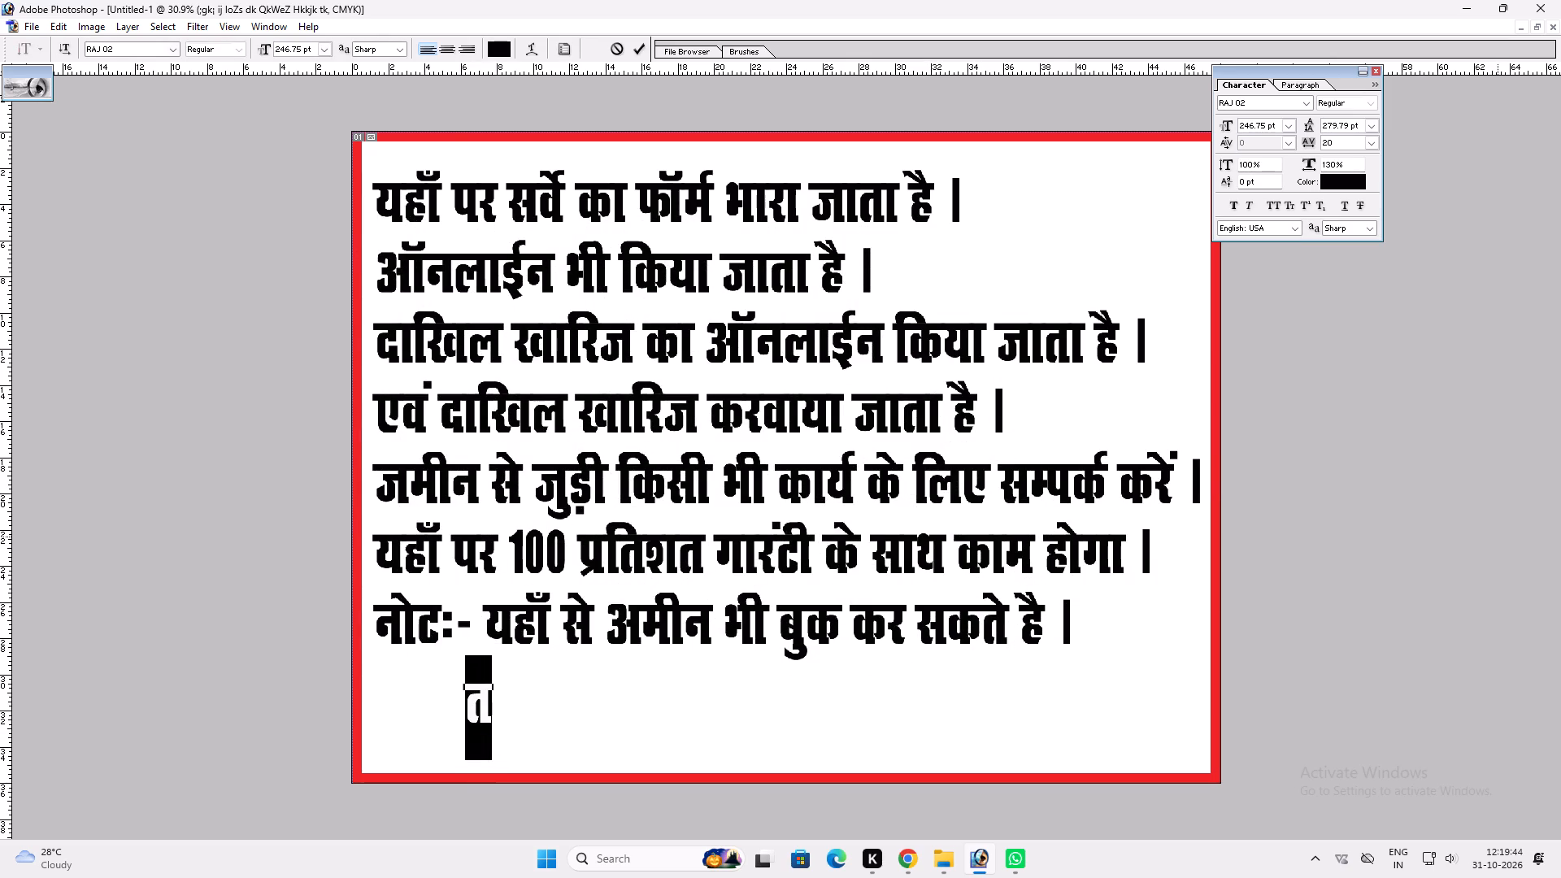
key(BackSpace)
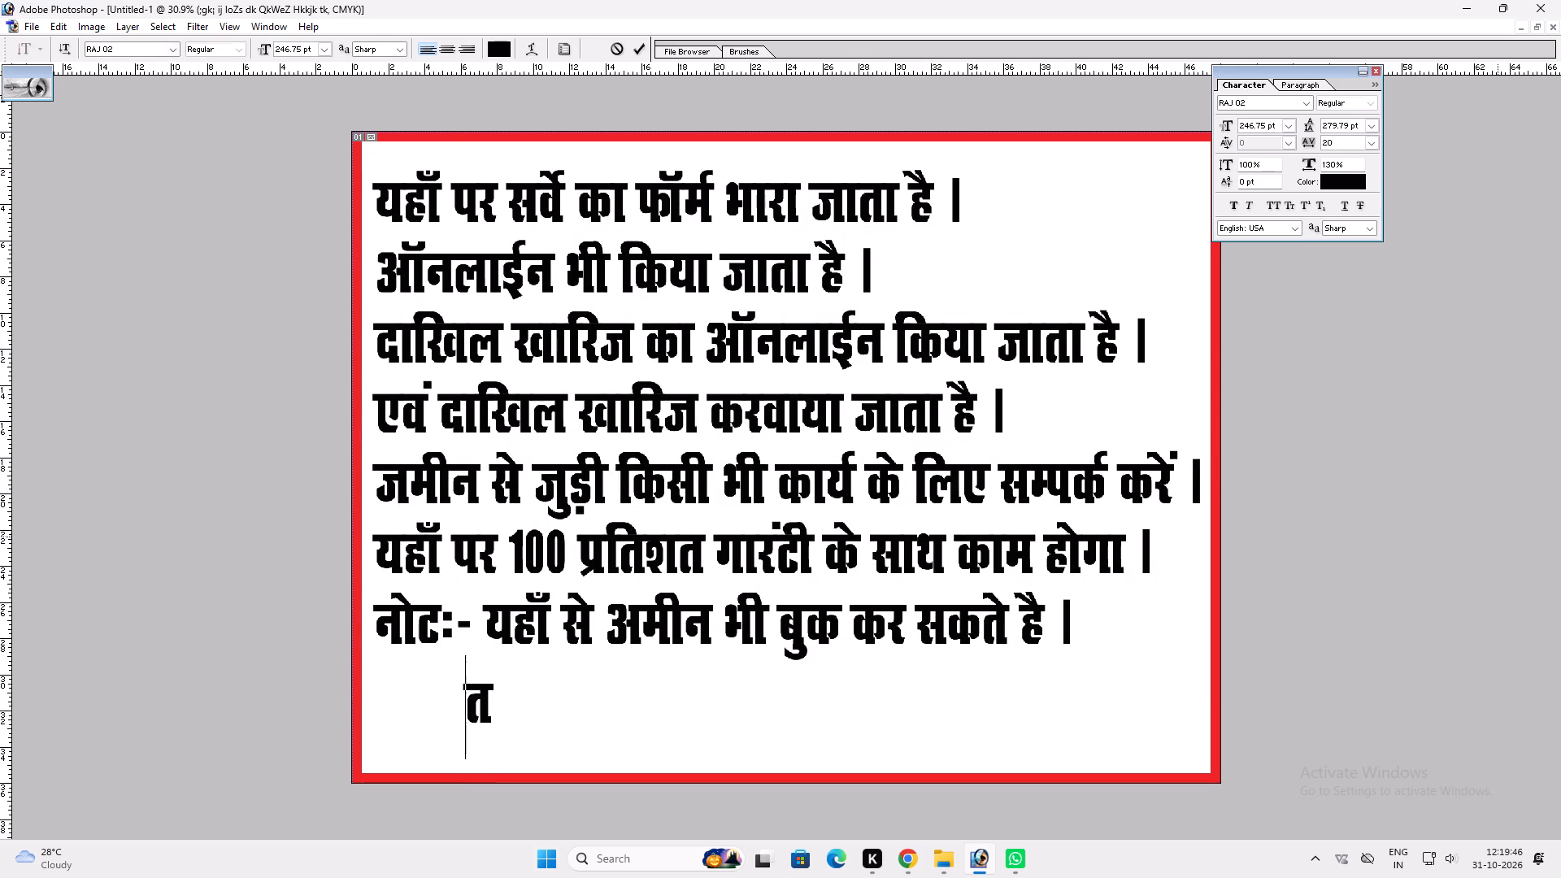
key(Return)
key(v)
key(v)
Stretch the text block down near the bottom border and lower its top edge, giving about 263 pt text with space above.
ctrl+click(1002, 611)
key(ctrl+t)
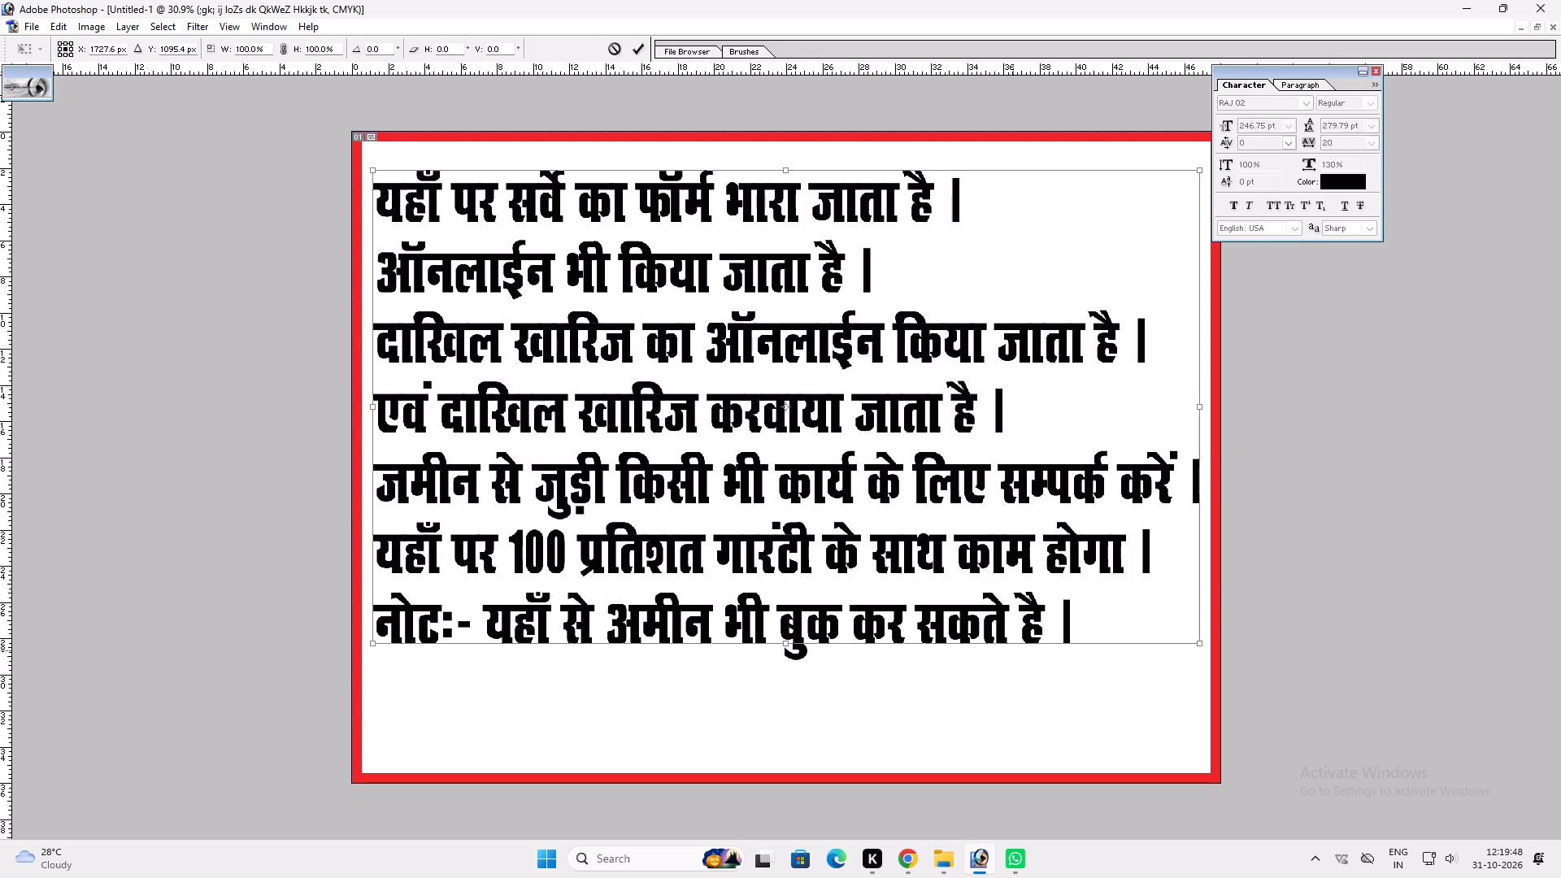
shift+drag(1005, 643, 1003, 721)
key(shift+Return)
key(ctrl+t)
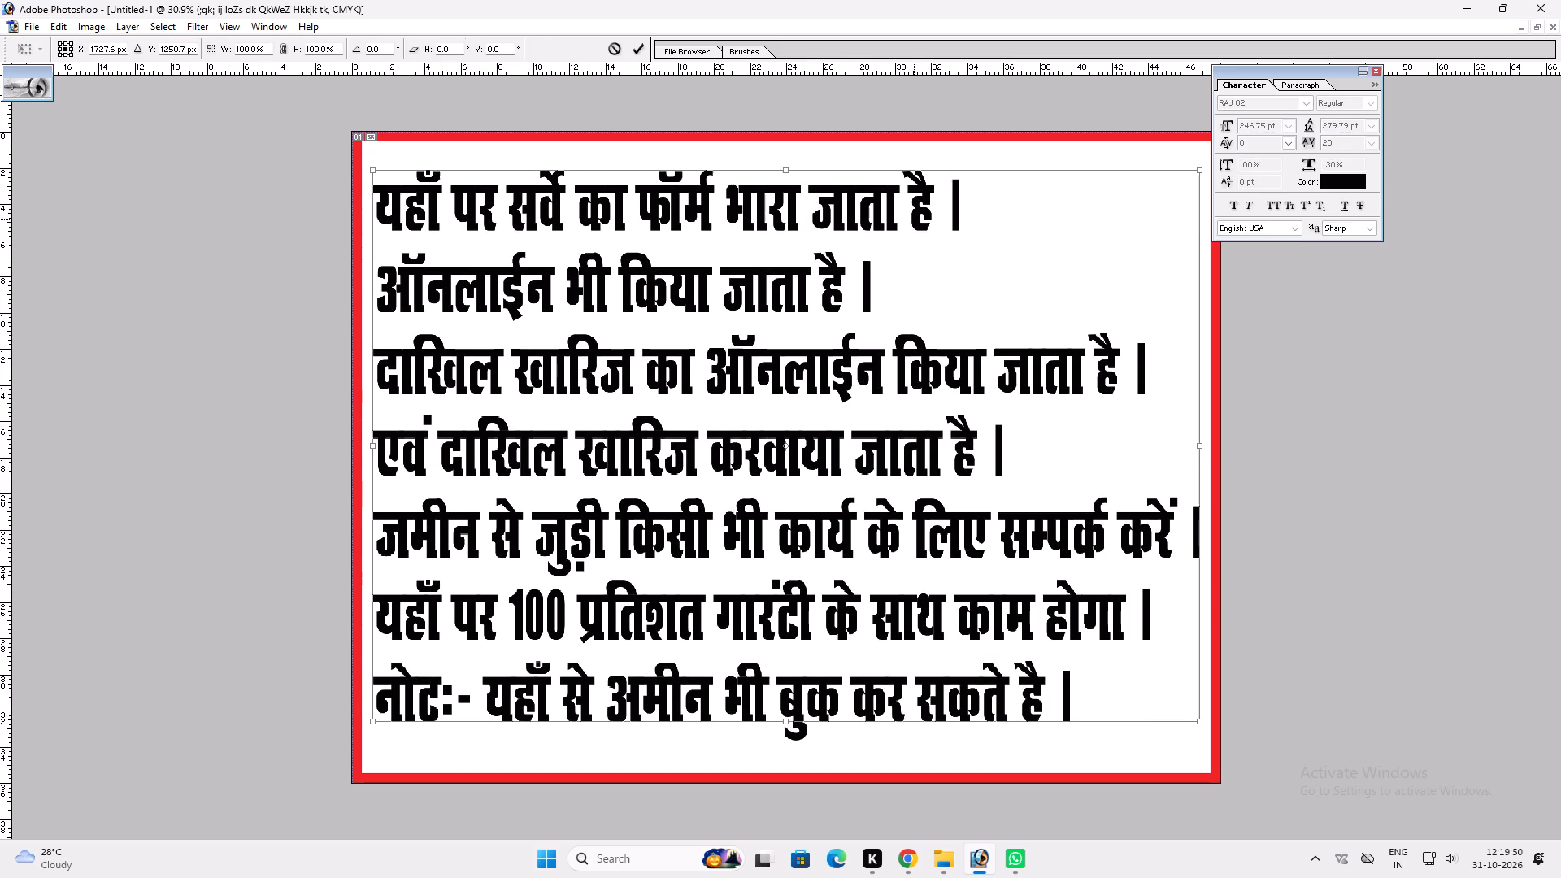
shift+drag(963, 163, 959, 210)
key(Return)
key(v)
Switch to Layer 1 behind the text, cut its entire contents and paste them back.
right_click(1002, 289)
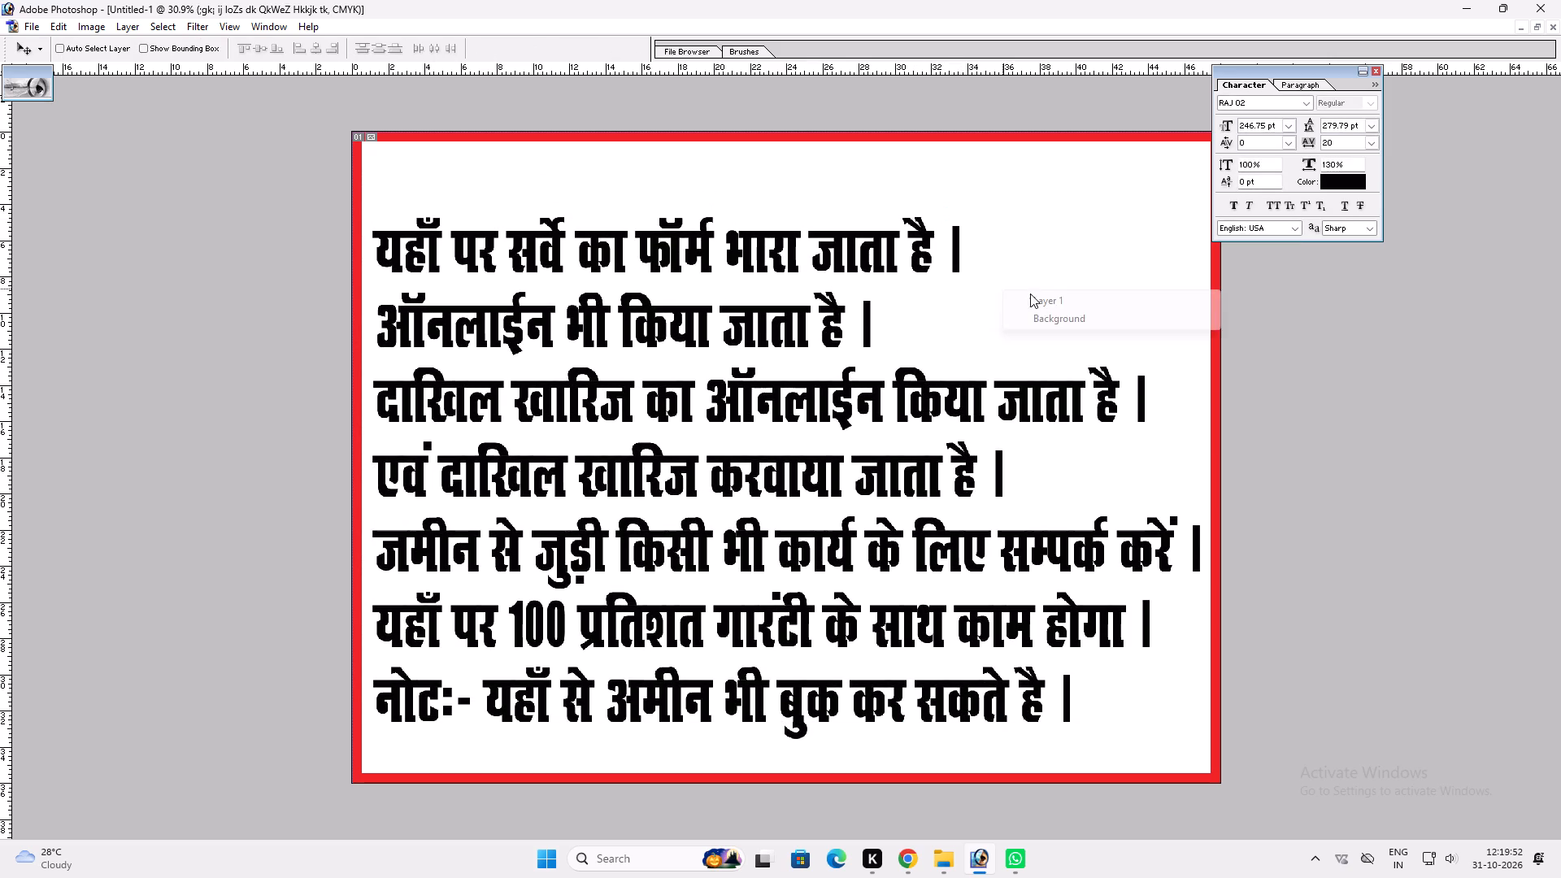
click(1030, 293)
key(ctrl+a)
key(ctrl+x)
key(ctrl+v)
Apply a Color Overlay to the panel behind the text, with the yellow component set to 100.
key(alt+l)
key(alt+y)
key(n)
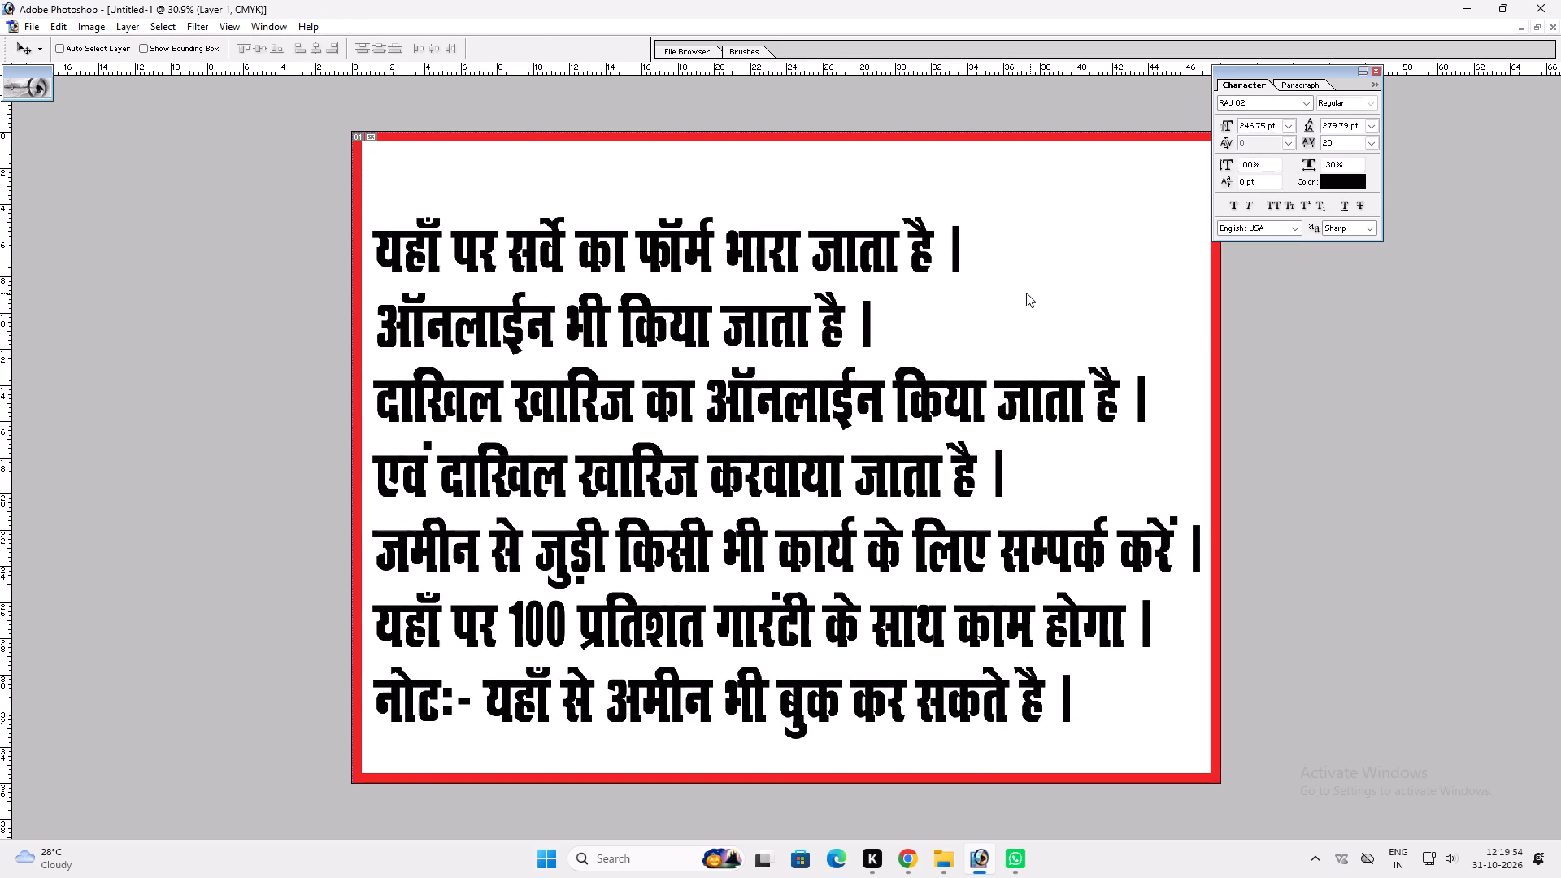
click(1216, 576)
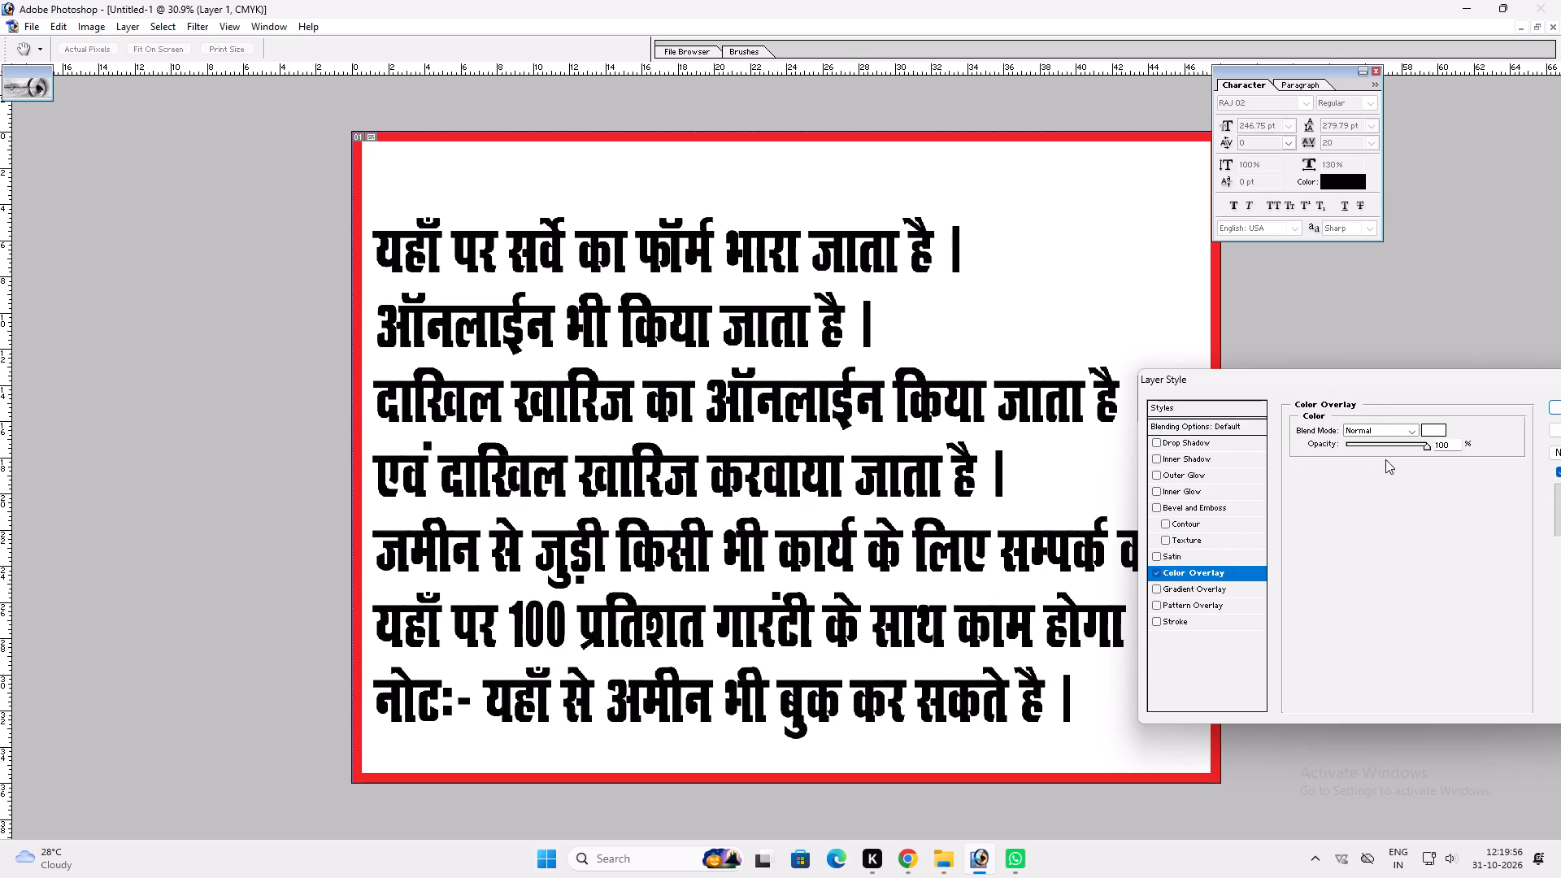
click(1433, 421)
click(1432, 428)
key(Tab)
key(Tab)
text(100)
key(Return)
key(Return)
text(vv)
Add a white Stroke positioned outside the letters to the Hindi text layer, thicker than the default size.
key(t)
click(957, 504)
key(Return)
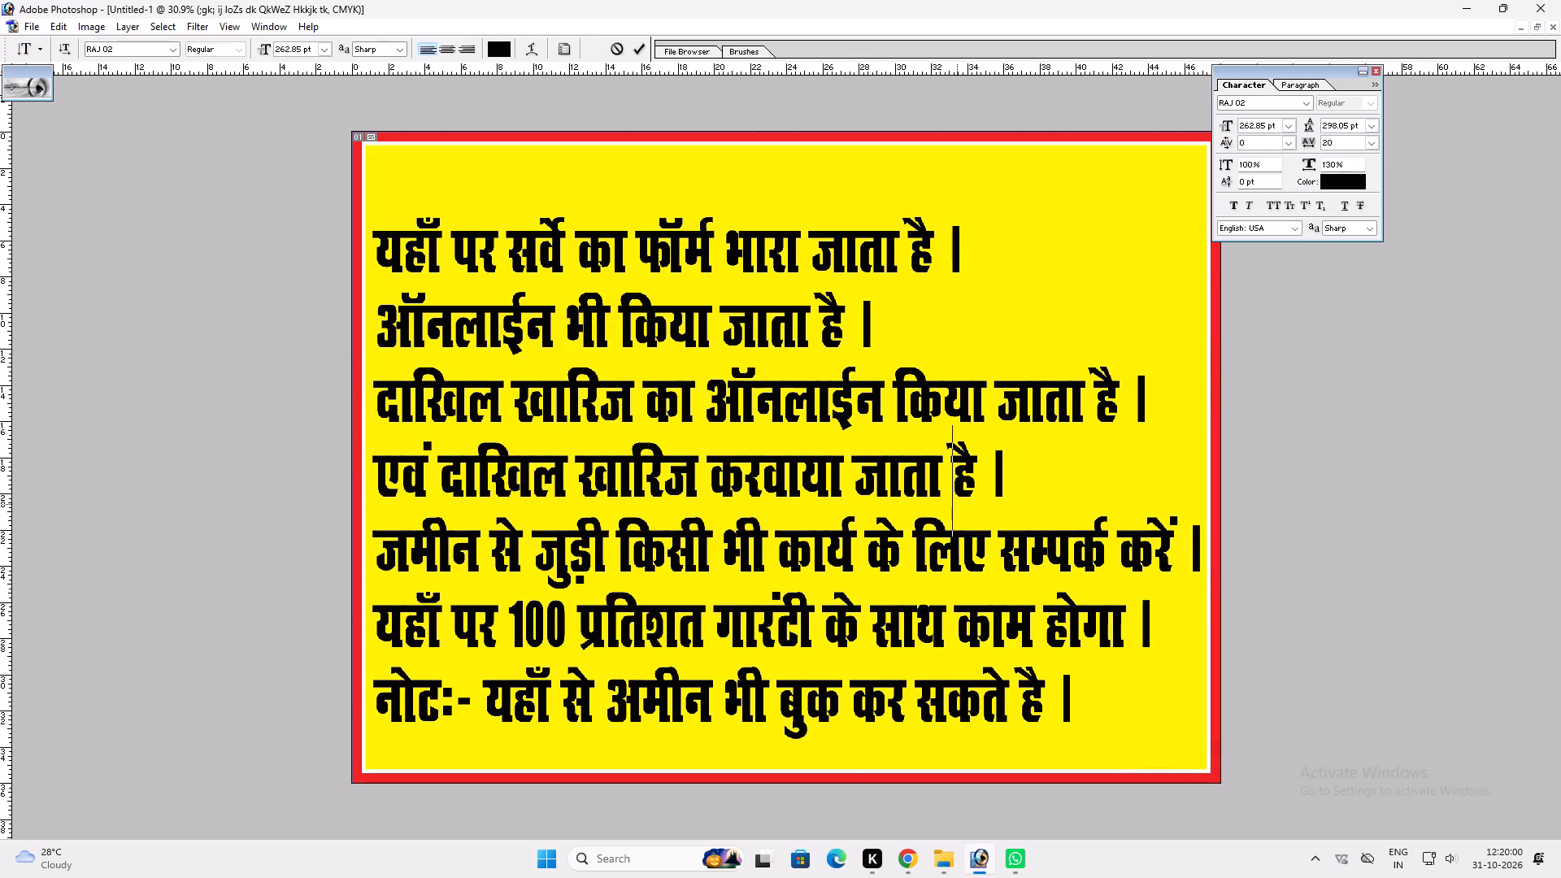
key(alt+l)
key(alt+y)
key(k)
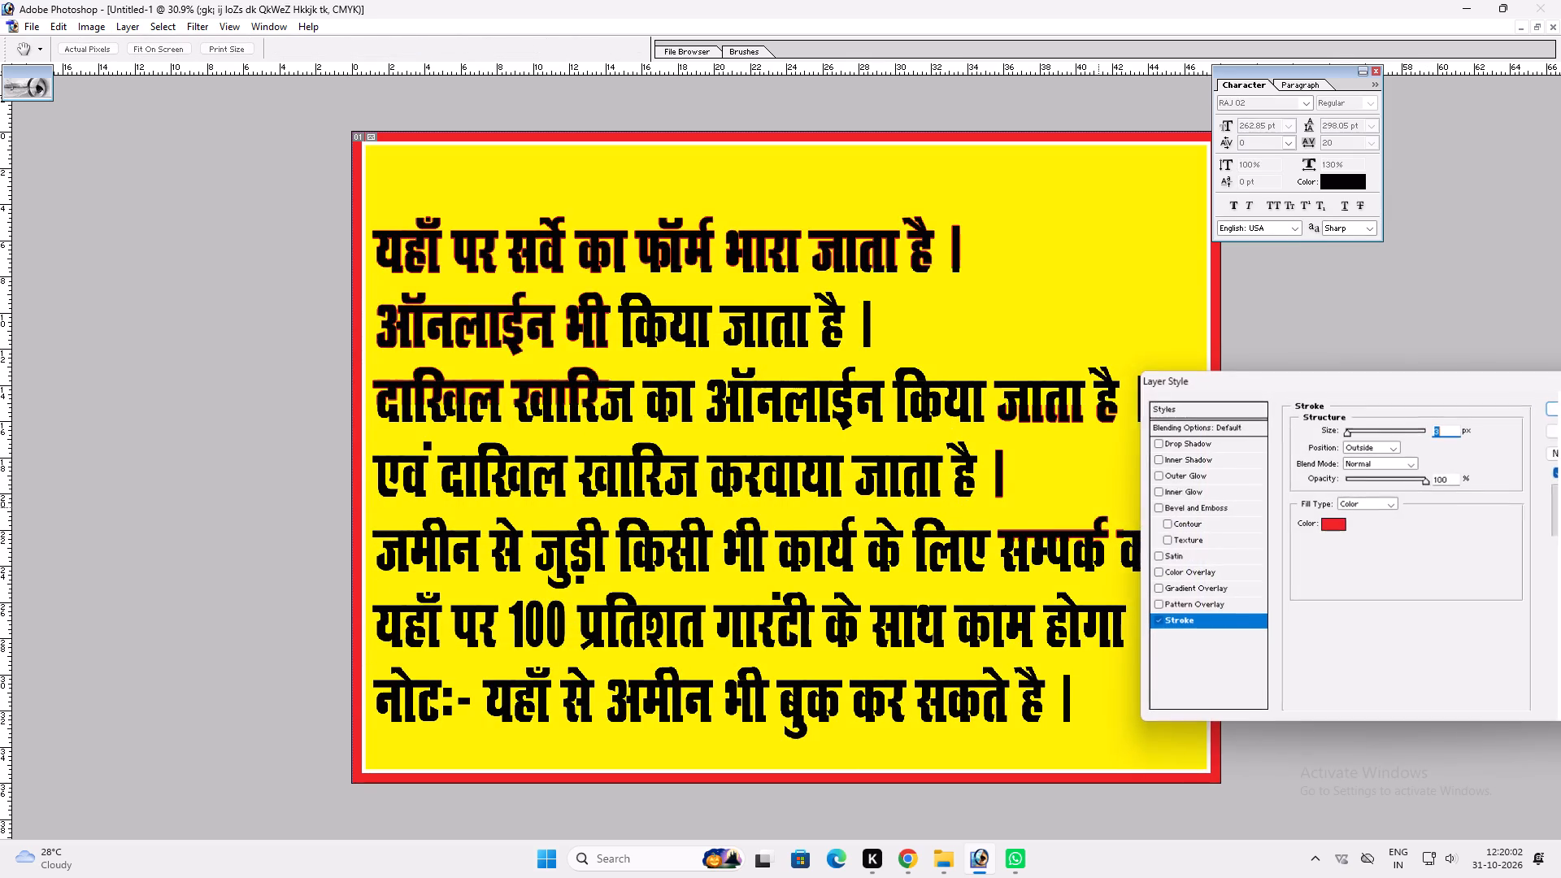
scroll(1311, 564, up, 4)
click(1336, 528)
drag(424, 436, 259, 281)
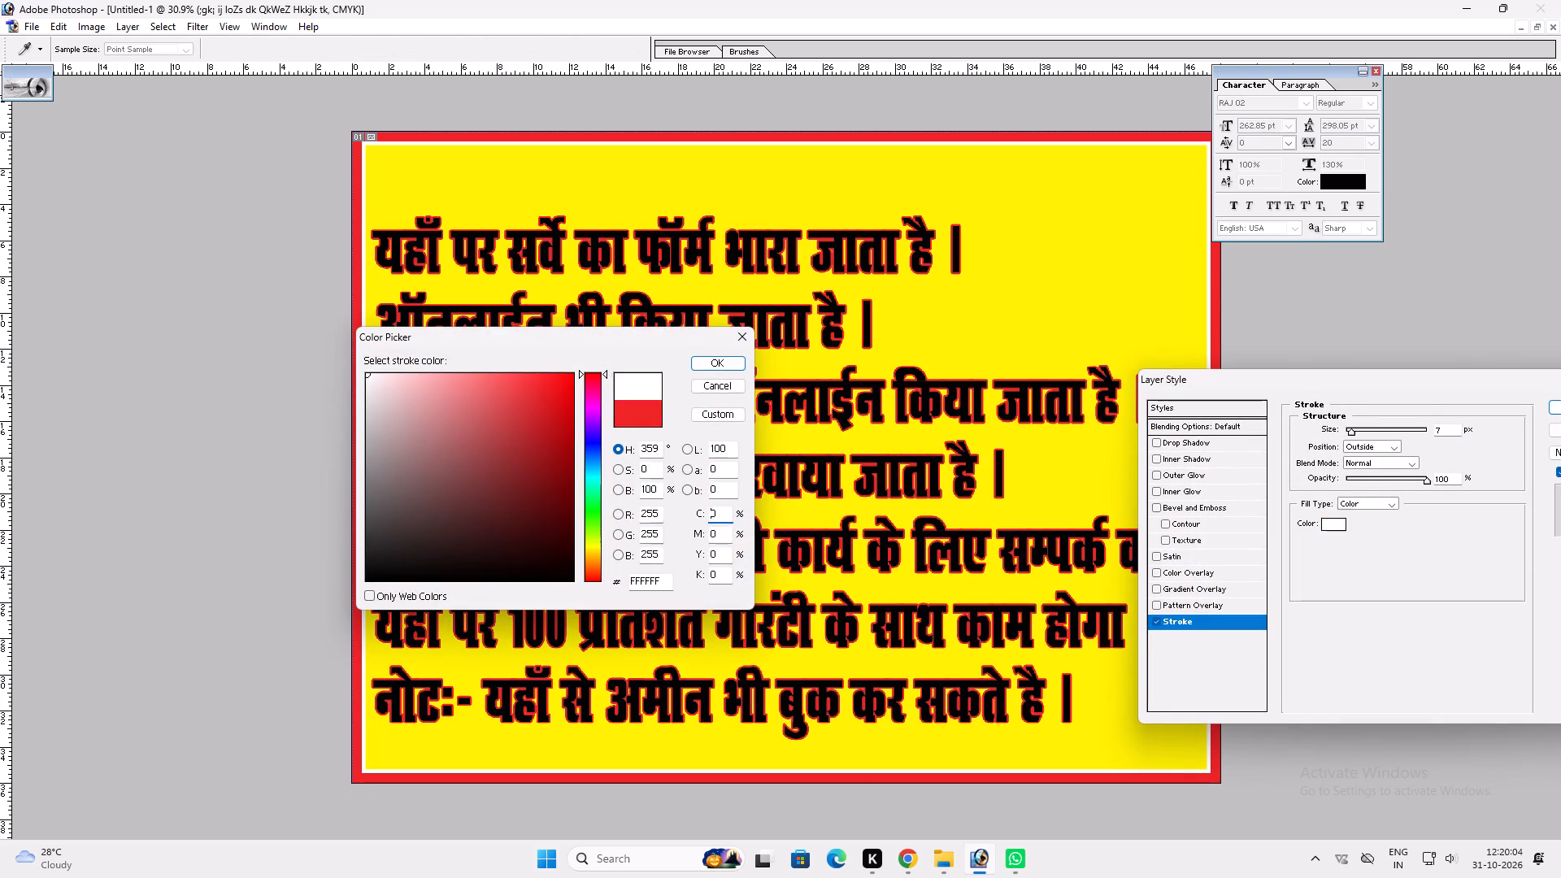
drag(259, 281, 240, 256)
key(Return)
scroll(767, 412, up, 9)
key(Return)
Stretch the Hindi text block to 115% height, extending its top and bottom edges, and narrow it to 98.8% width inside the border.
key(ctrl+t)
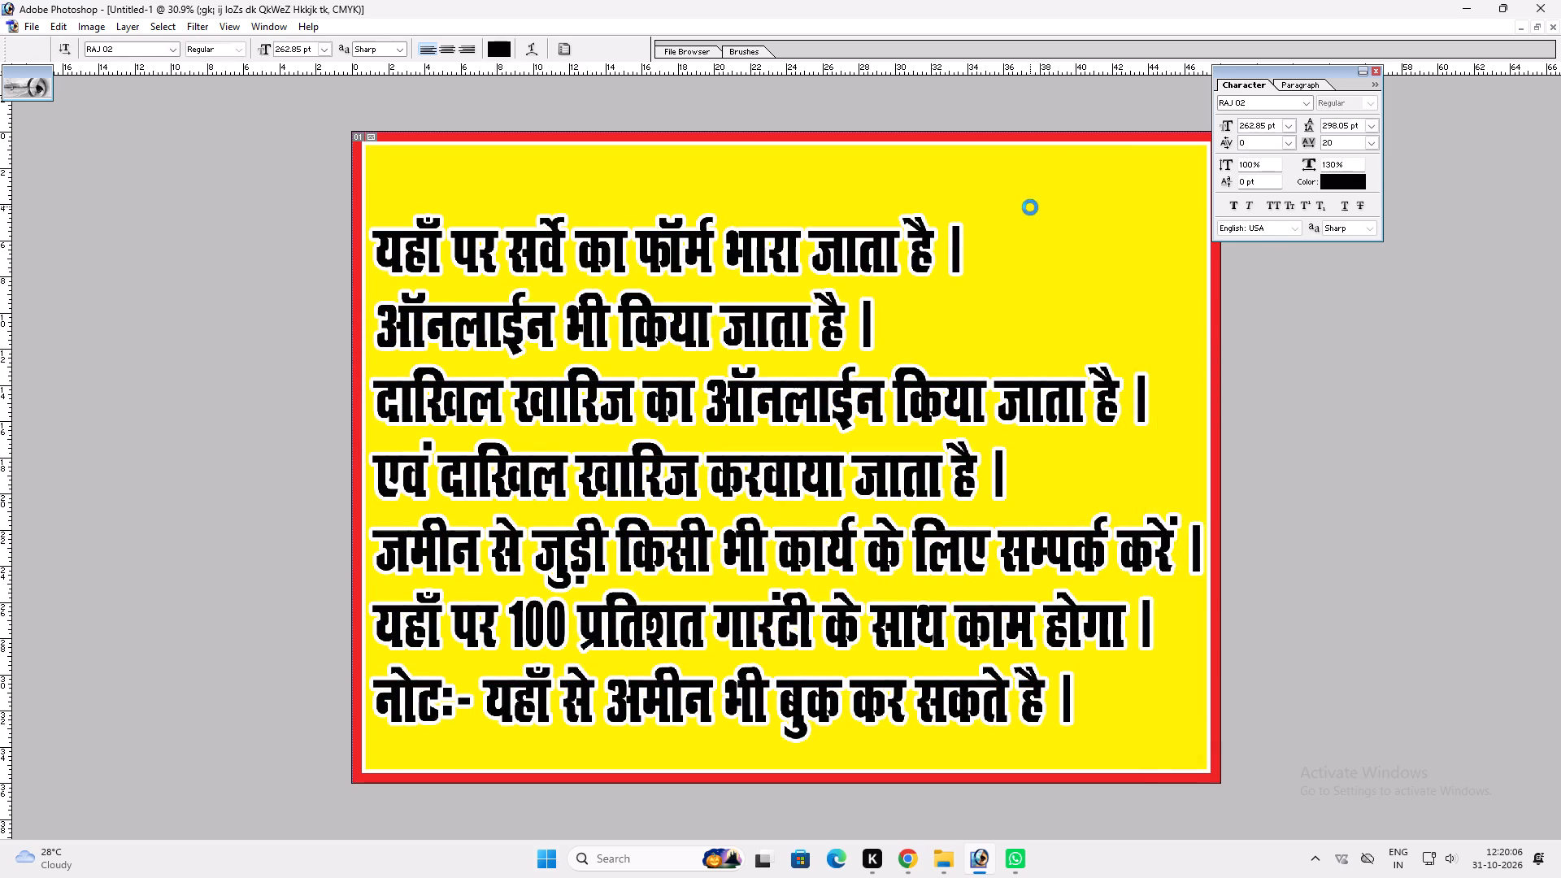
shift+drag(1018, 225, 1011, 173)
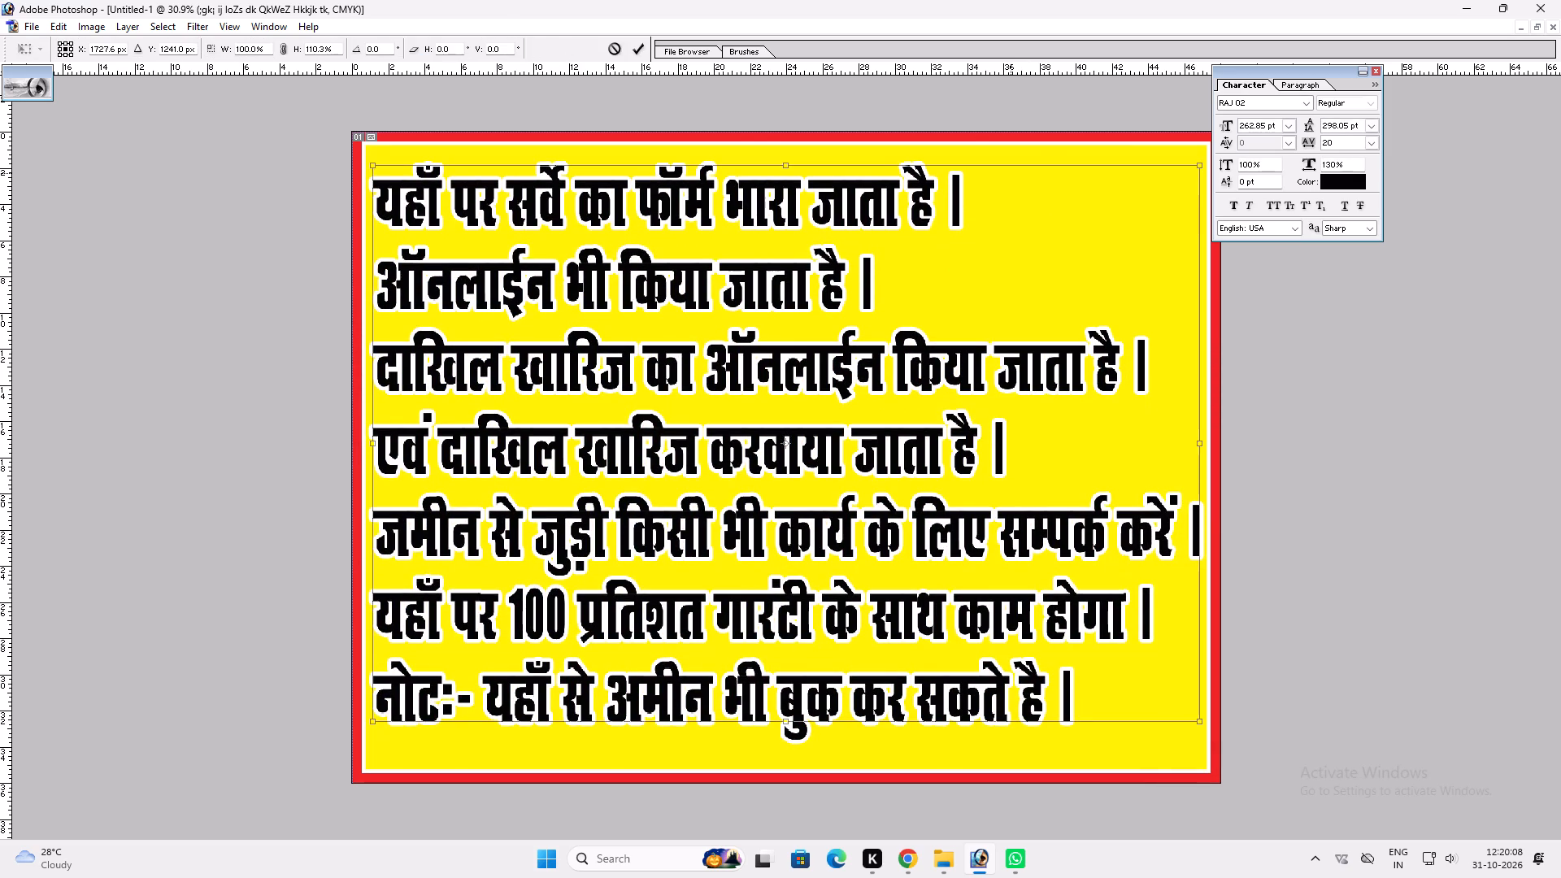
shift+drag(1123, 720, 1125, 744)
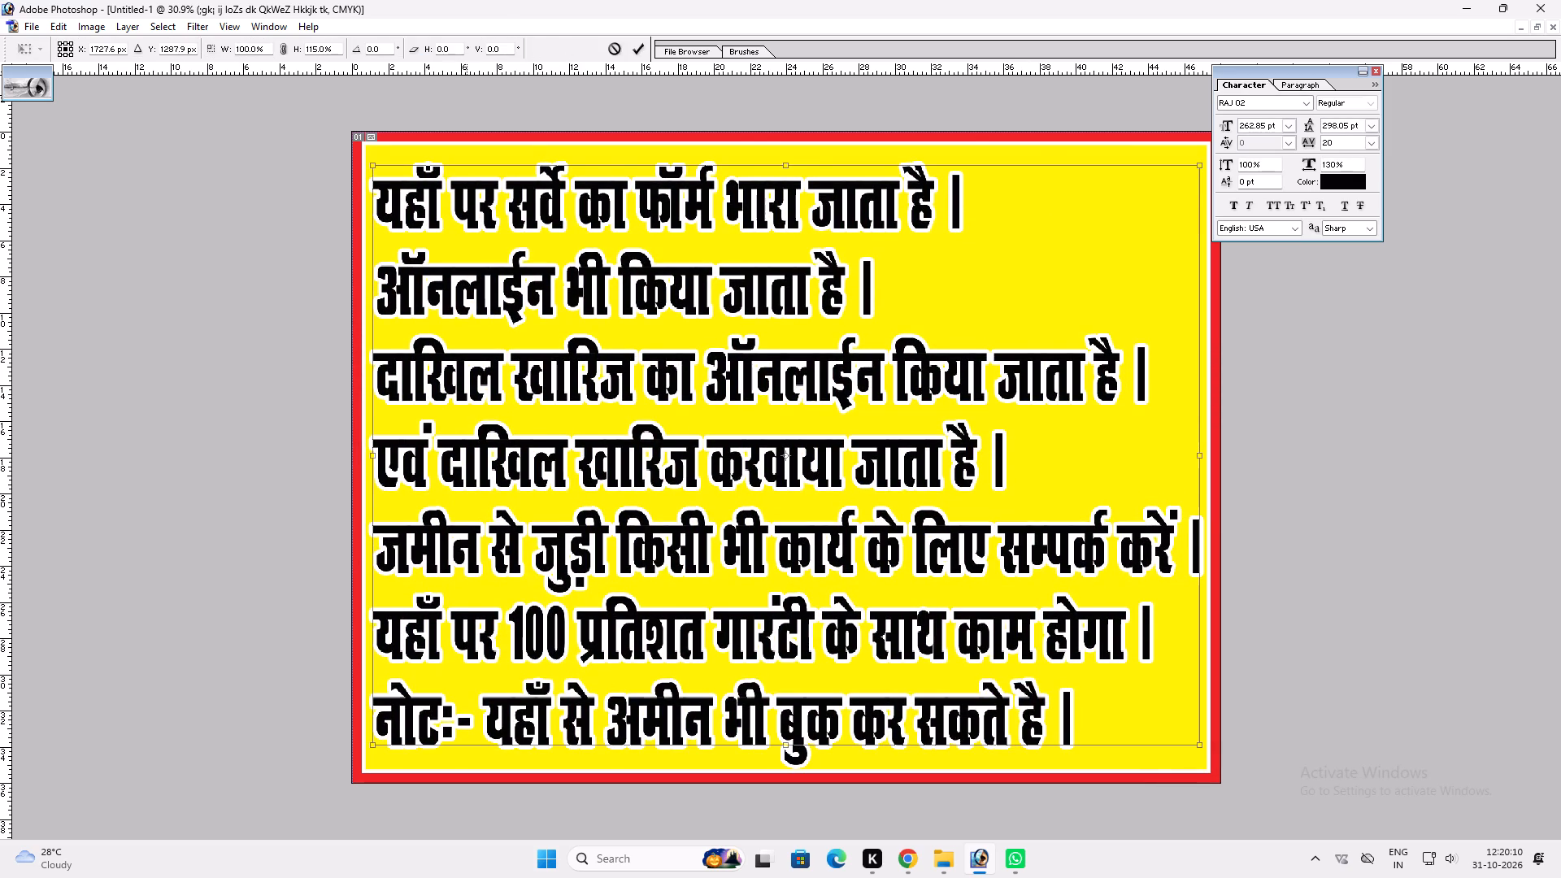
alt+shift+click(375, 576)
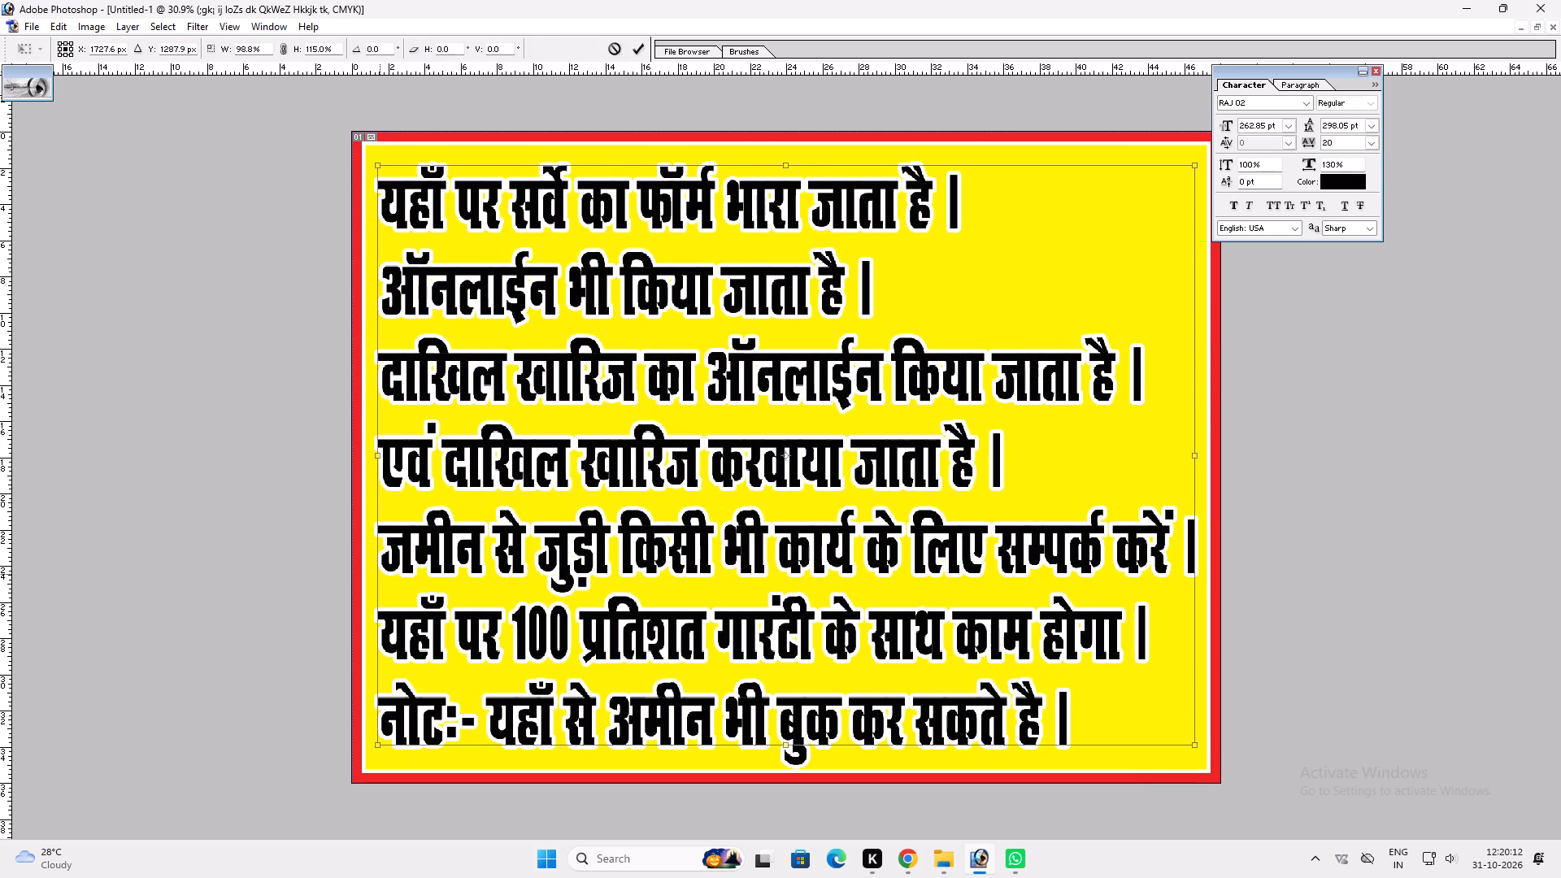
key(Return)
key(v)
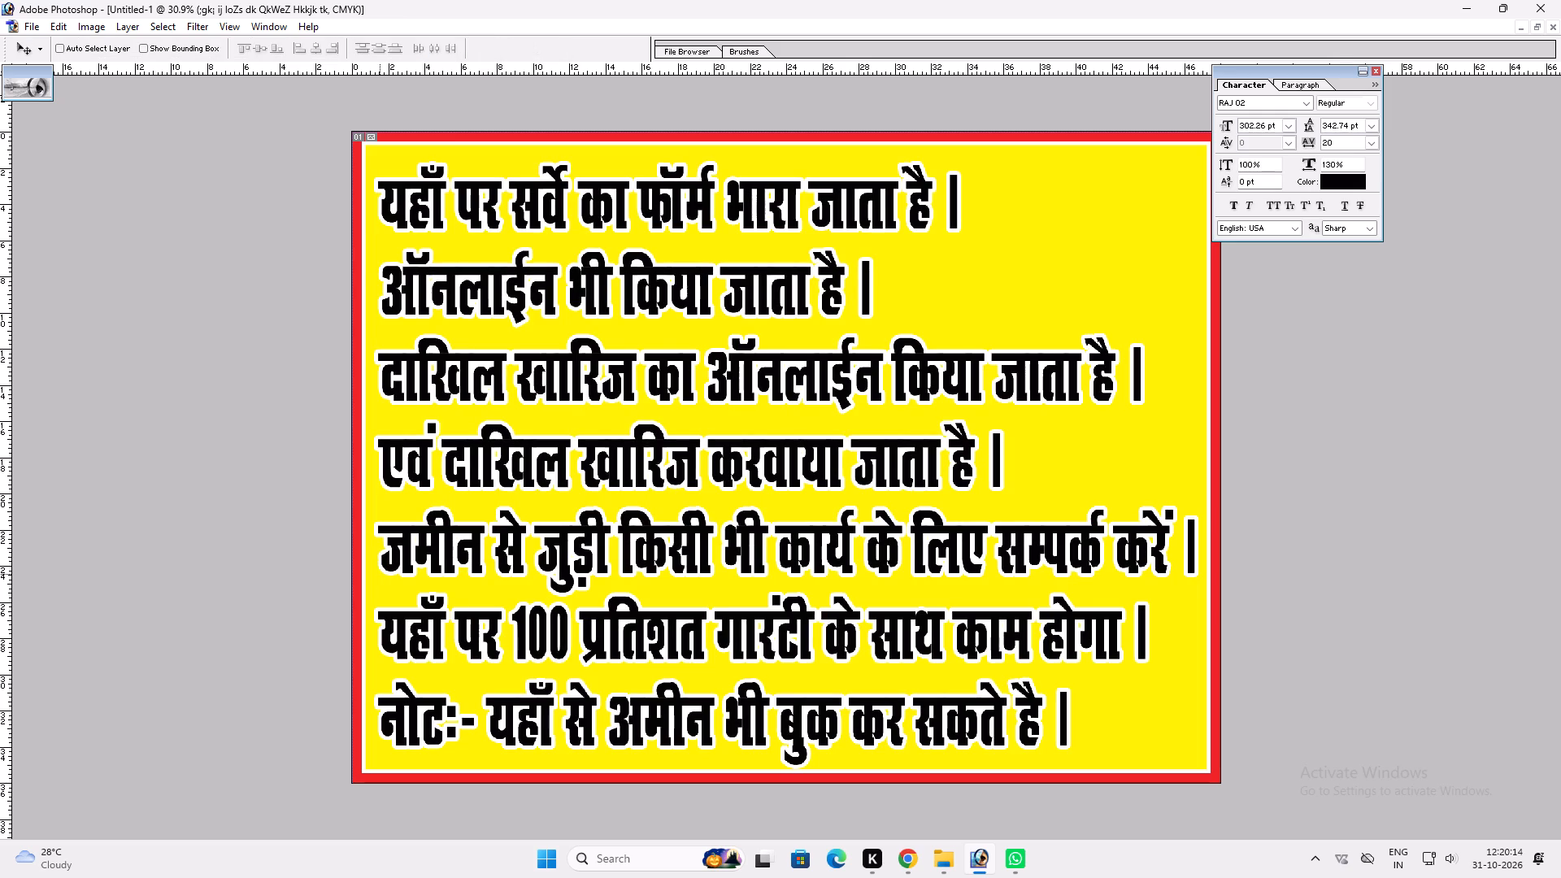
Save the notice as a layered TIFF in the 31.10.2026 folder, with a file name beginning "Cyber Cafe 4x3 = 1 pc S".
key(ctrl+shift+s)
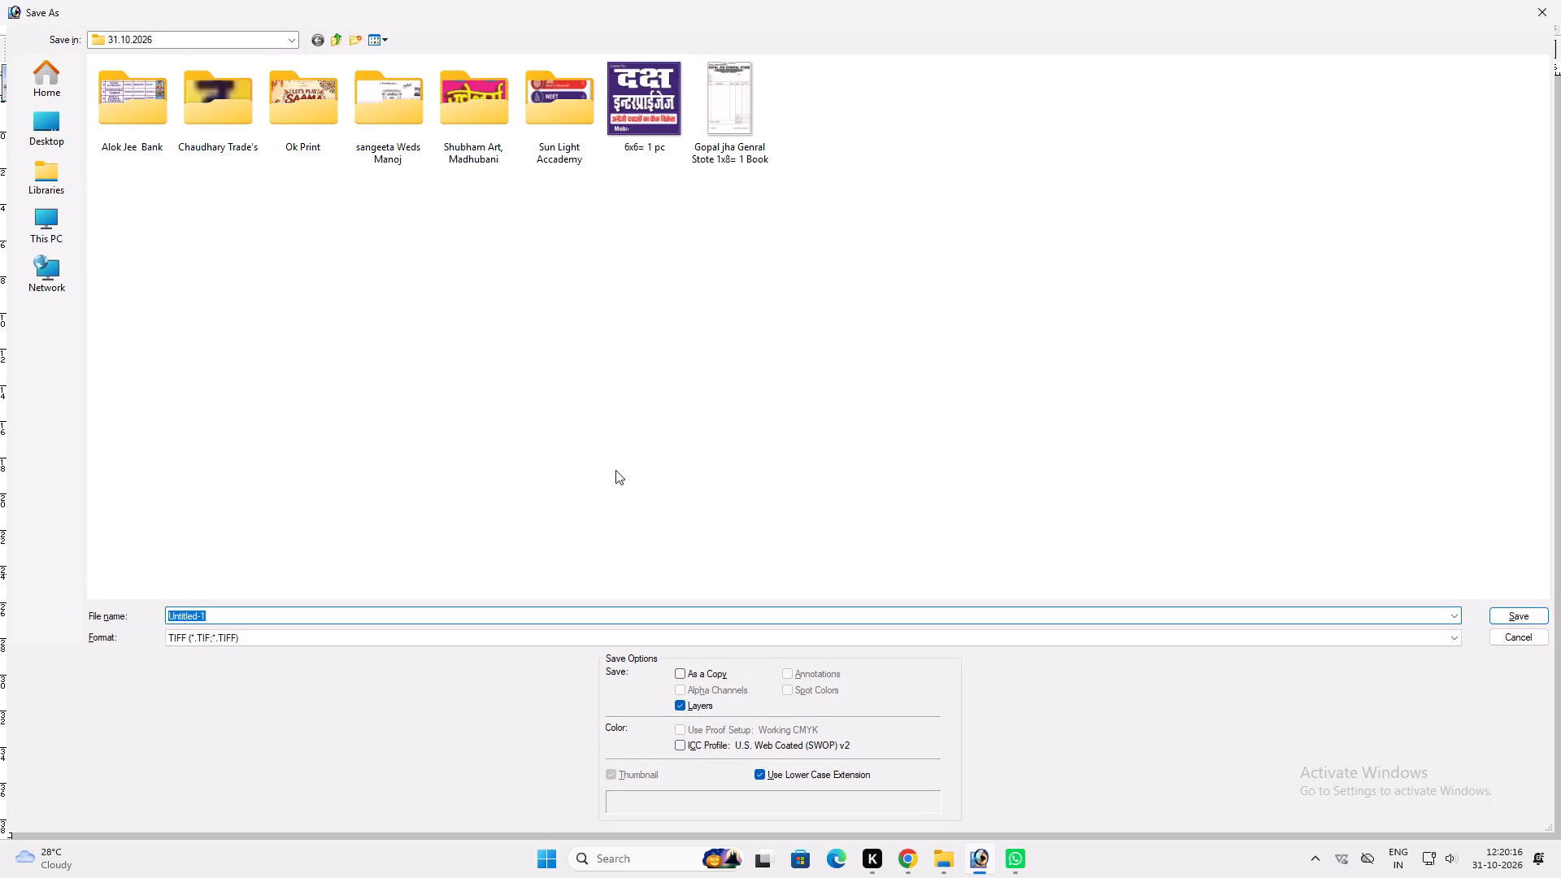
text(Cyber Cage)
key(BackSpace)
key(BackSpace)
text(fe)
key(space)
key(4)
text(x3 = 1)
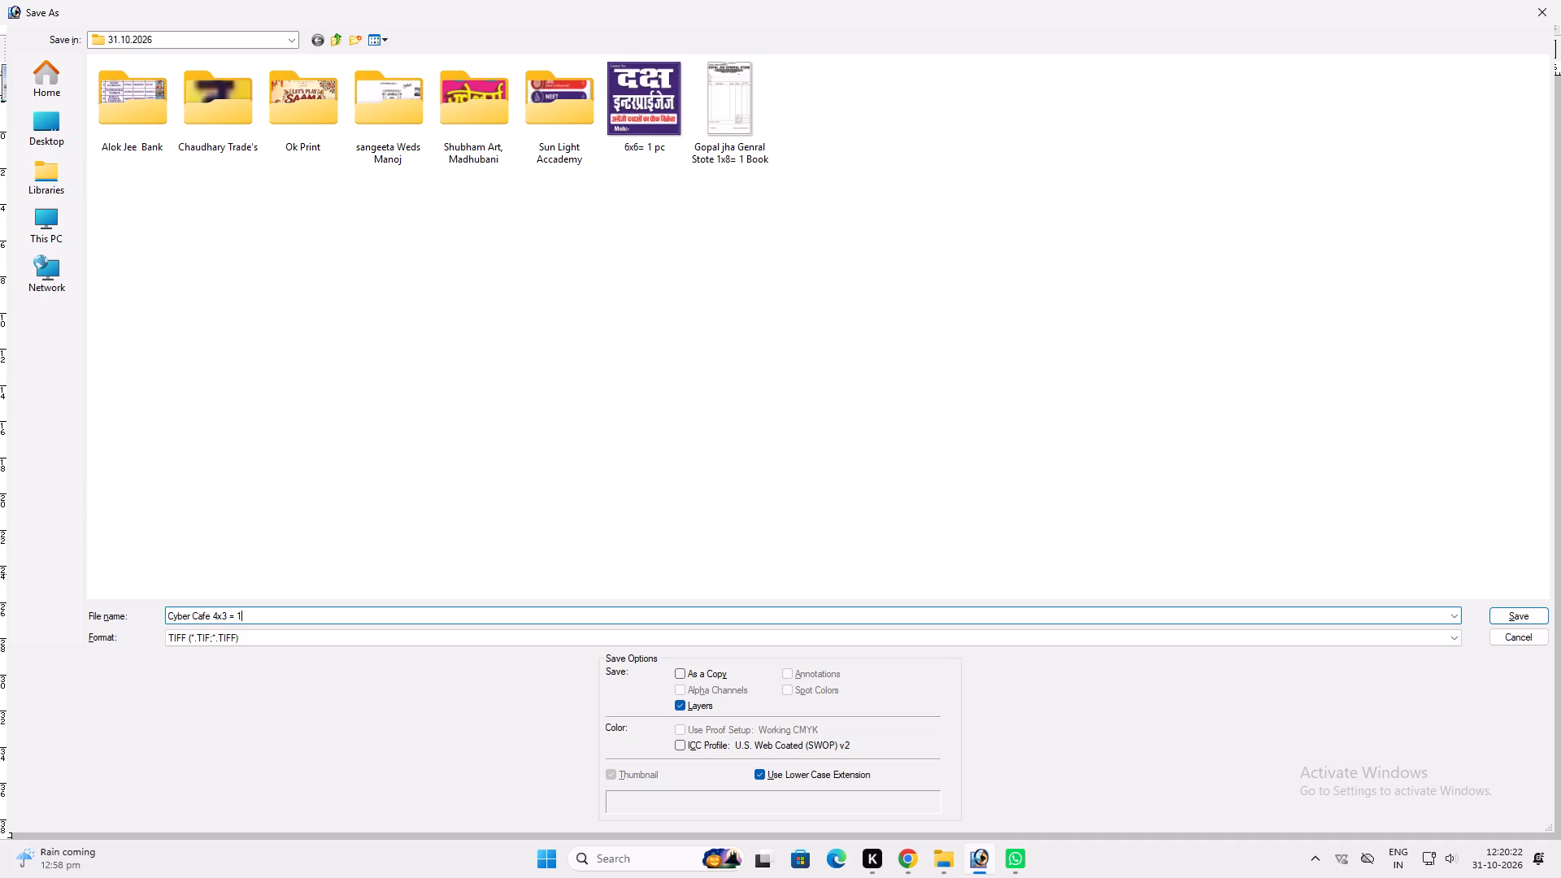
key(space)
text(pc S)
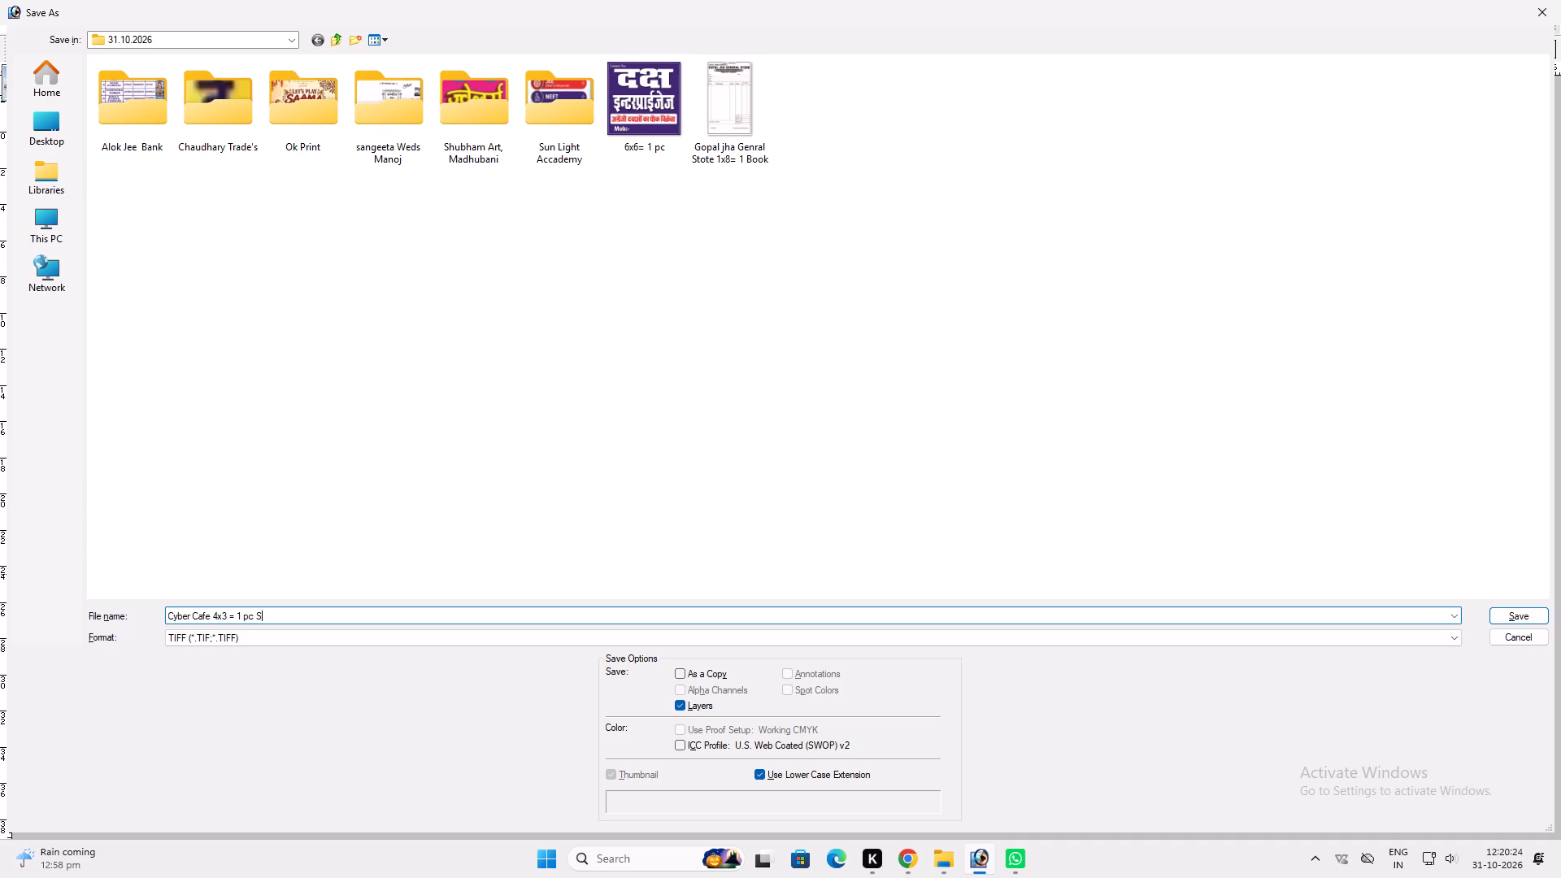
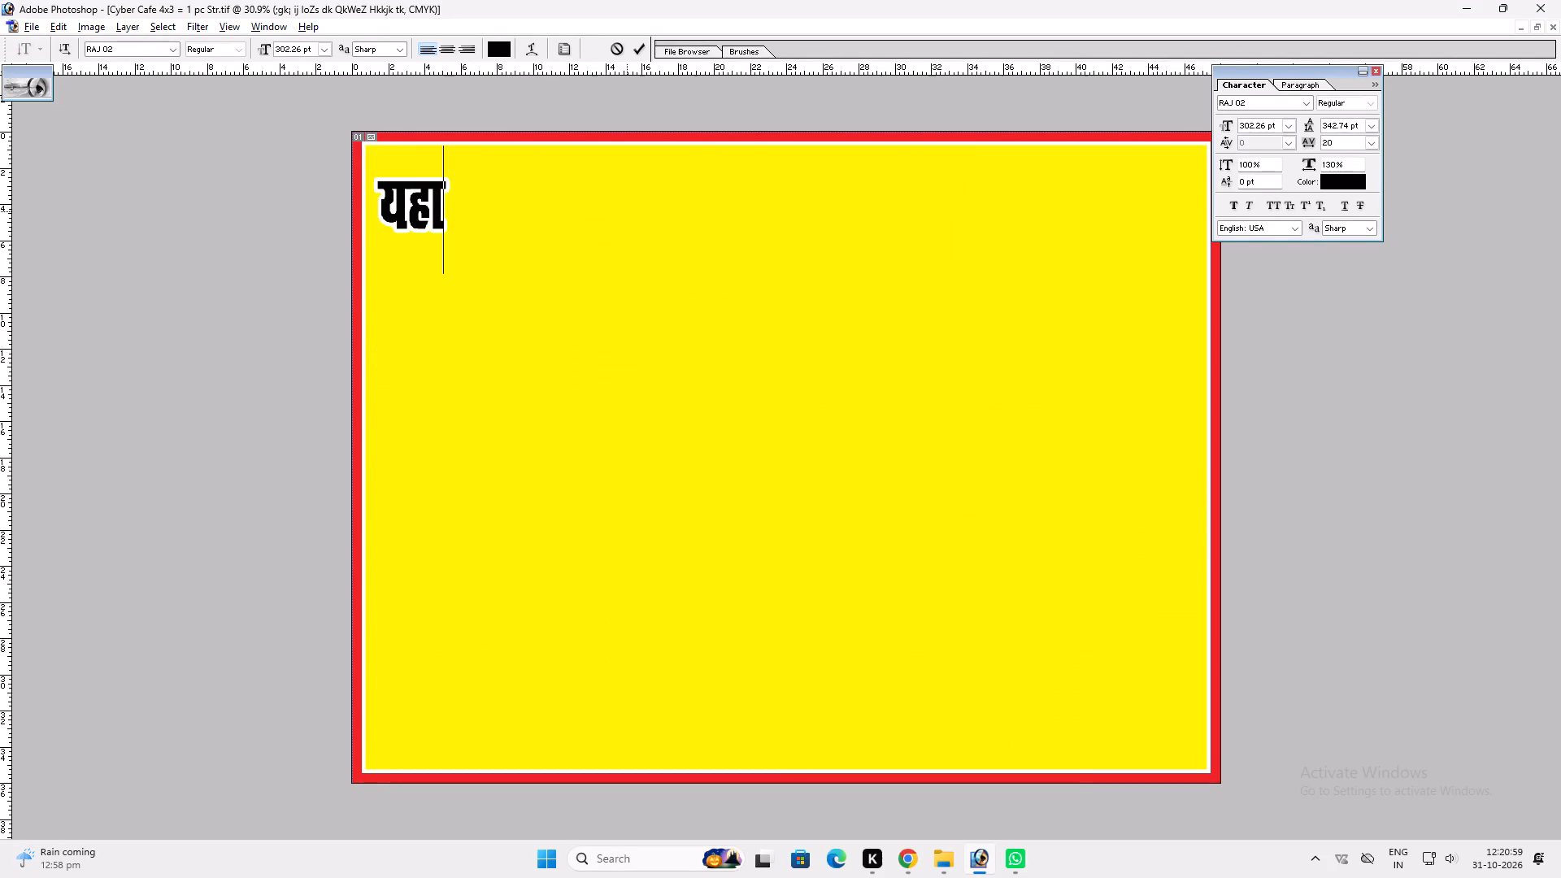
Complete the opening word as "यहाँ" and continue the notice's first line with "पर सिजौल".
key(alt+1)
key(space)
text(ij)
key(space)
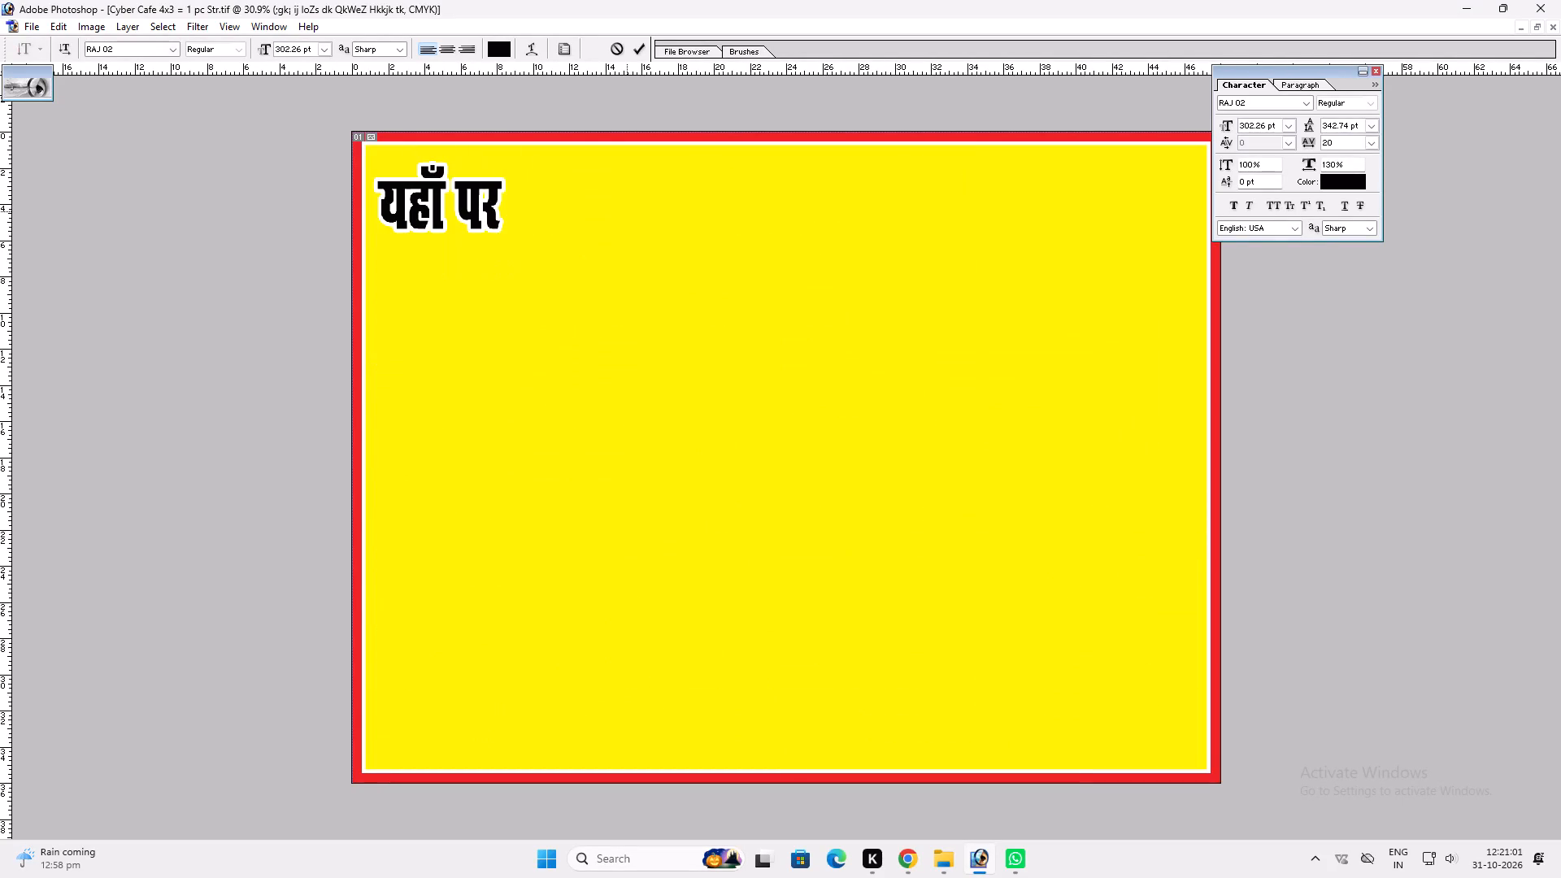
text(fl)
text(tkS)
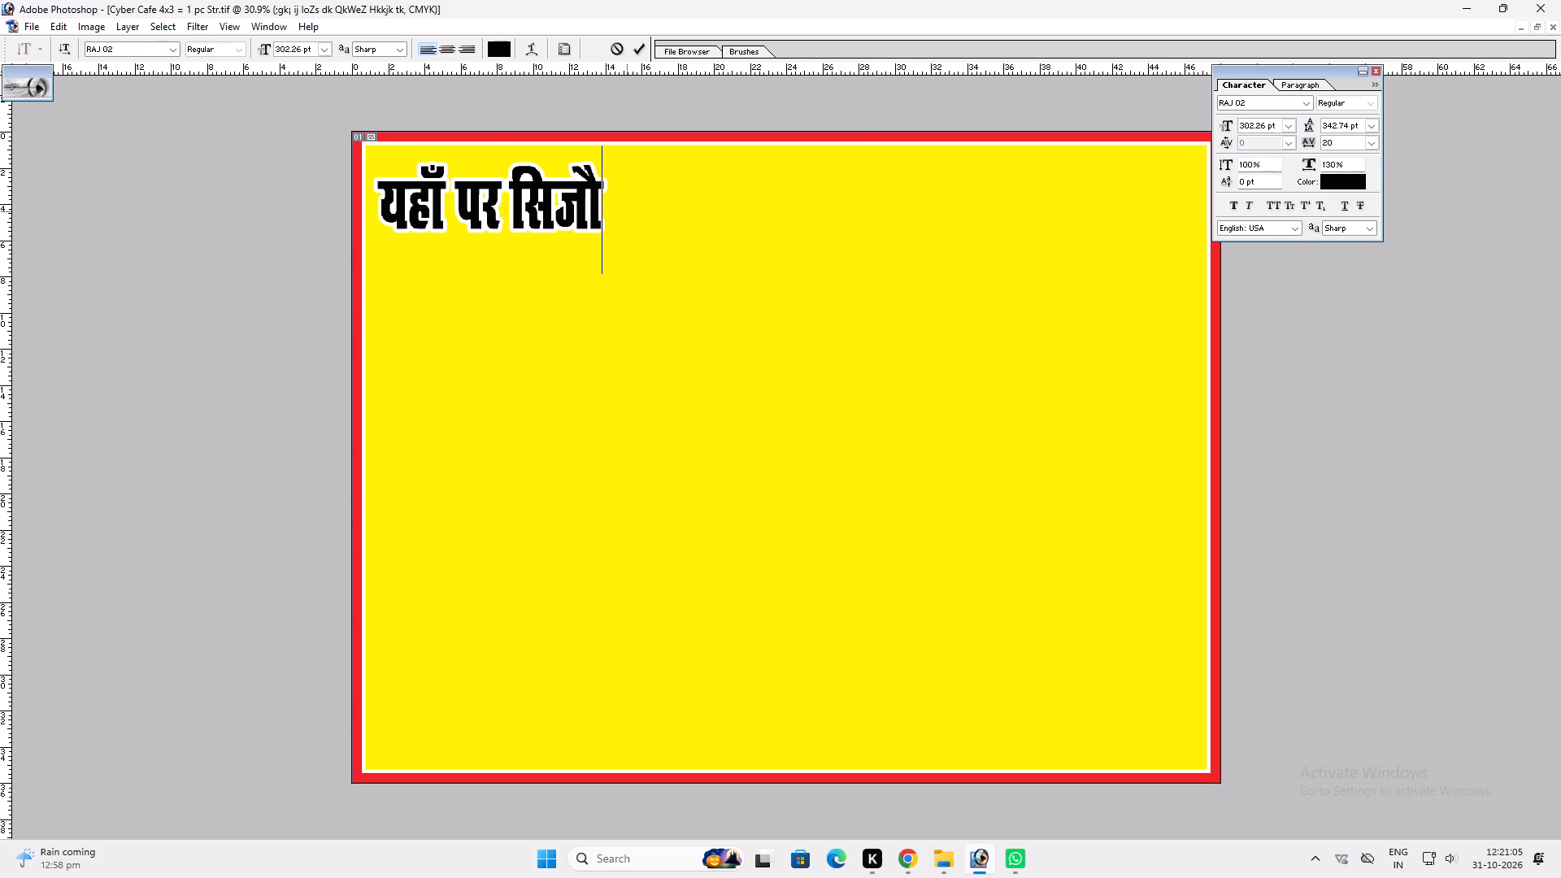
key(y)
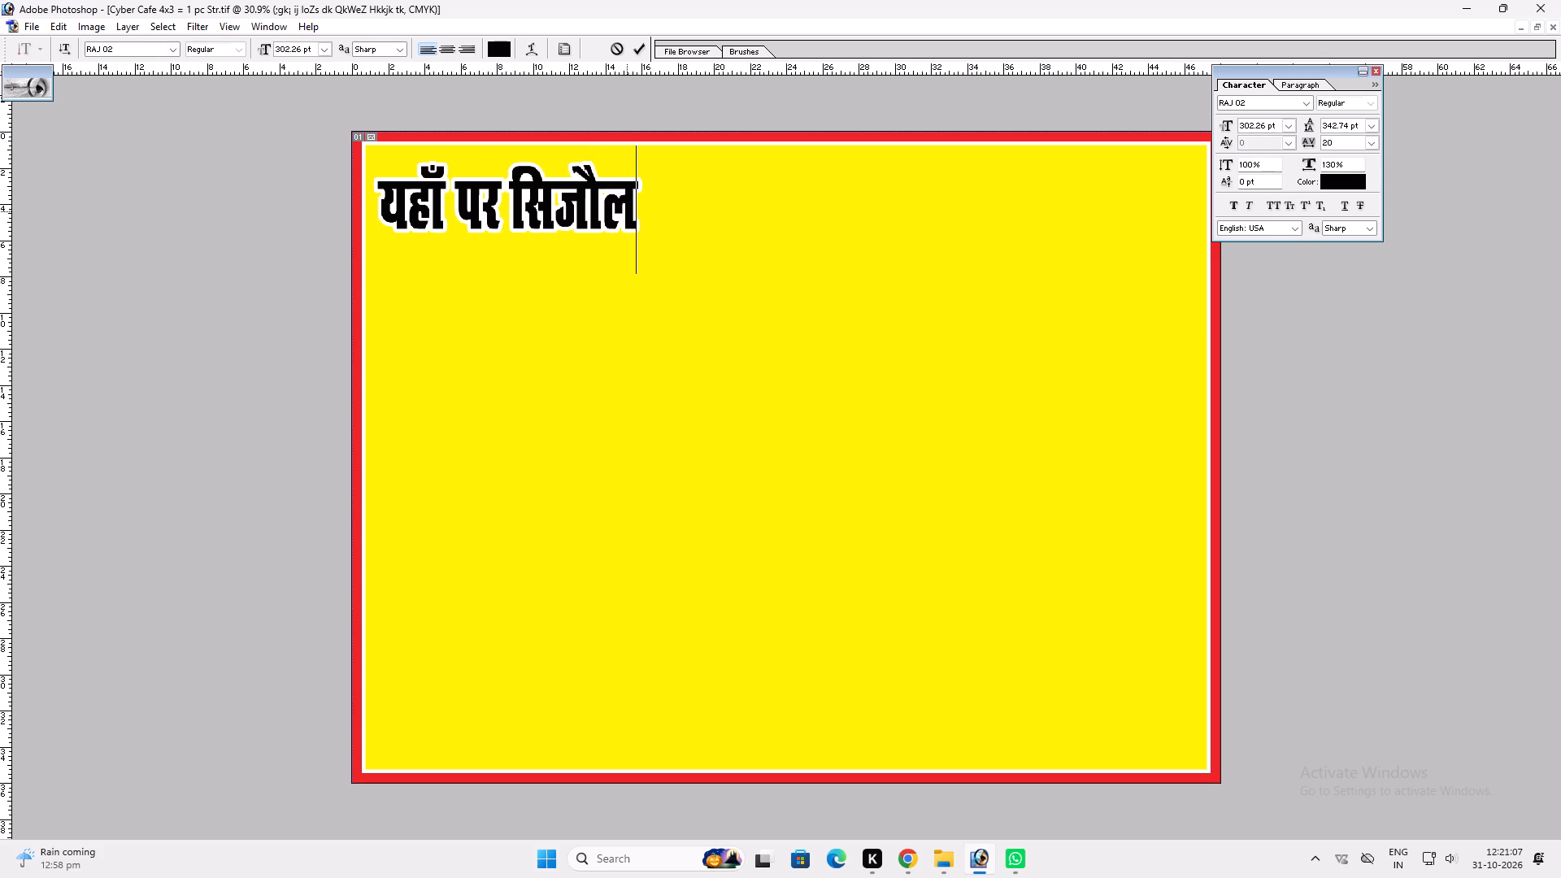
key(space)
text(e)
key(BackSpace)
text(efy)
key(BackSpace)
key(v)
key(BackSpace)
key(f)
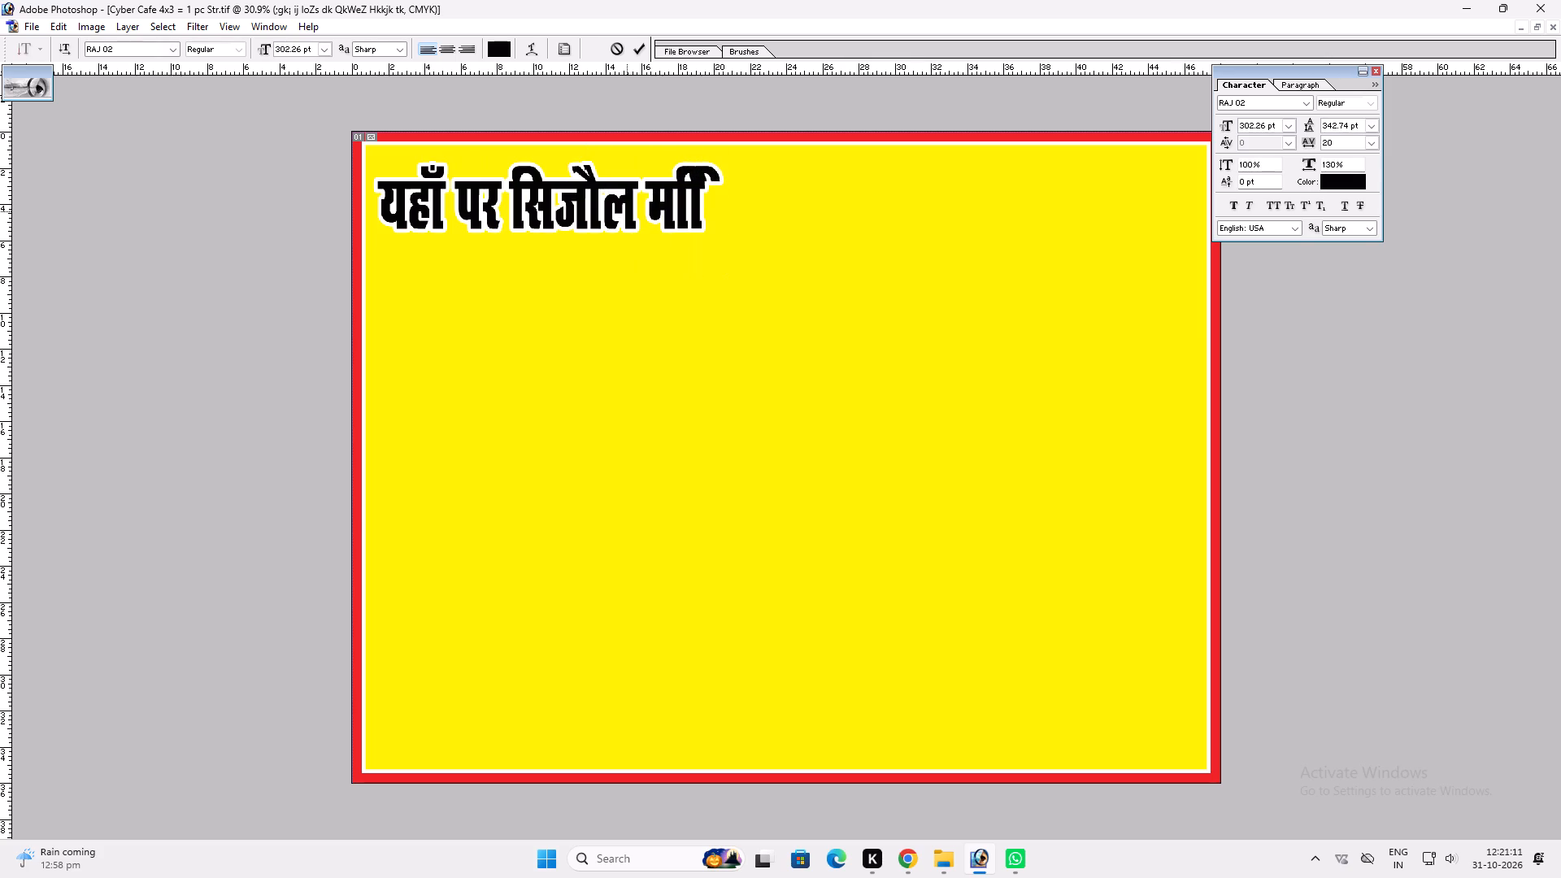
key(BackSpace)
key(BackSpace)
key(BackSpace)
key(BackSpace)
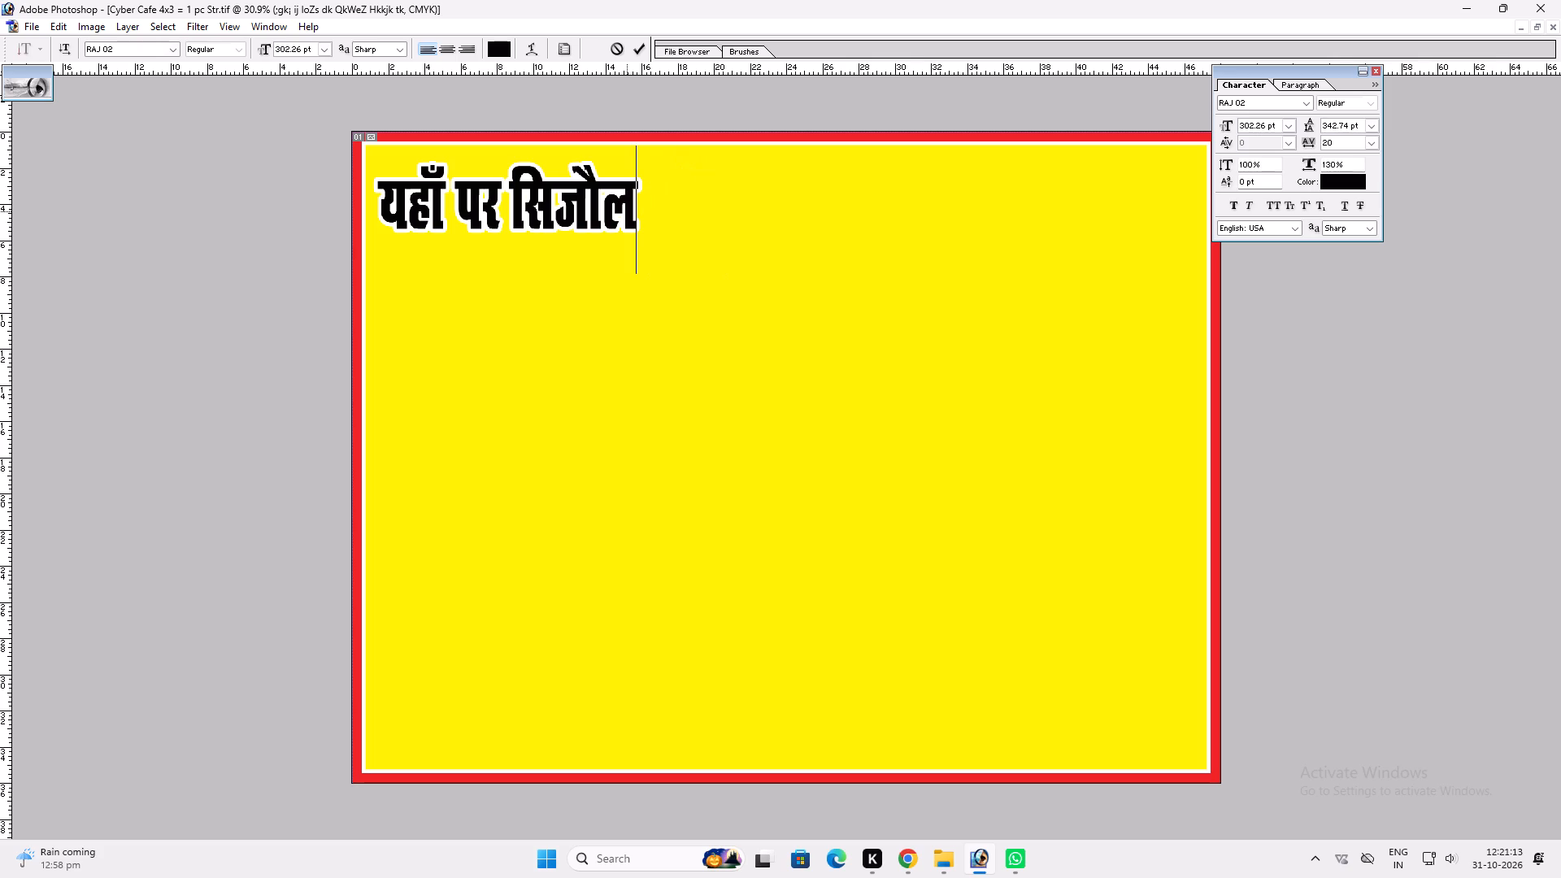
Add a comma after "सिजौल" and continue the first line with "मैलाम,".
text(] efg)
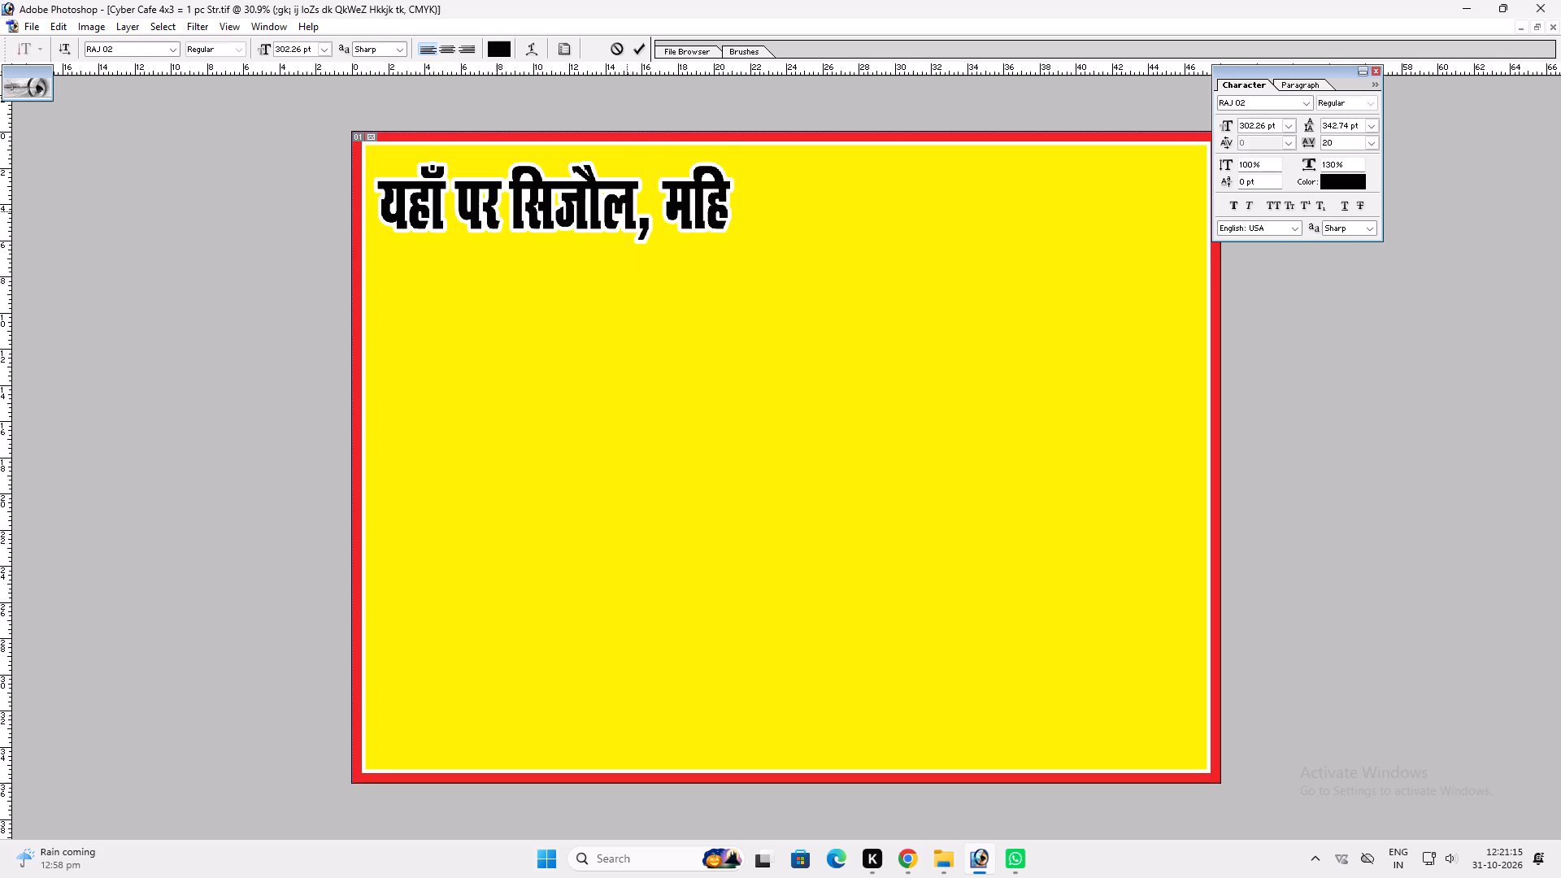
key(BackSpace)
key(BackSpace)
key(shift+s)
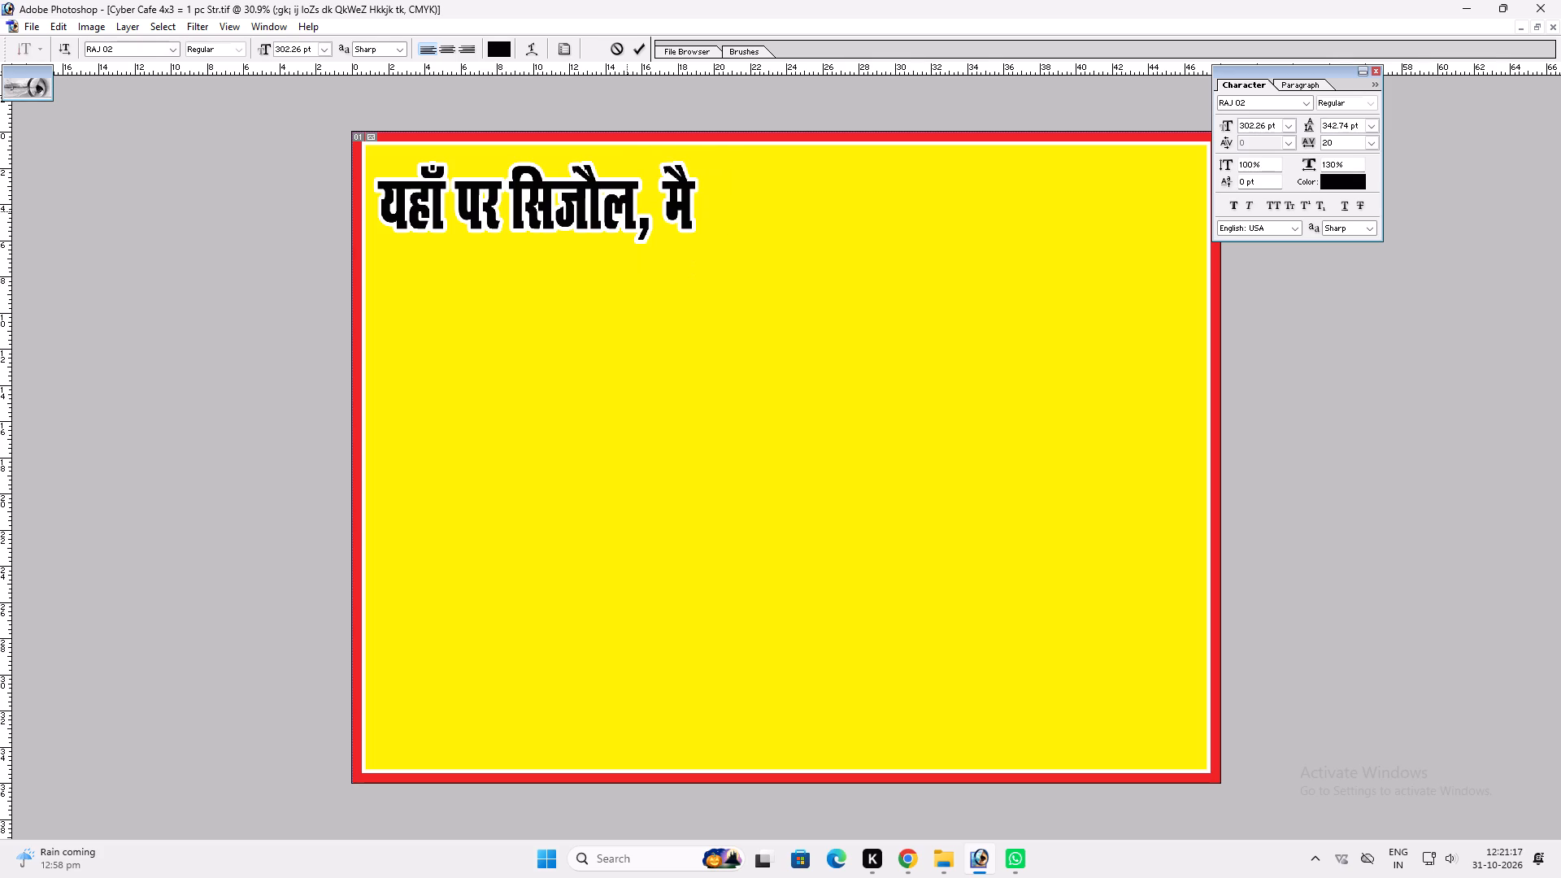
text(yke)
text(])
key(space)
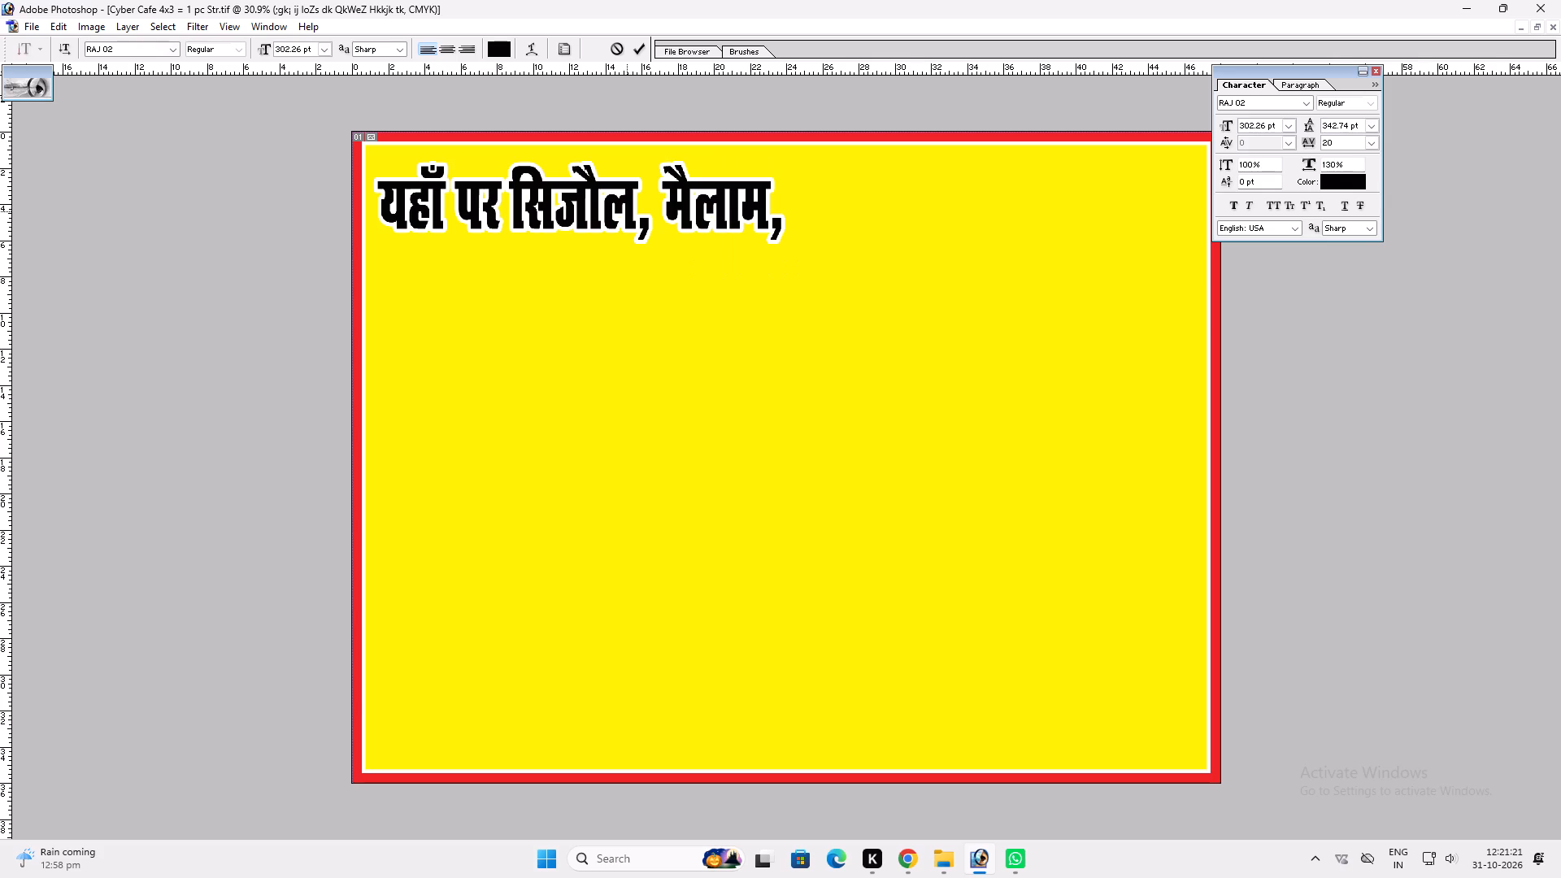
Continue the first line's list of places with "तिलैय,".
text(fr)
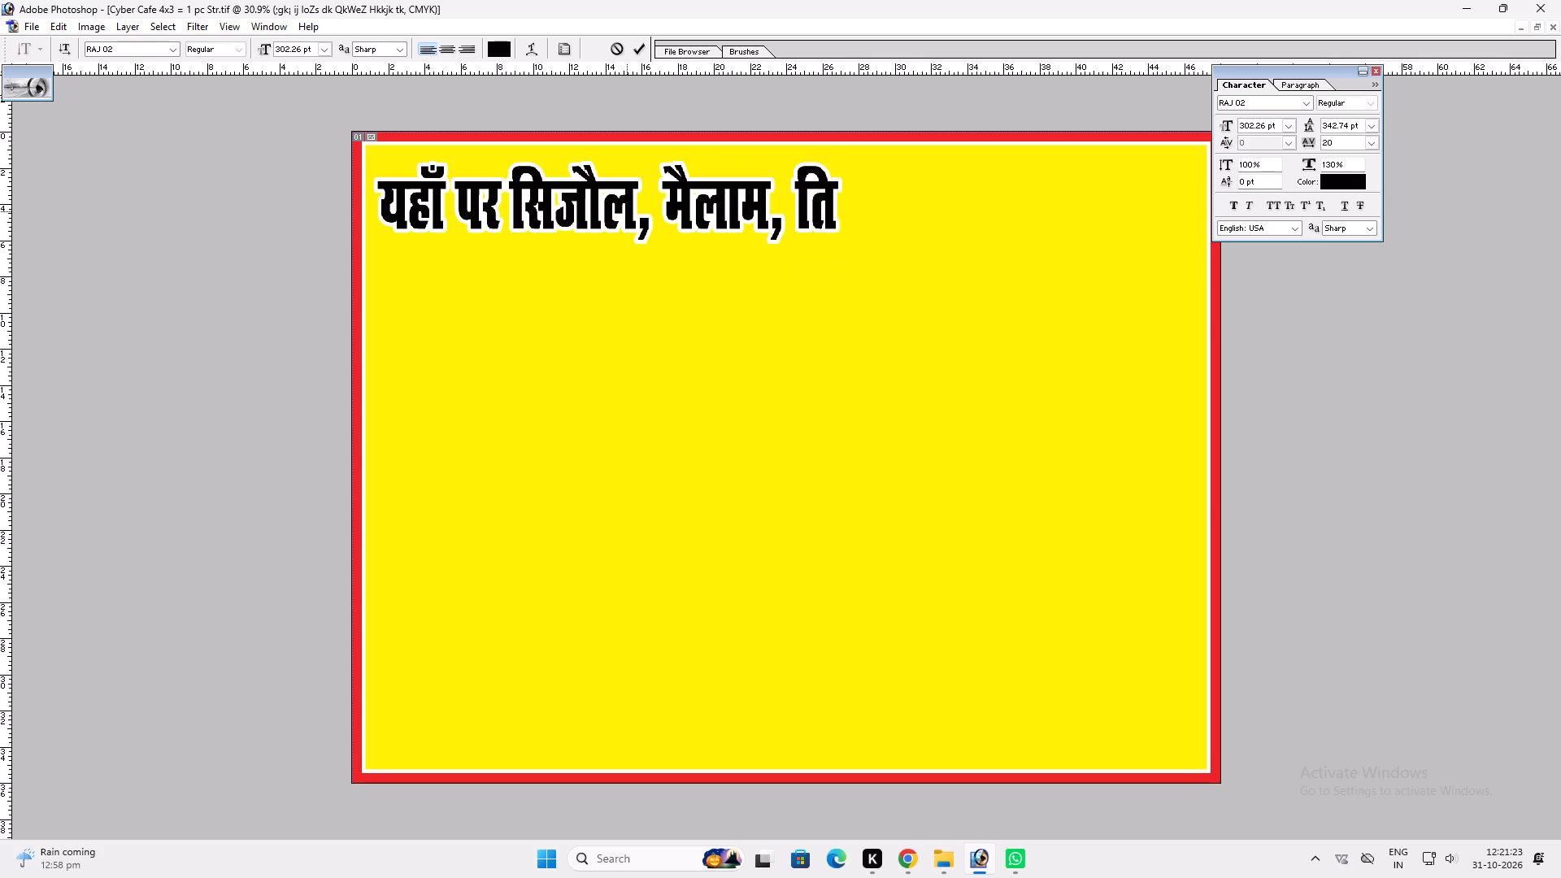
text(ySbZ)
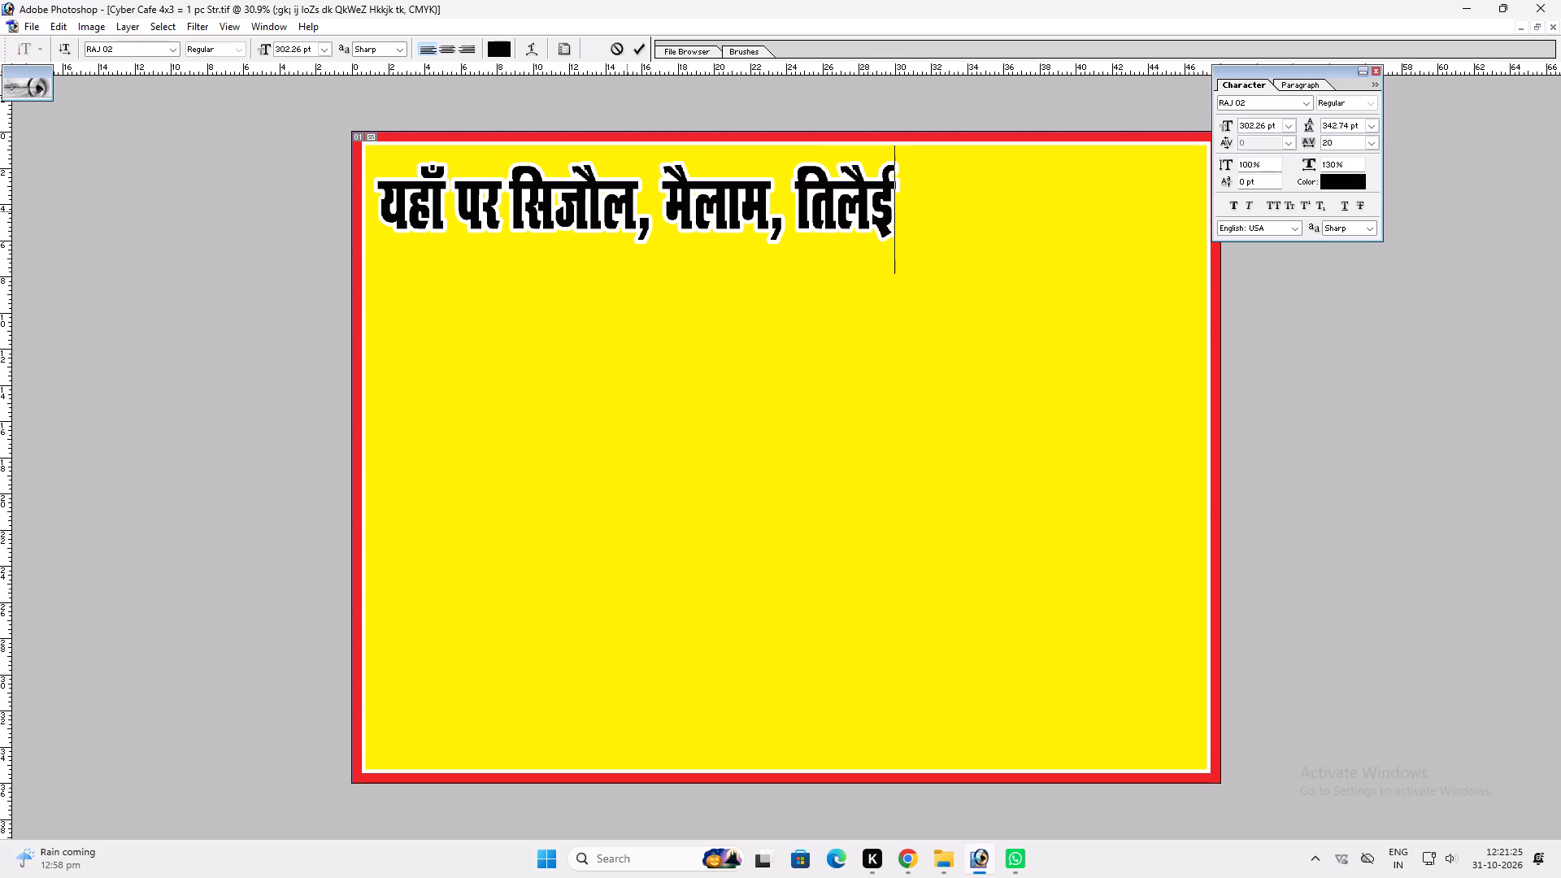
key(BackSpace)
key(BackSpace)
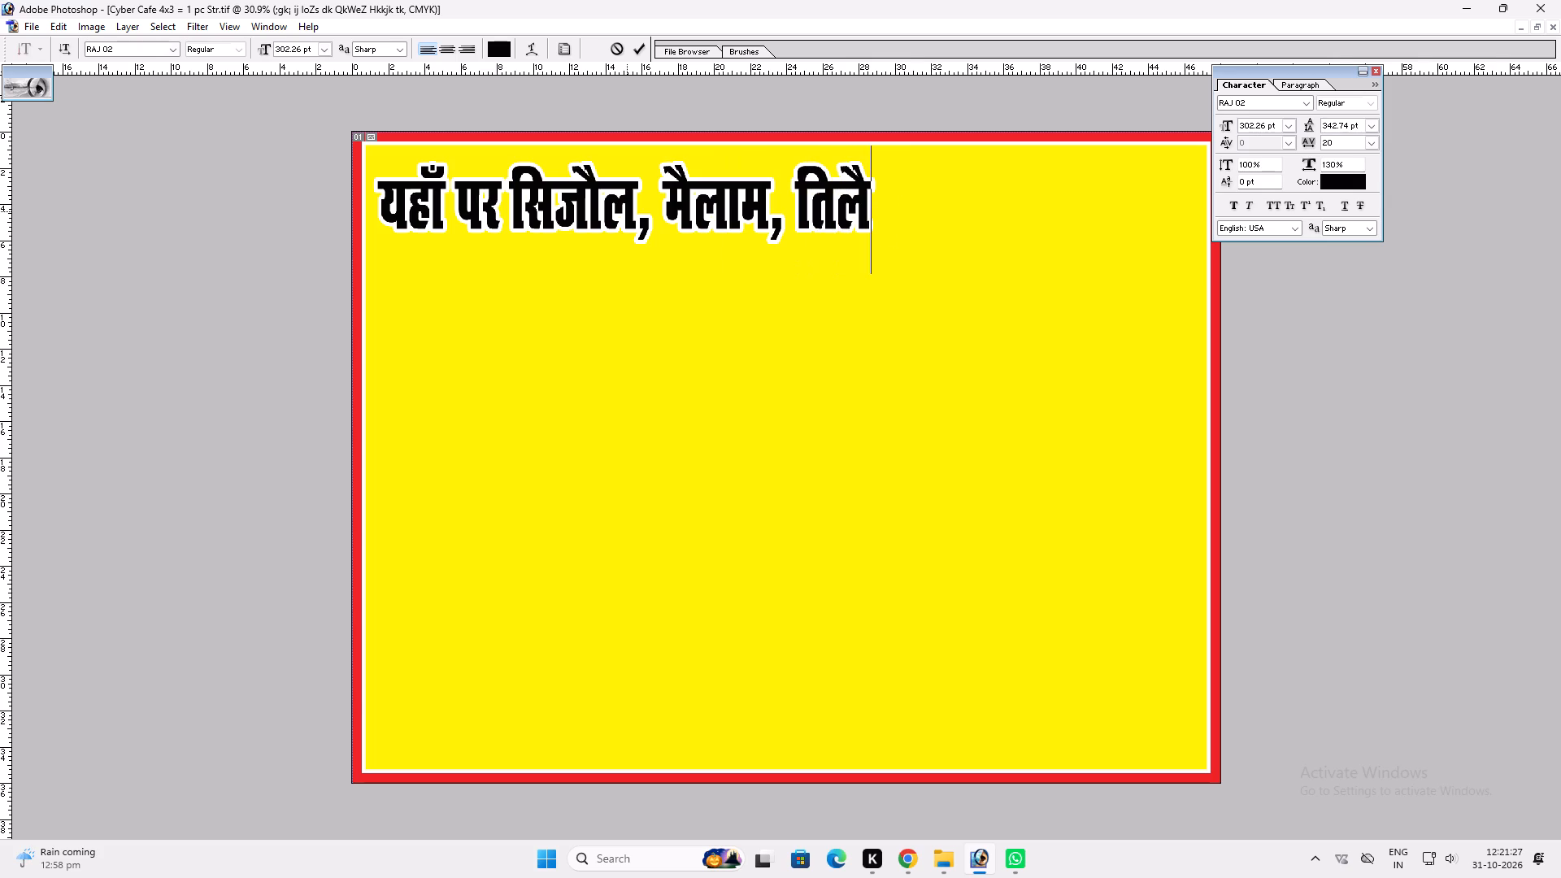
text(;)
key(space)
key(BackSpace)
text(])
key(space)
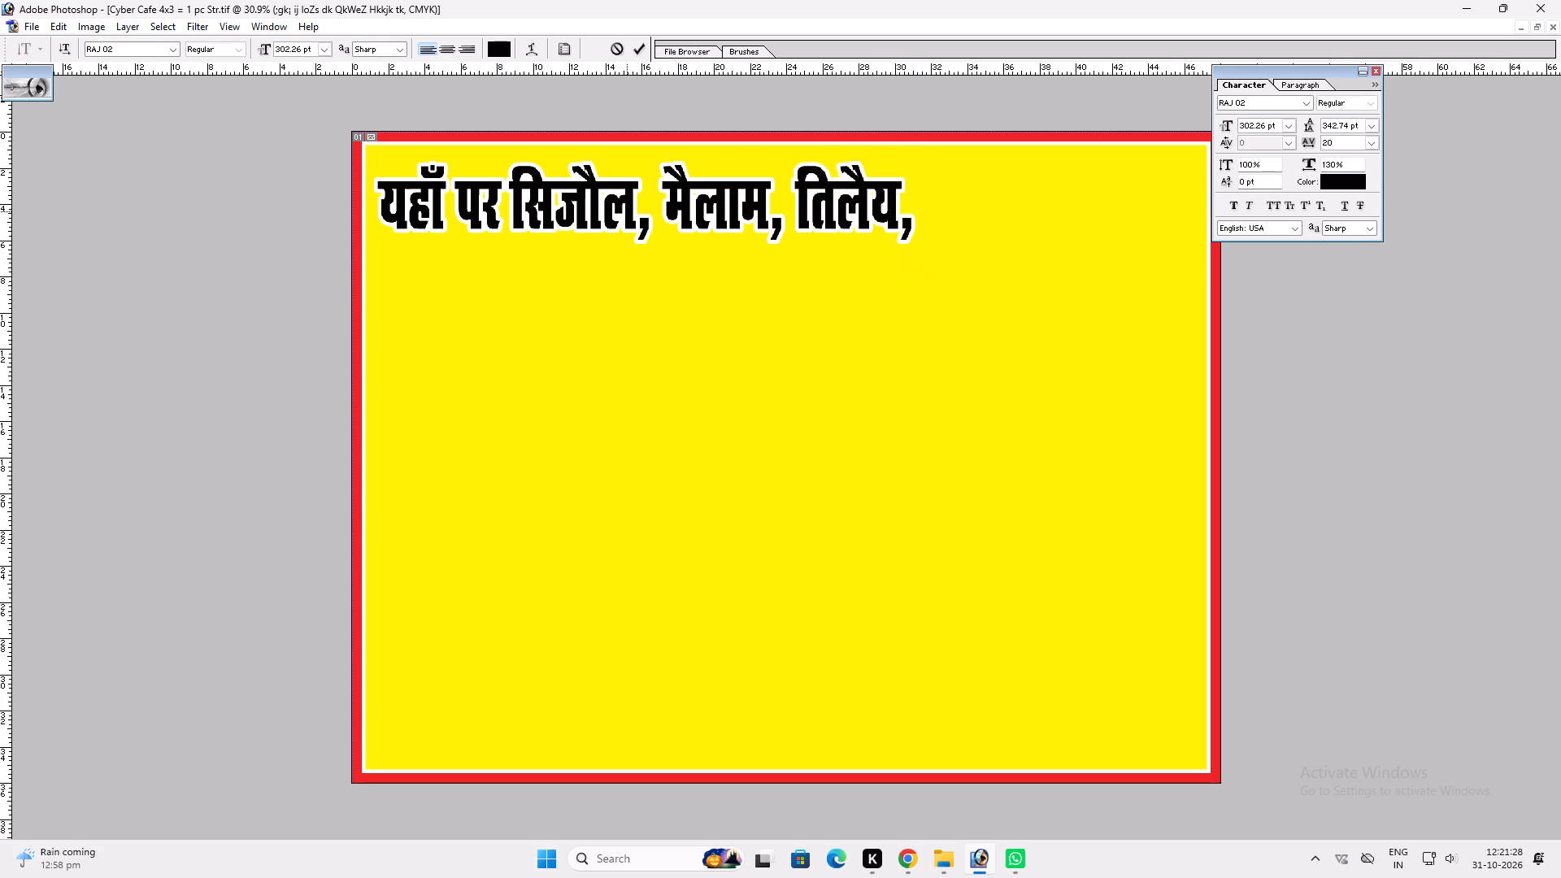
Add "मौआही," as the next place name on the first line.
text(eks)
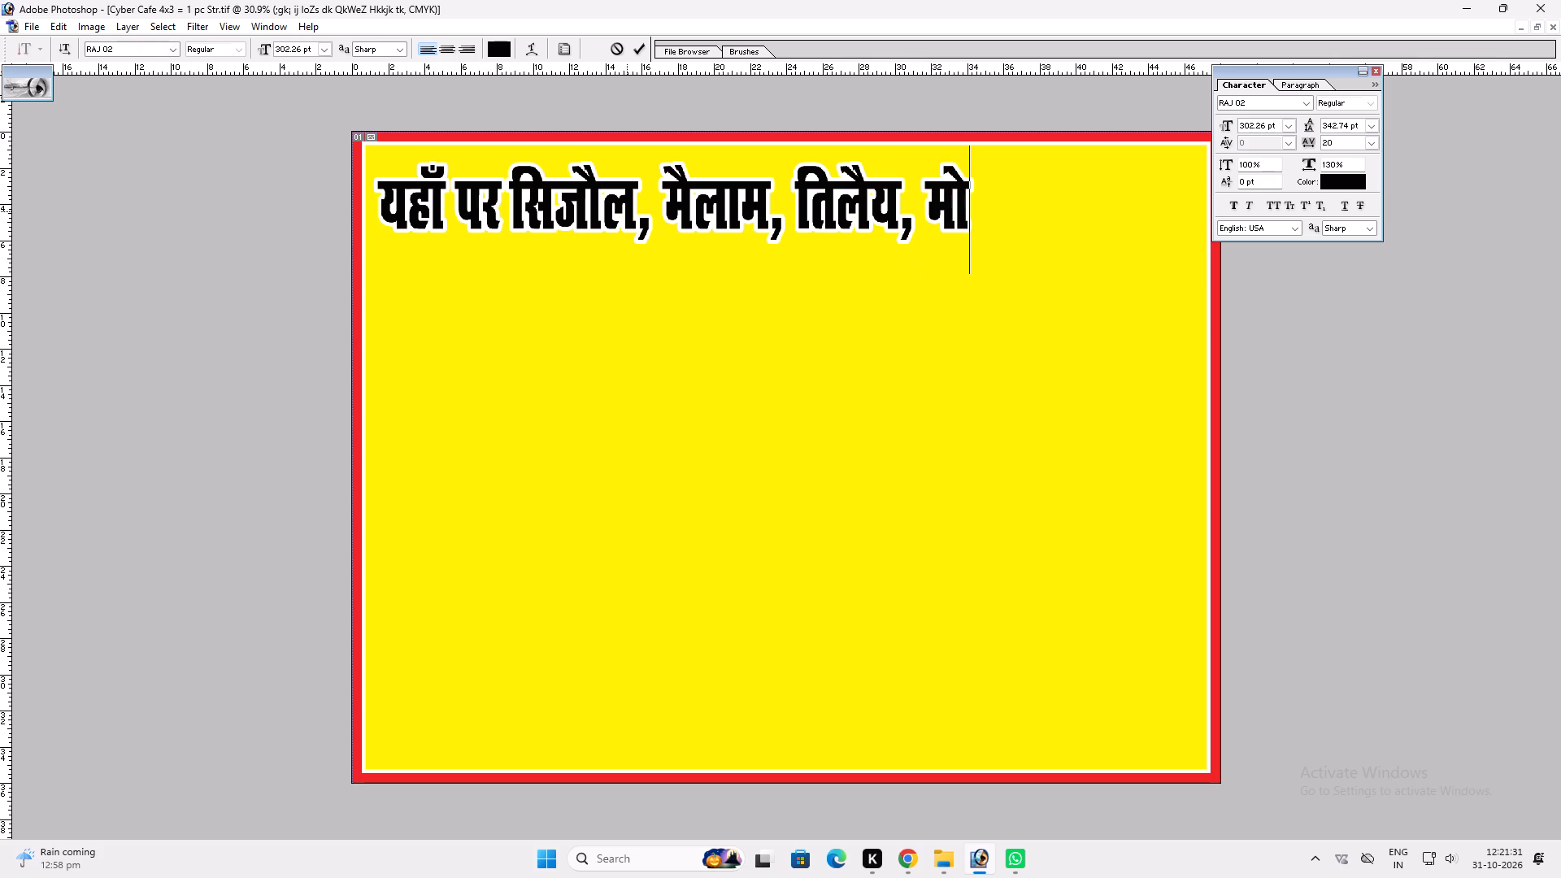
key(BackSpace)
key(shift+s)
key(o)
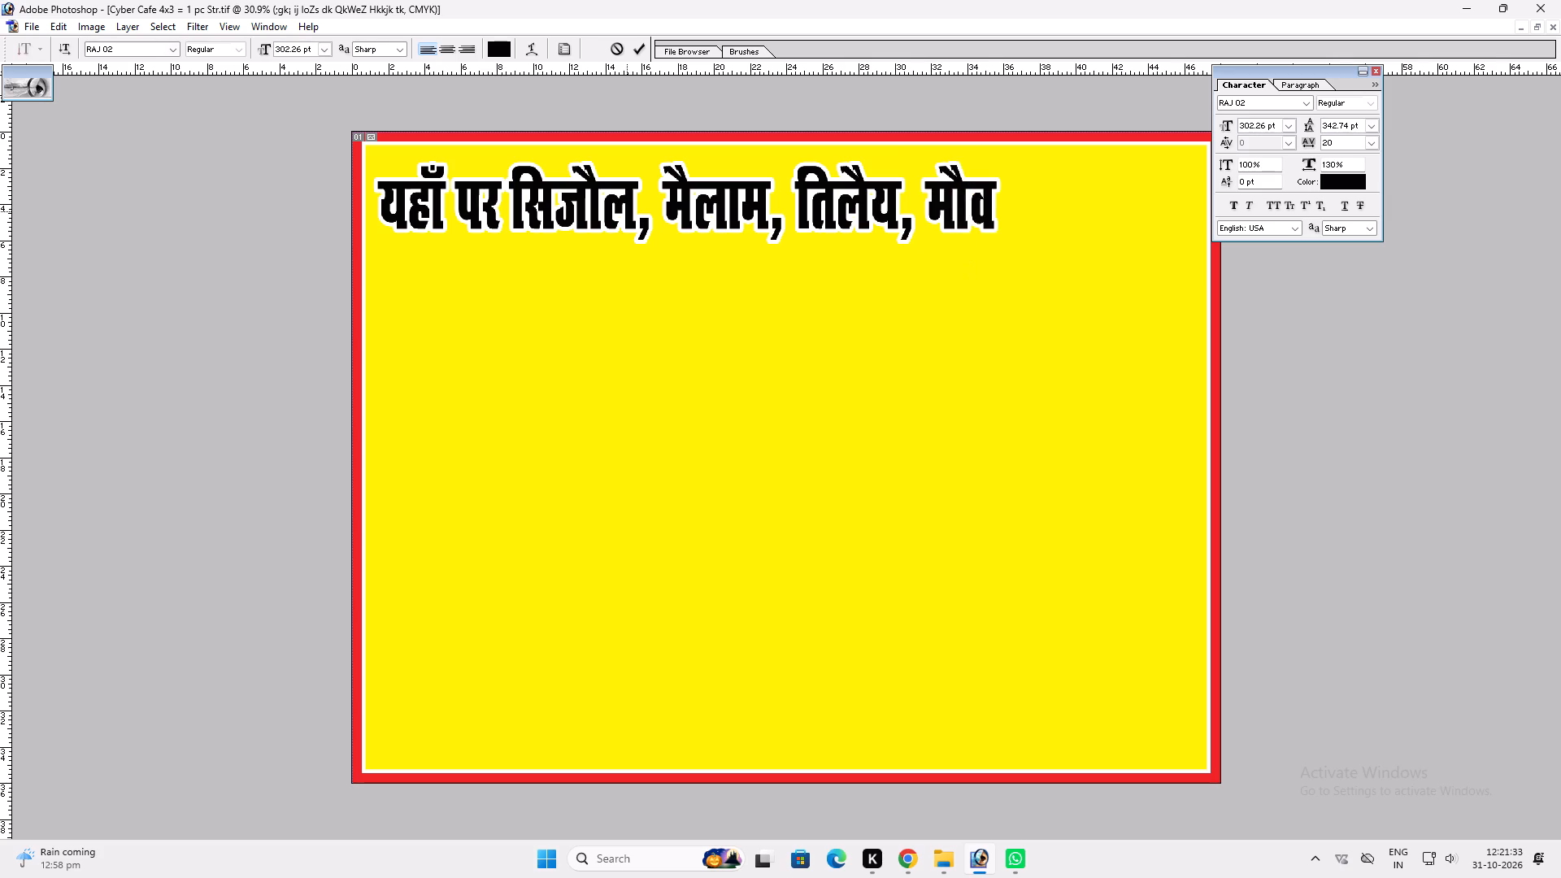
key(BackSpace)
text(vk)
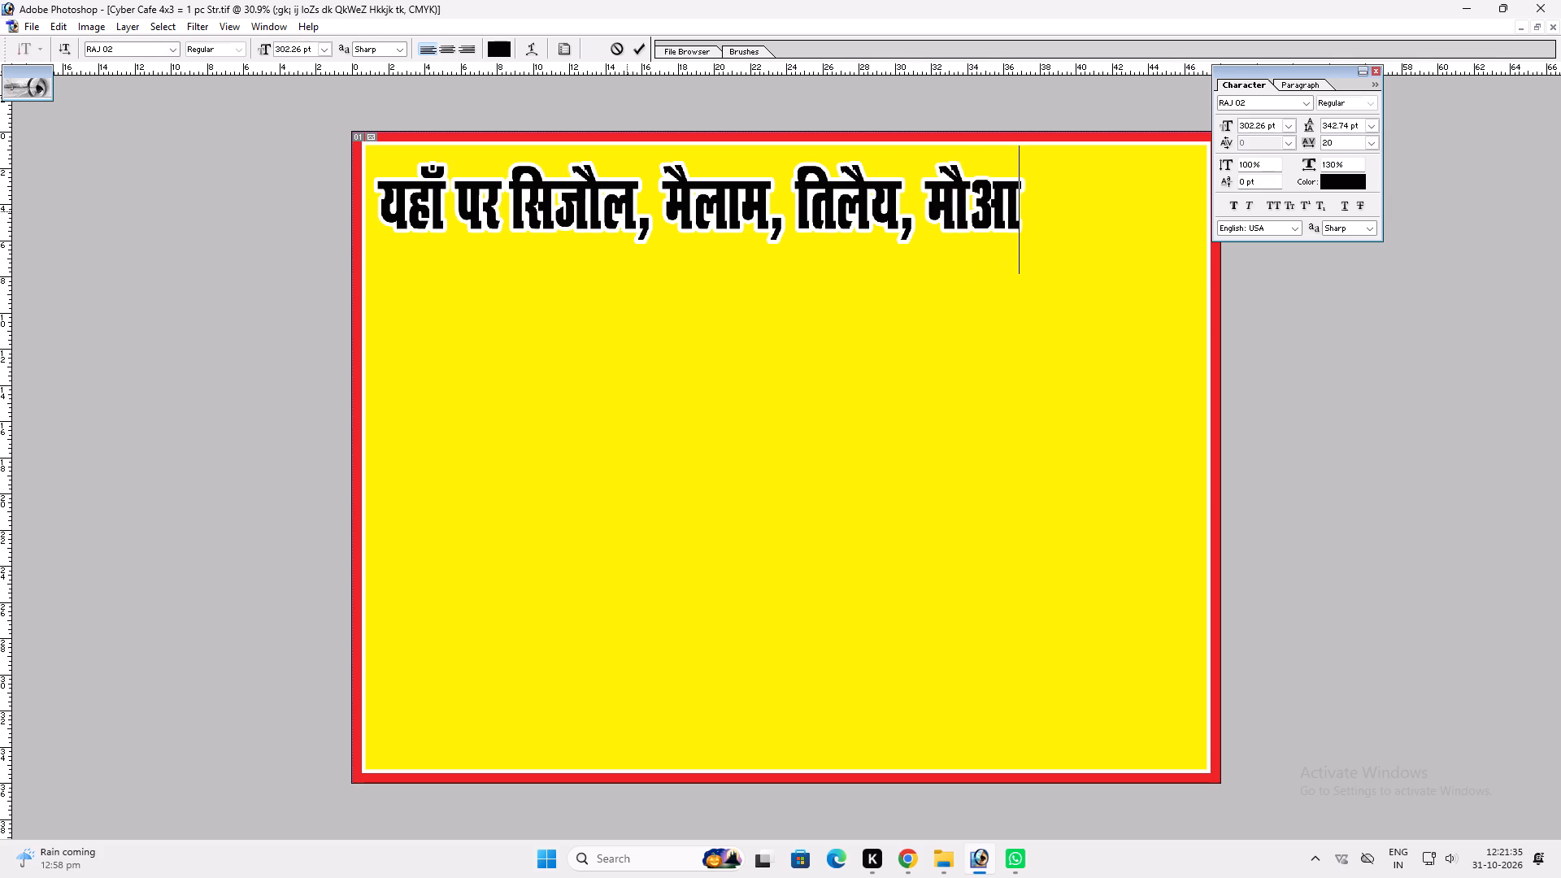
text(gh)
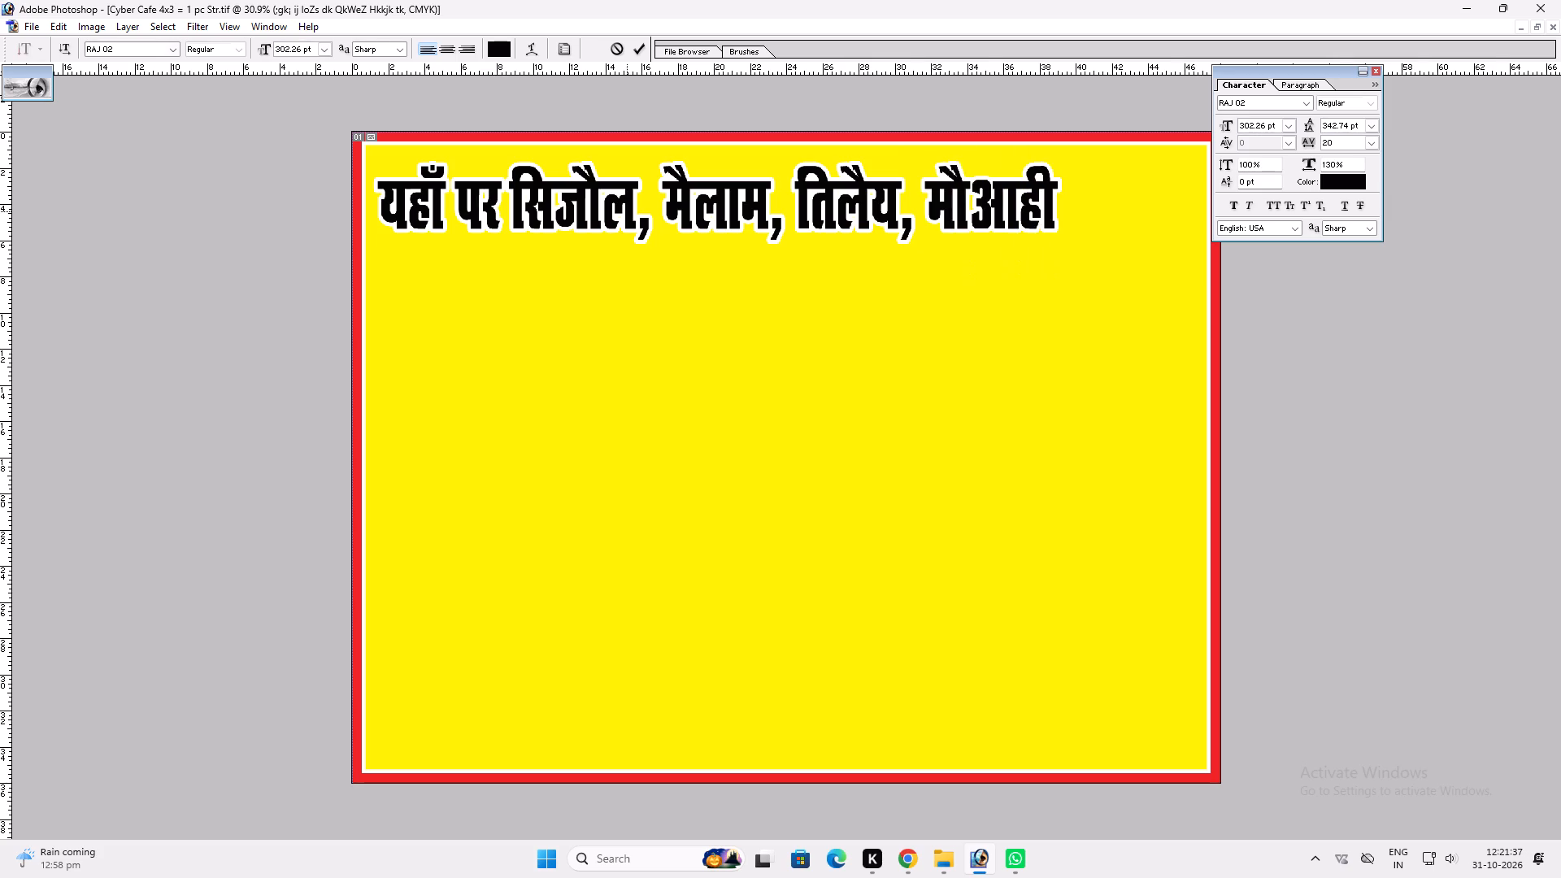
text(])
key(space)
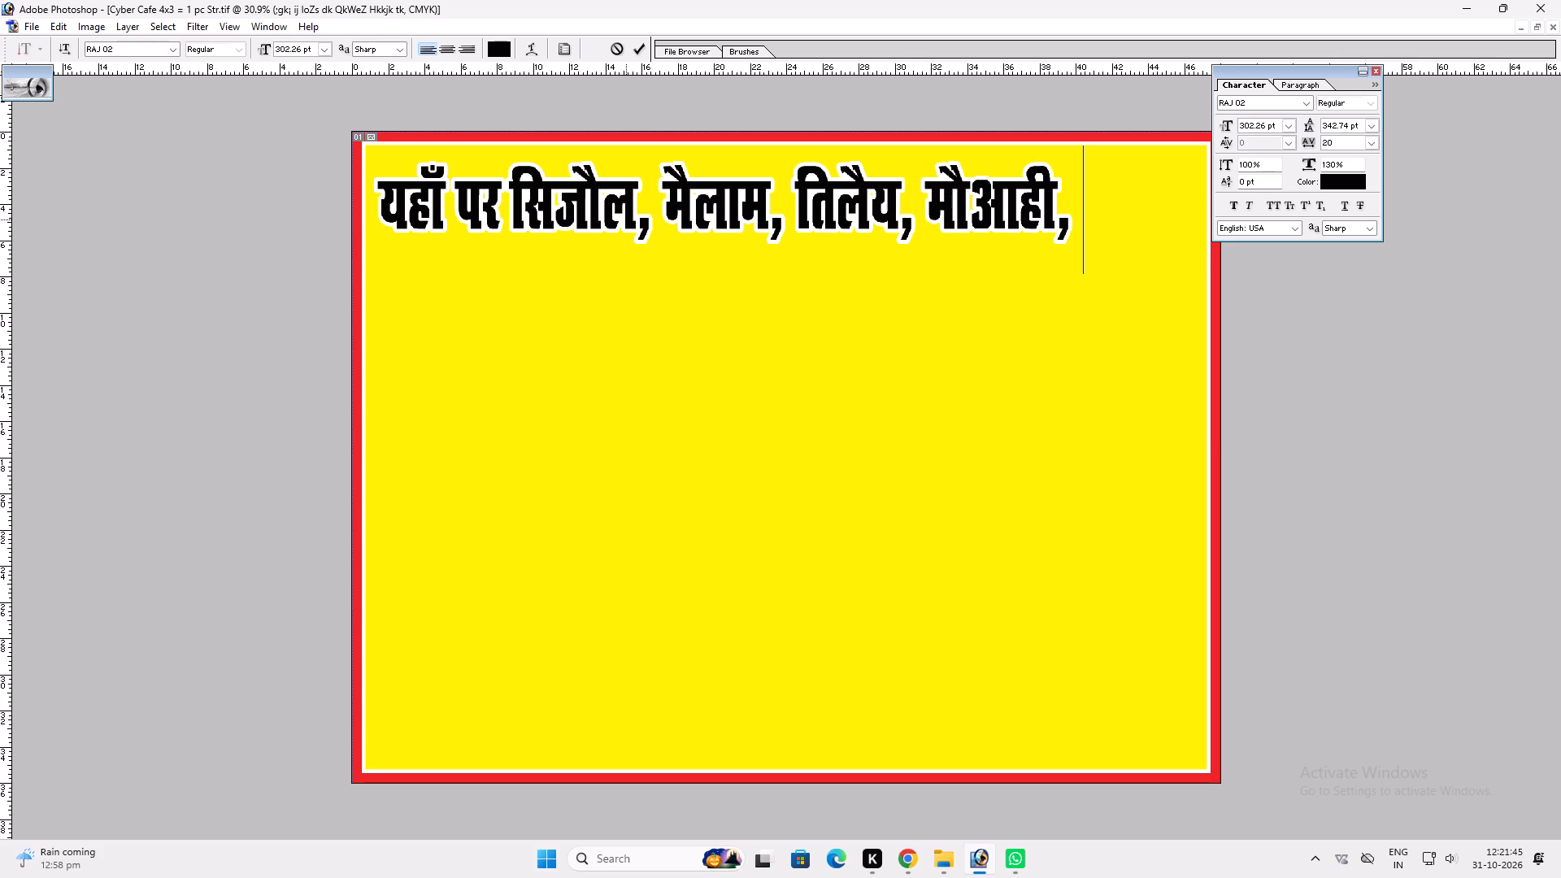
Close the Character palette and end the first line with "चौपता", followed by a line break.
click(1377, 70)
text(pS)
key(BackSpace)
text(kSi)
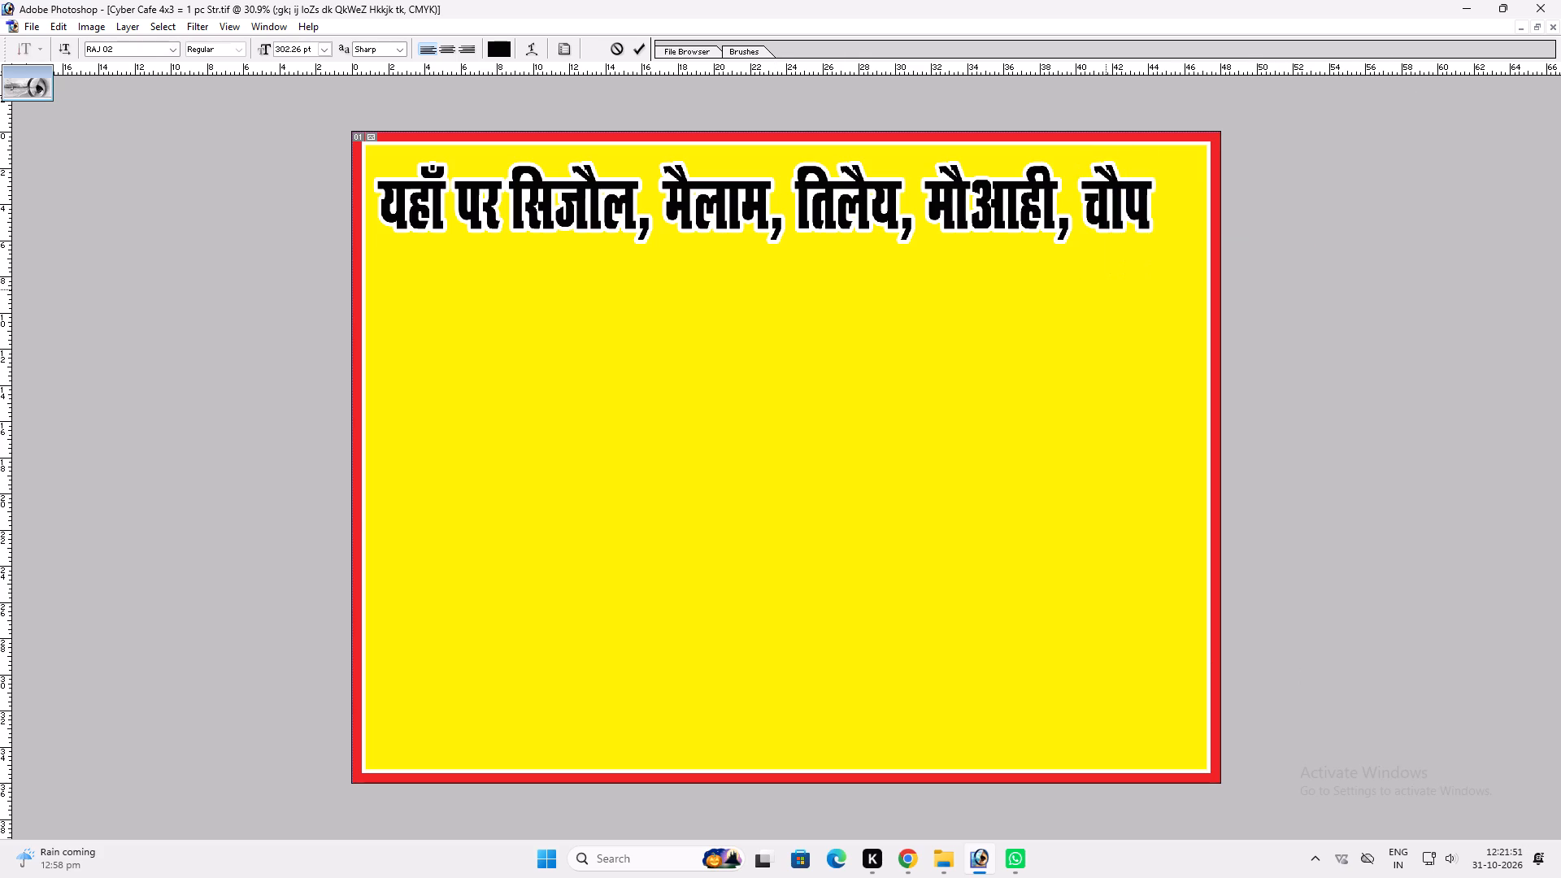
text(rk)
key(Return)
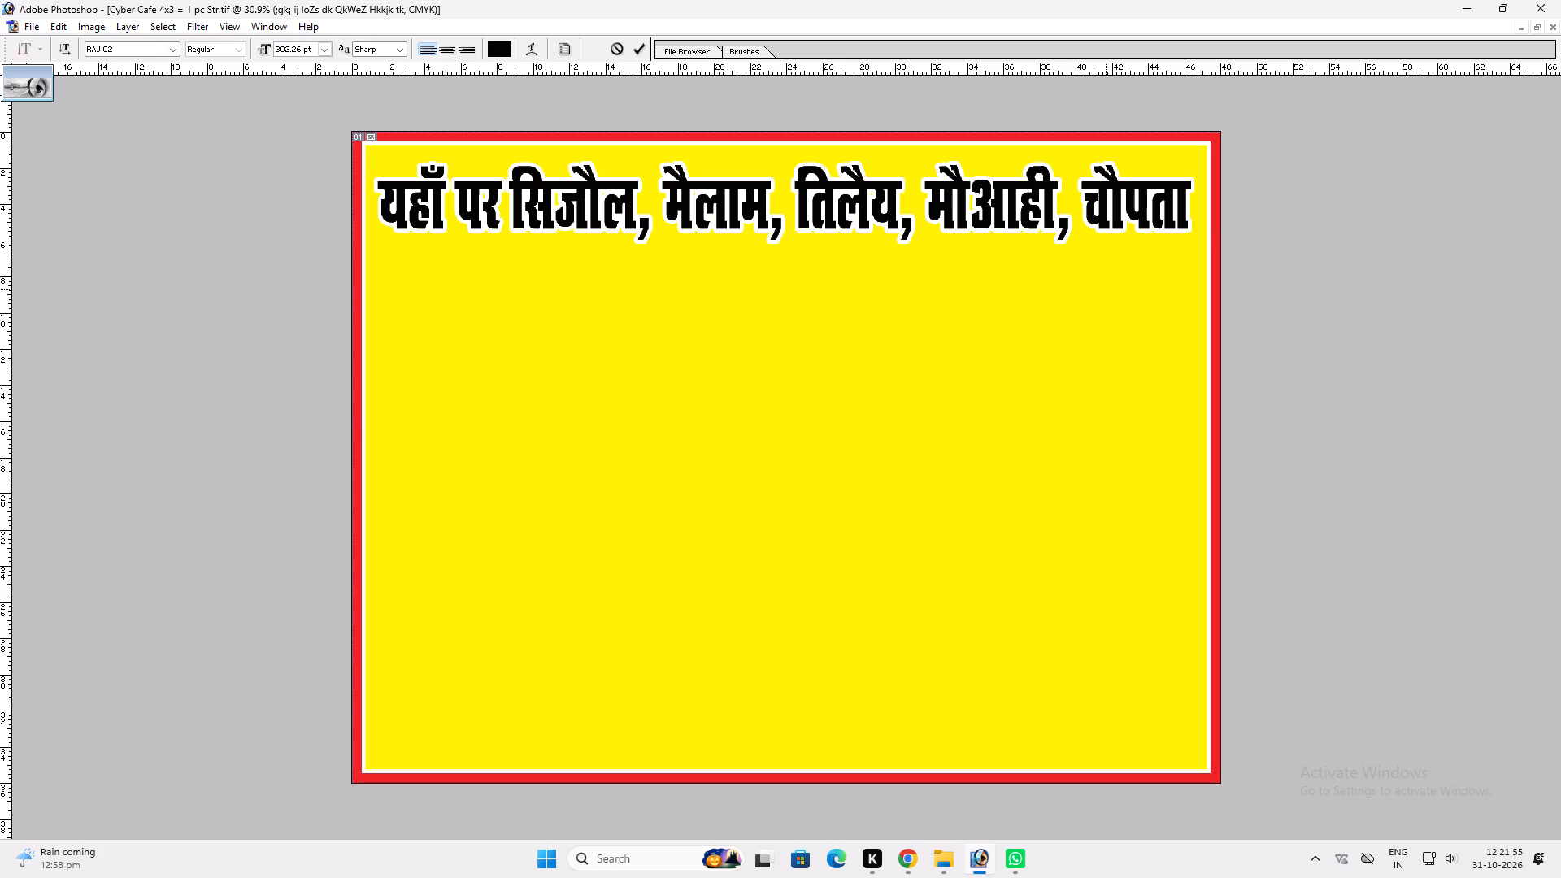
Start the second line of the notice with "अजरकवे चौपता".
text(vt)
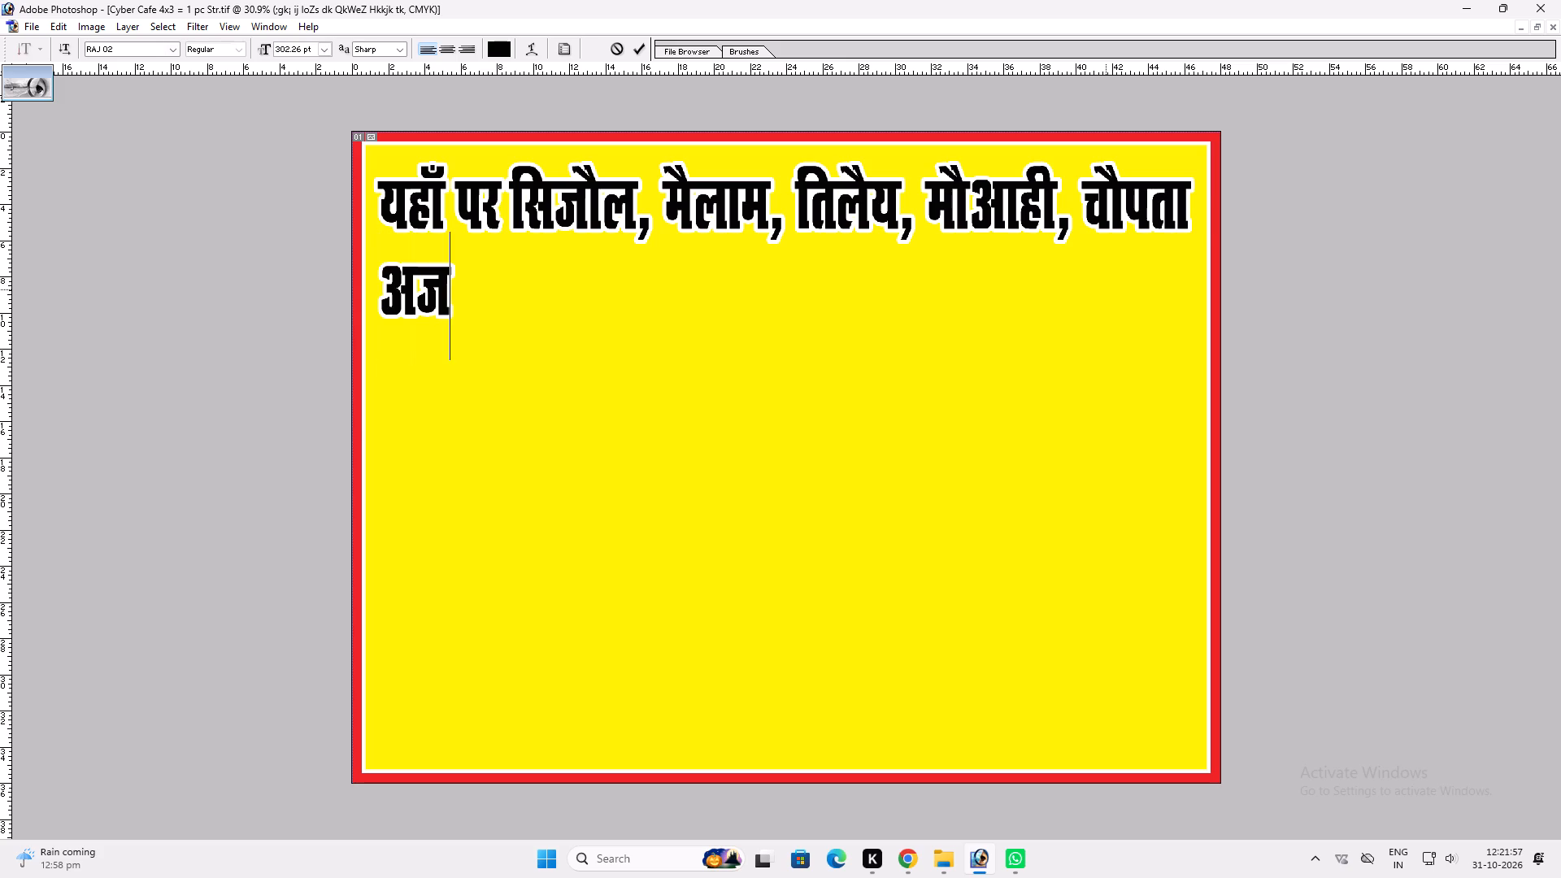
key(j)
key(d)
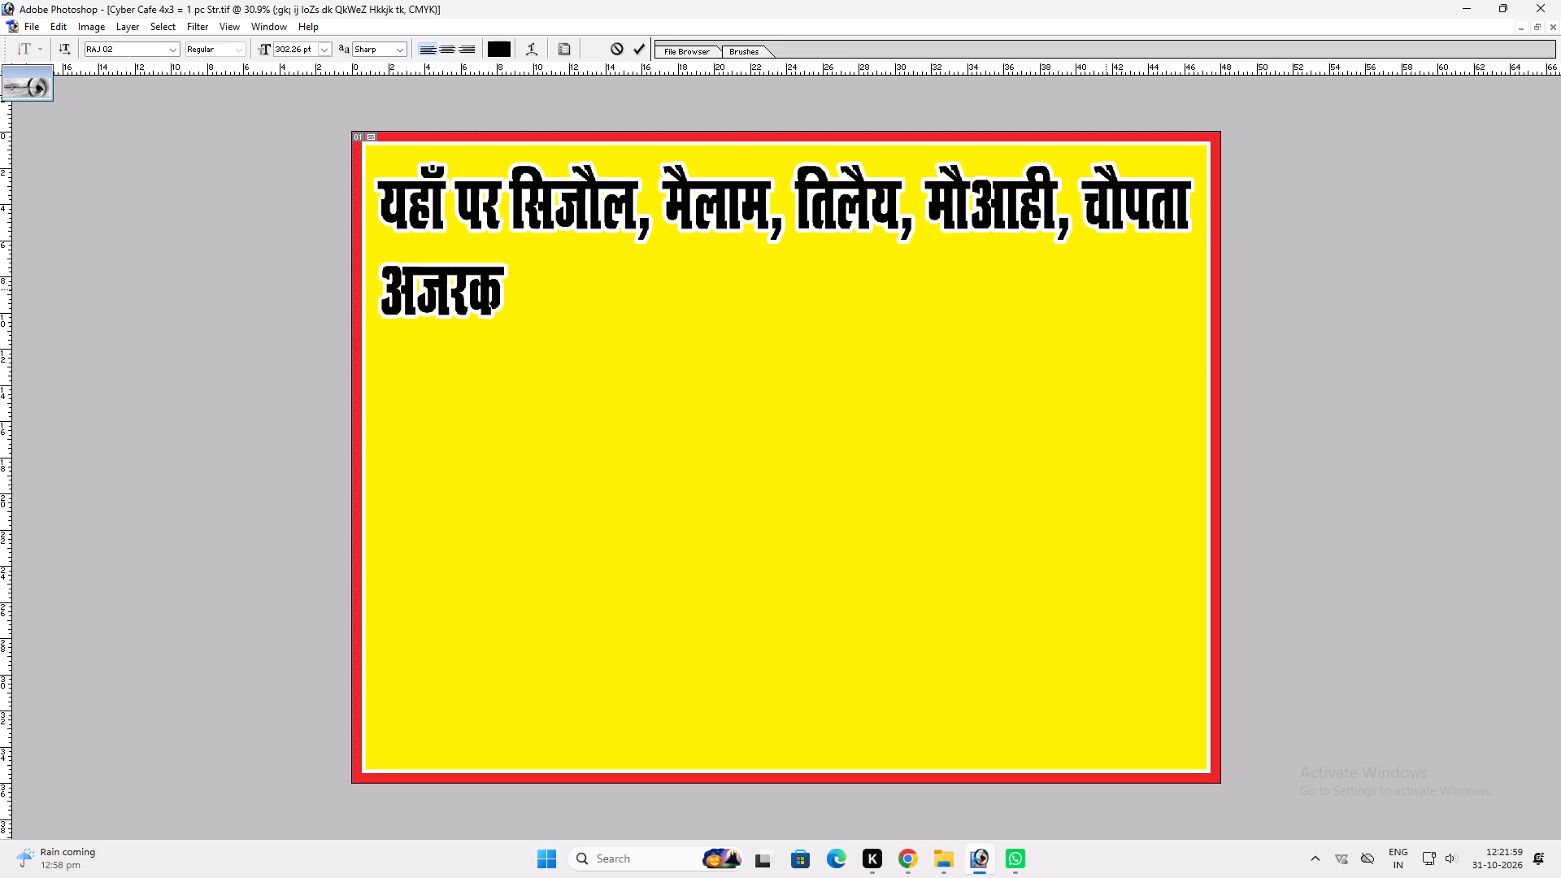
text(cs)
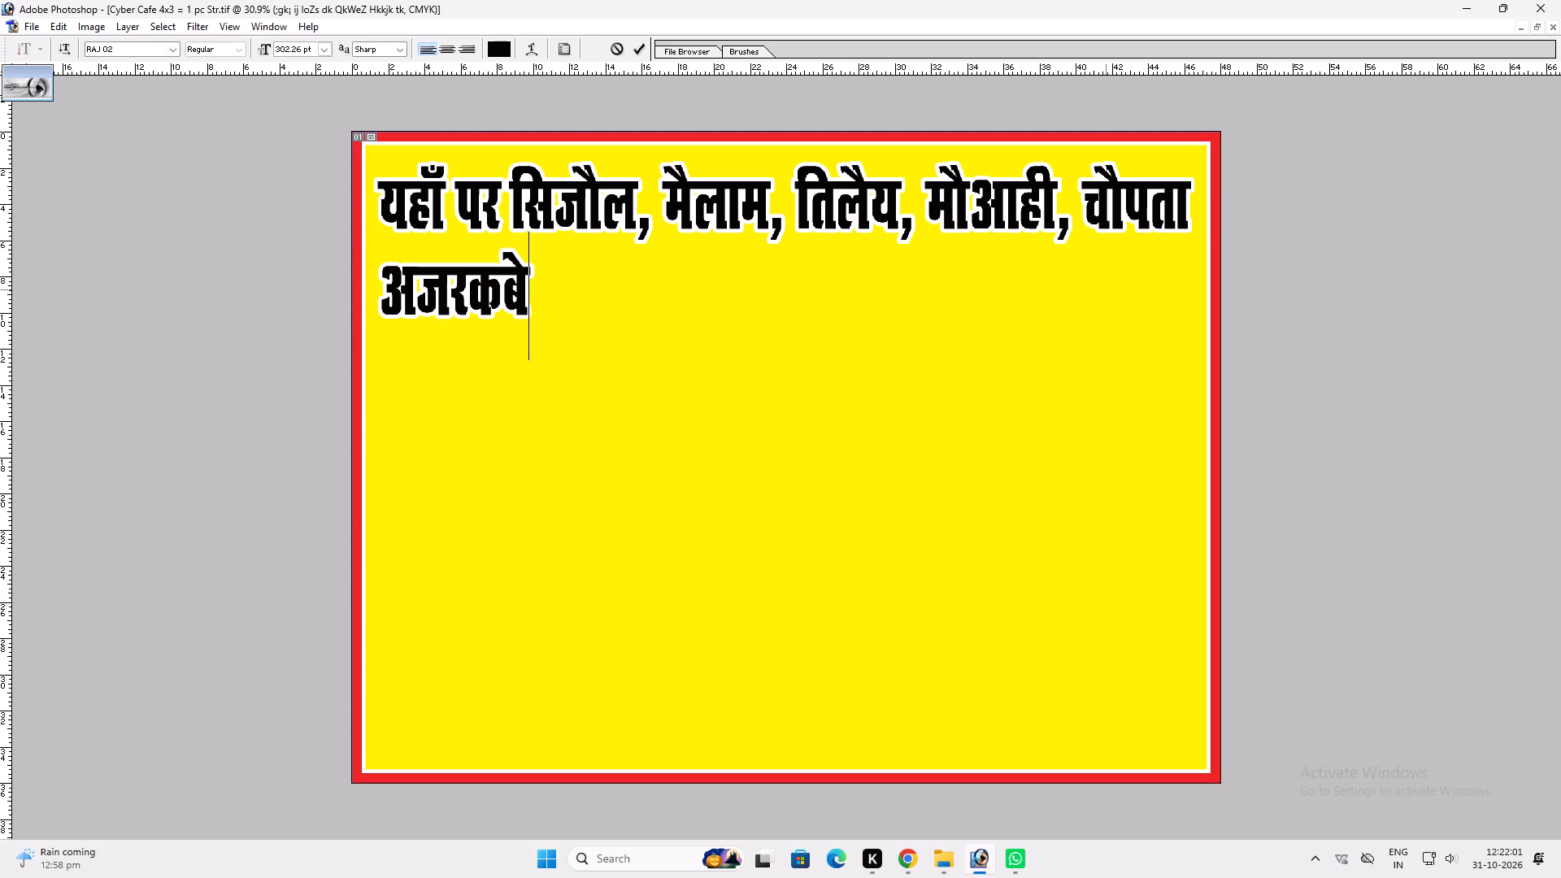
key(BackSpace)
key(BackSpace)
key(s)
key(BackSpace)
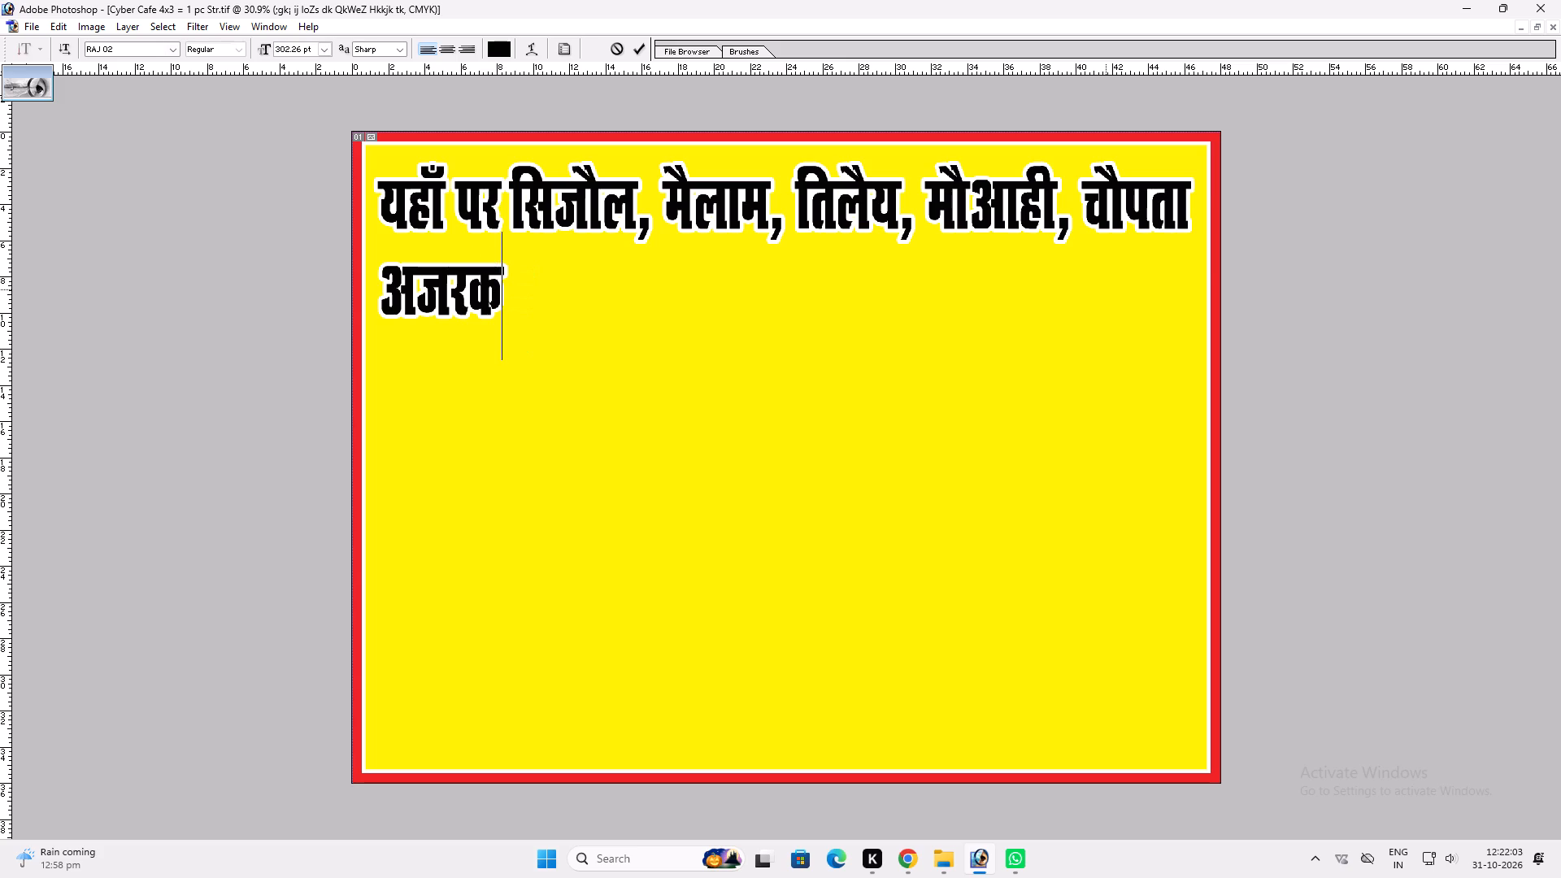
text(os)
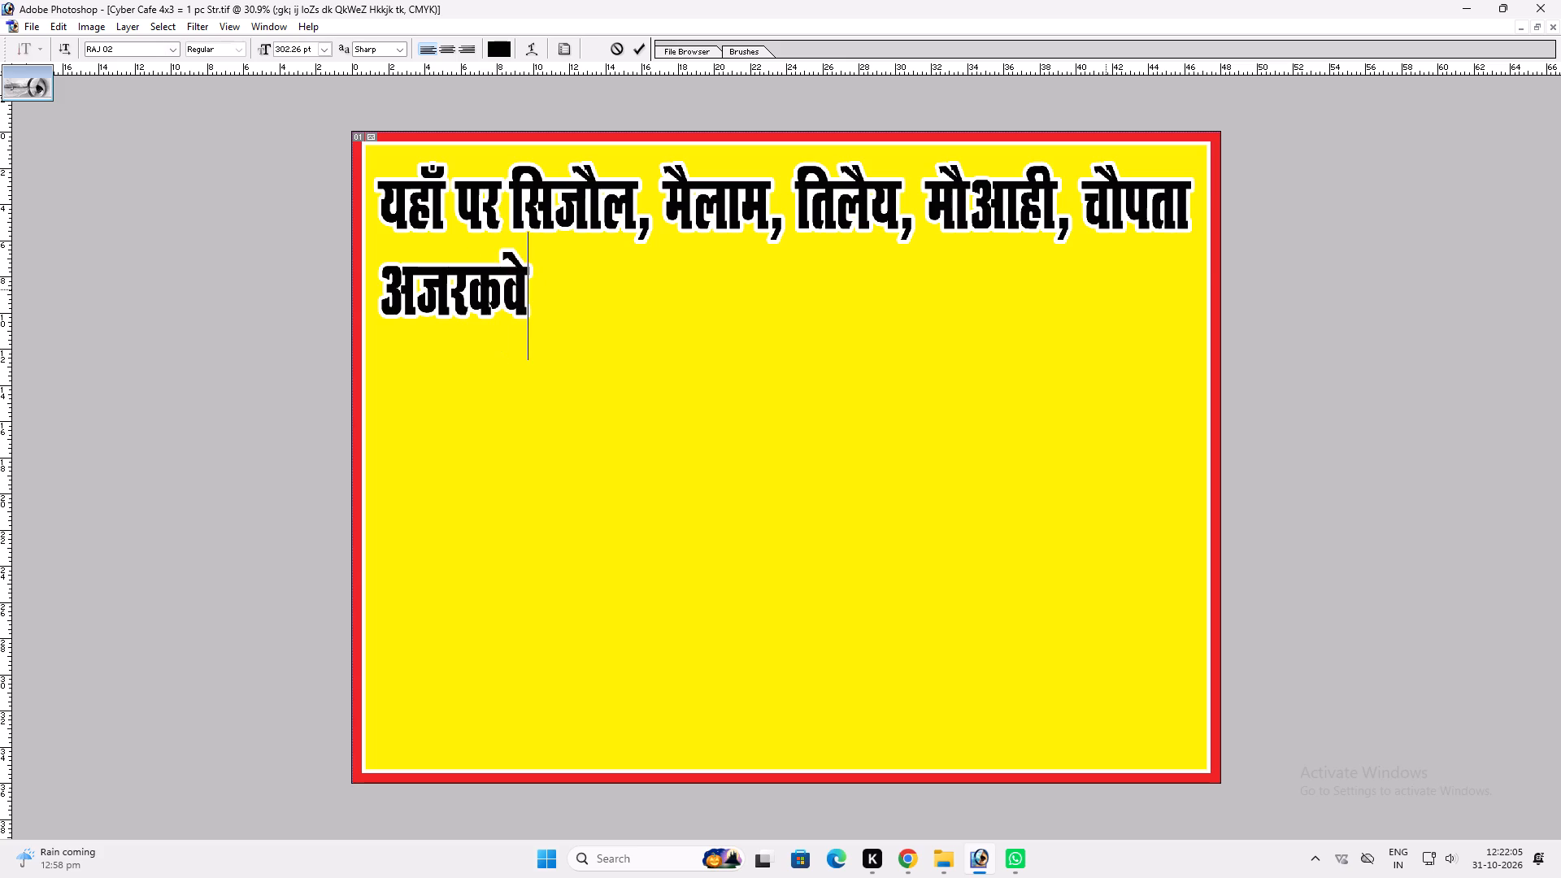
key(space)
text(pkSirk)
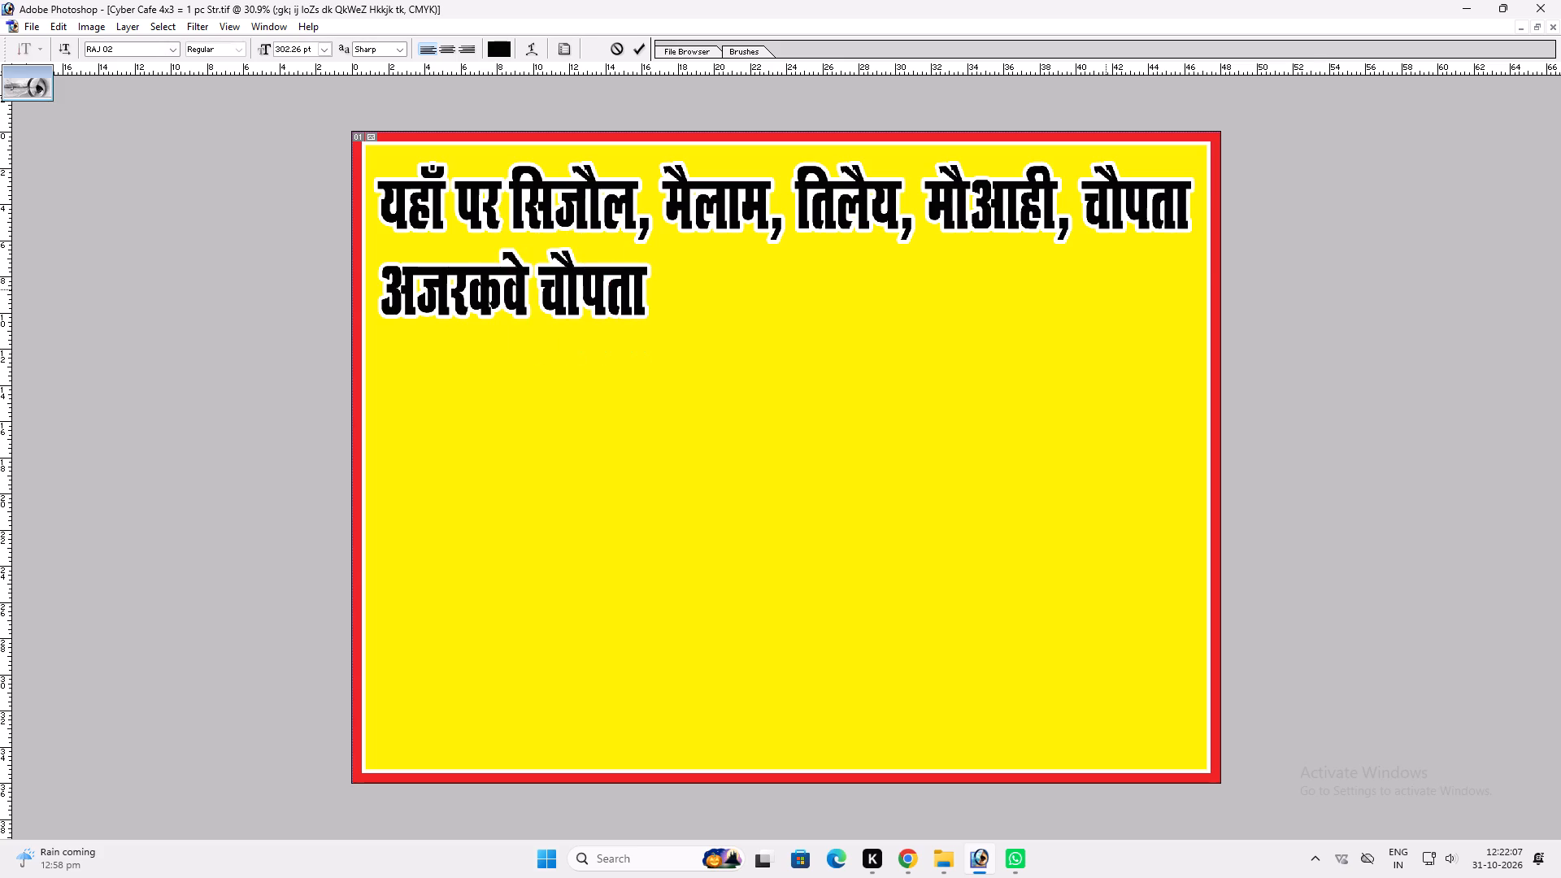
Continue the second line with "का नया पुराना नक्शा", leaving no comma after "चौपता".
text(])
key(space)
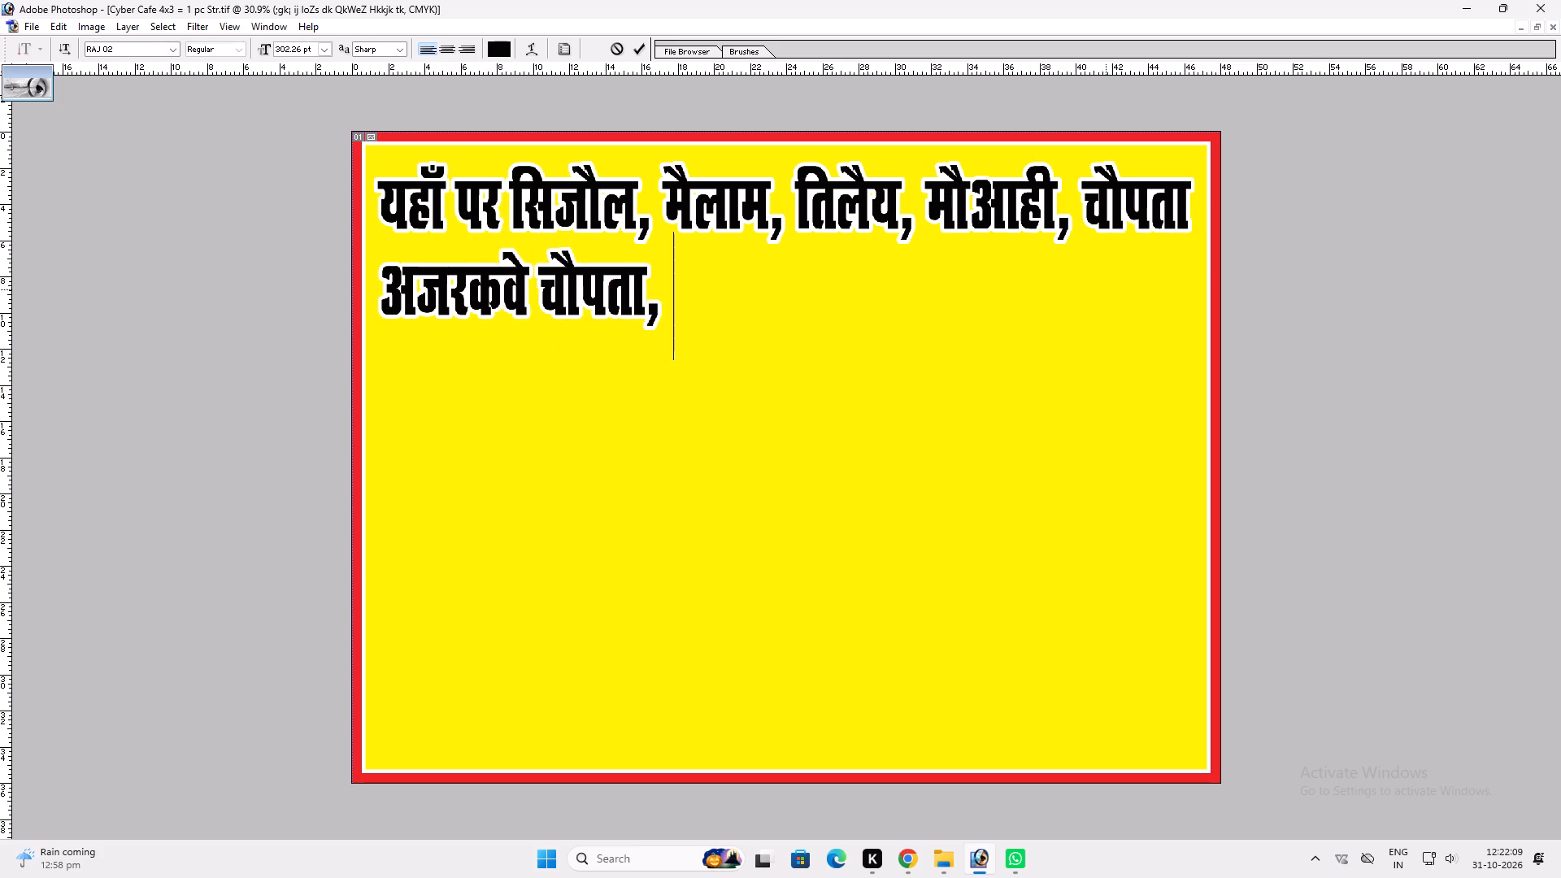
text(dk)
key(space)
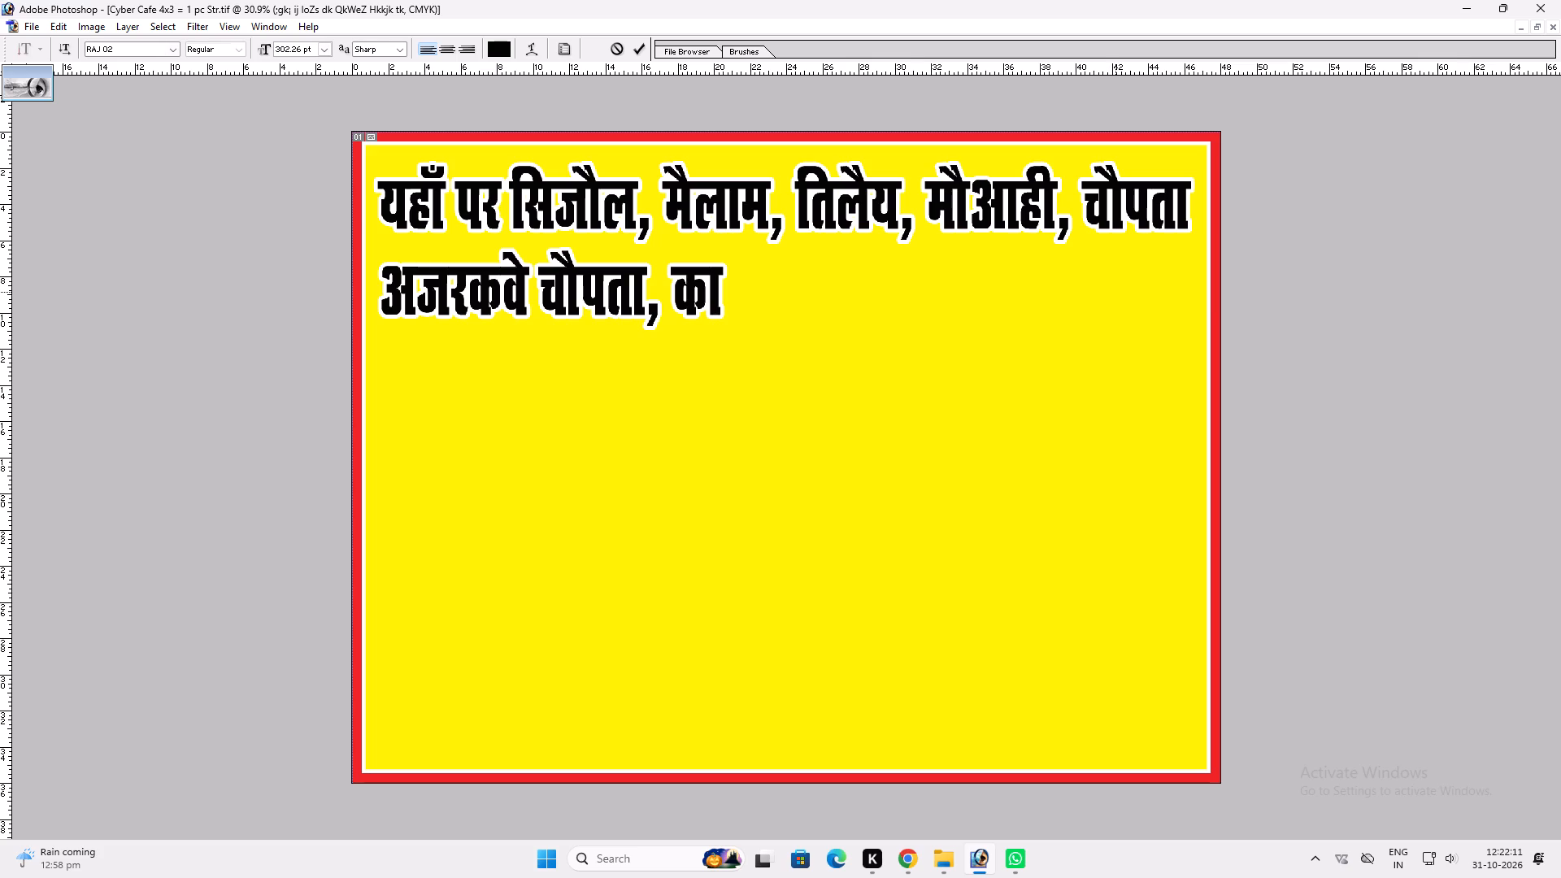
click(663, 313)
key(BackSpace)
click(696, 298)
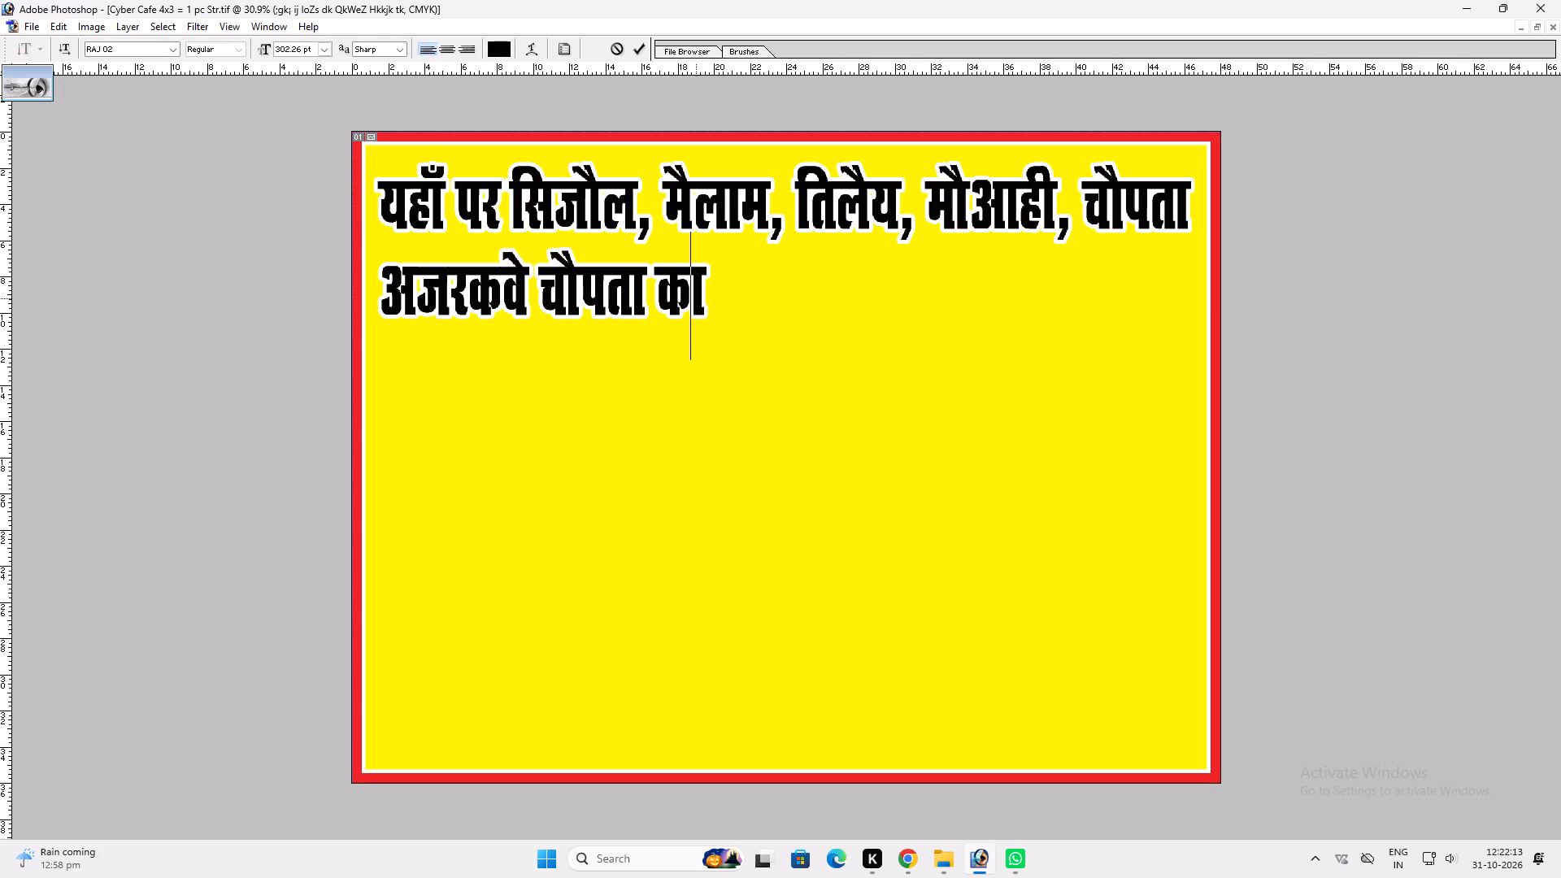
click(707, 291)
key(space)
text(u;k iqjk)
text(uk uD'kk)
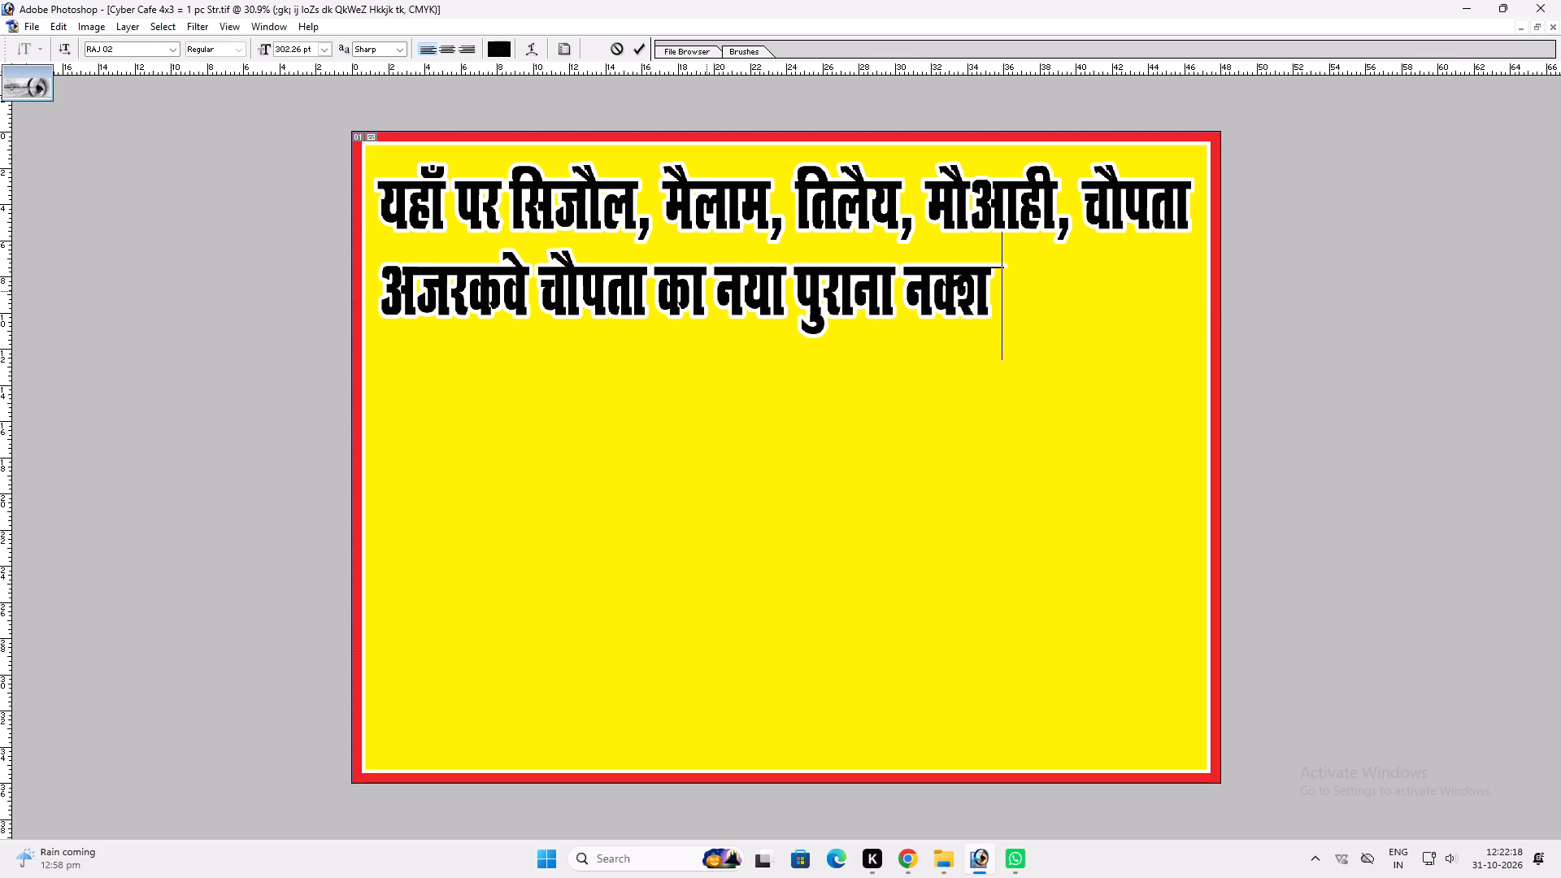
key(space)
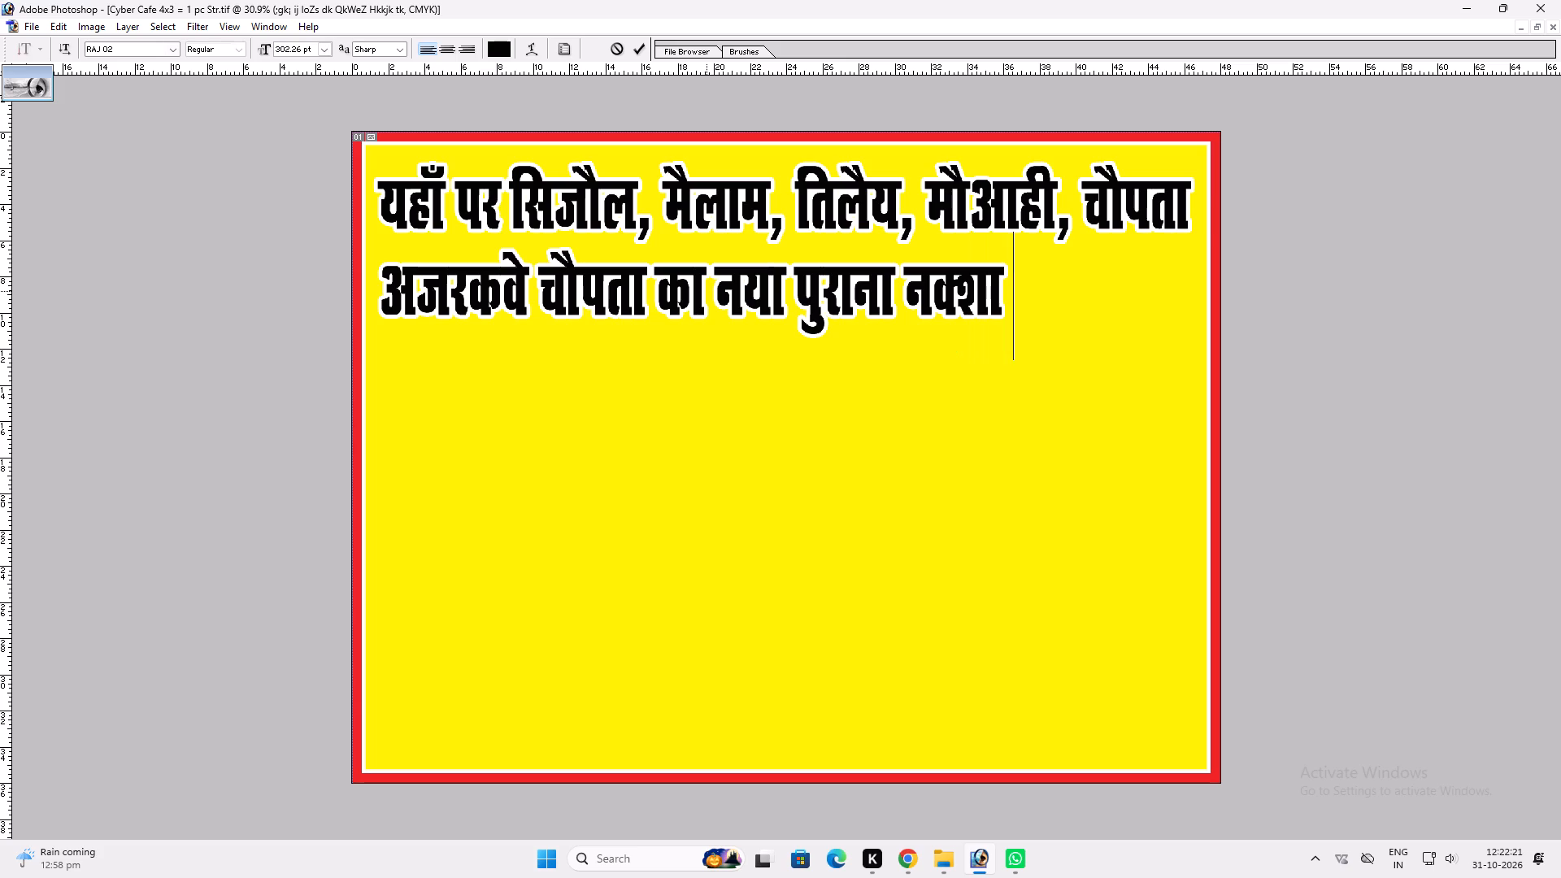
Finish the second line with "यहाँ पर" and break to a third line.
text(;gk)
key(alt+0)
key(alt+1)
key(alt+6)
key(alt+1)
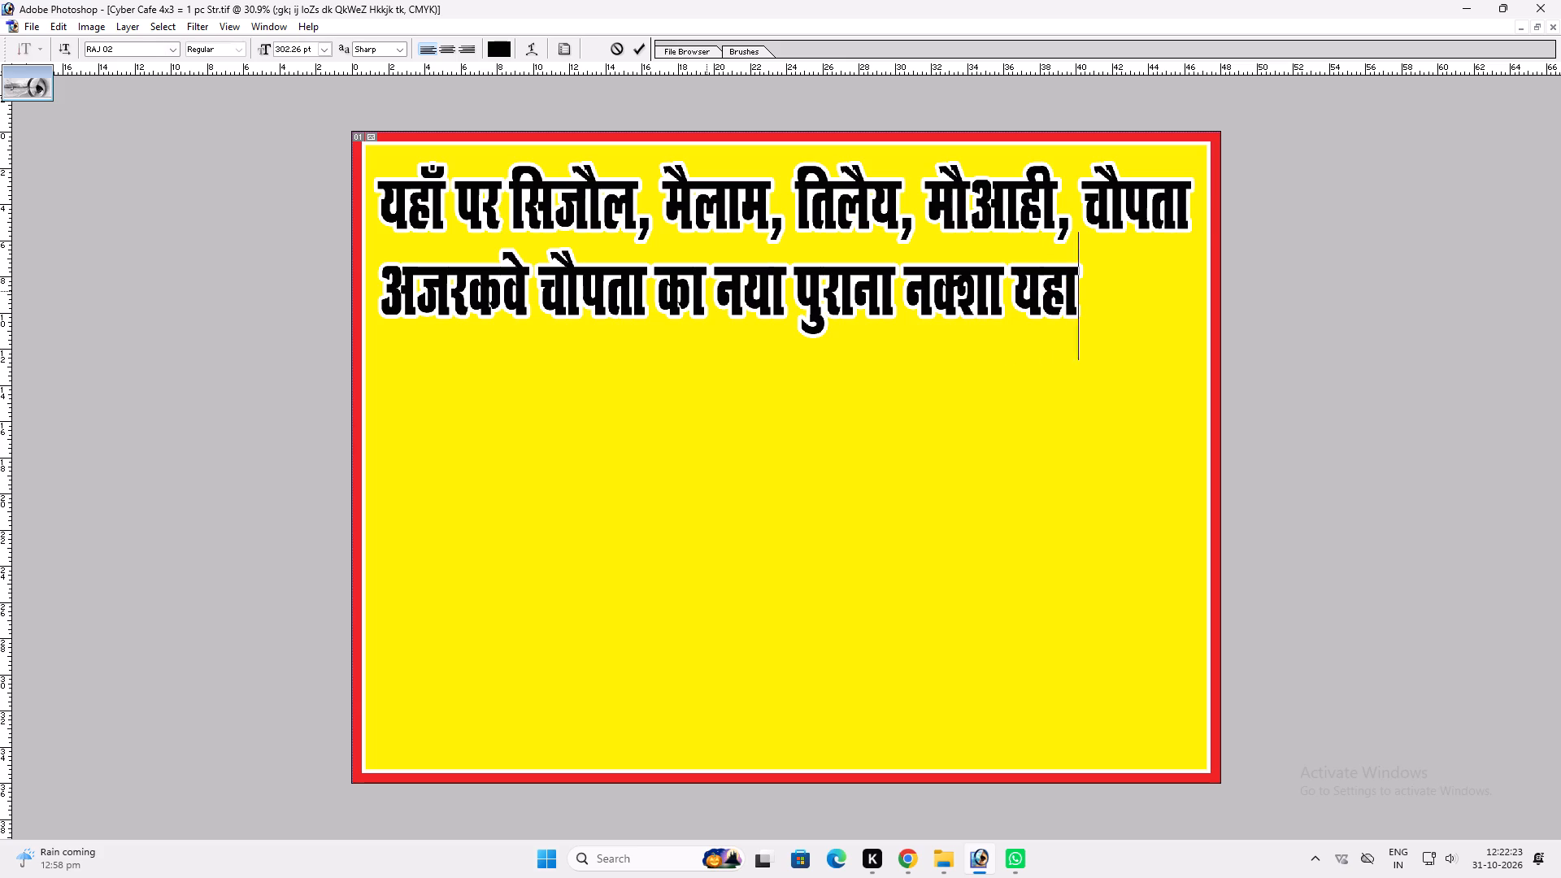
key(space)
text(ij)
key(space)
key(Return)
Begin the third line with "उपलब्ध है ।", keeping the text block left-aligned.
text(miy)
key(ctrl+shift+c)
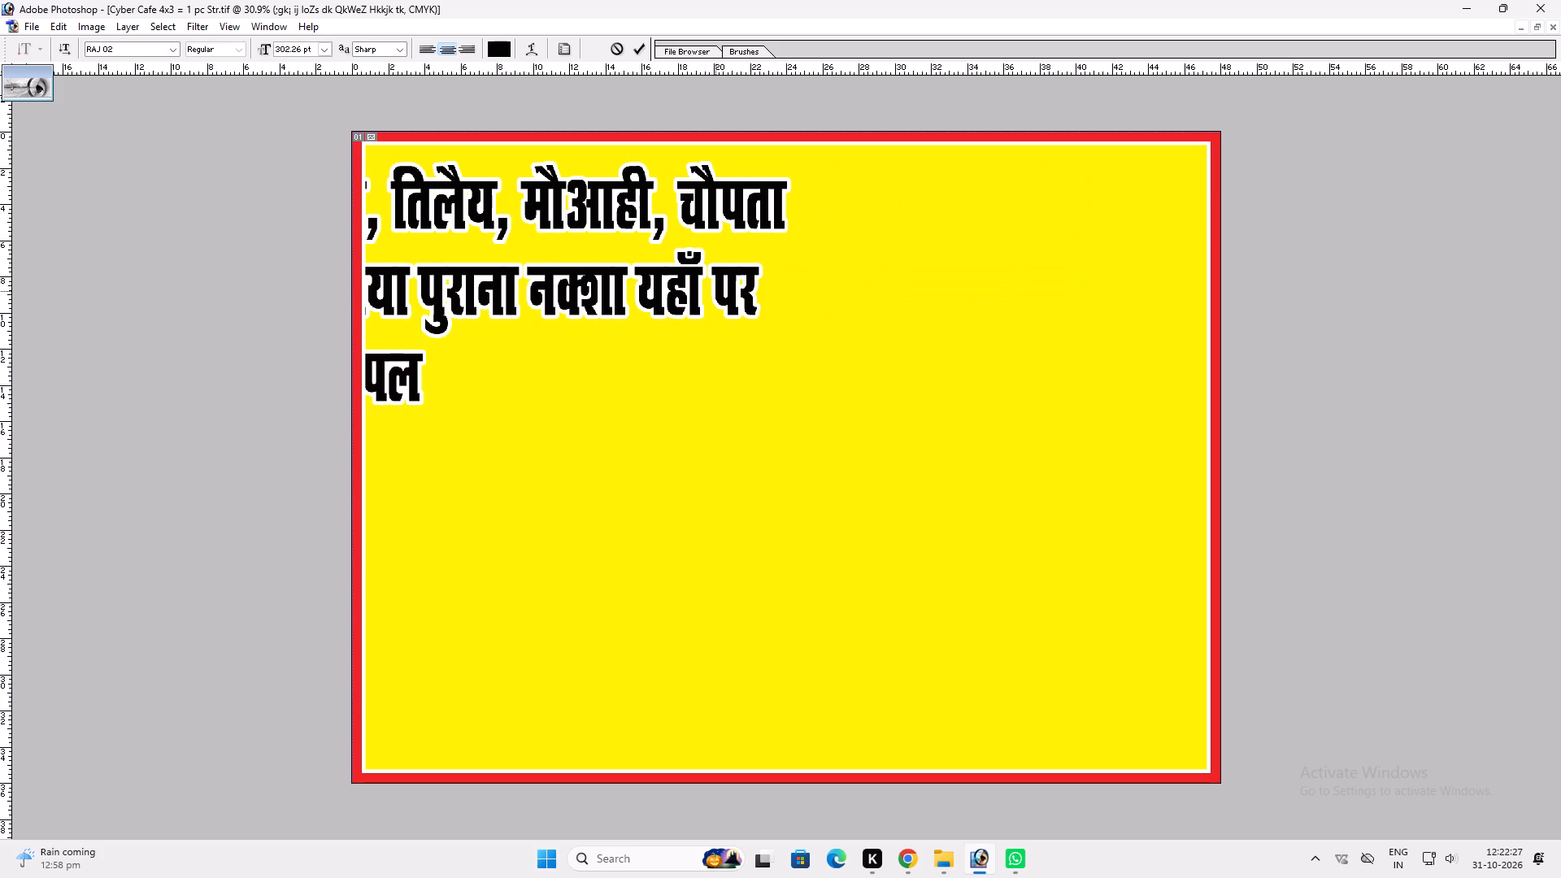
click(425, 50)
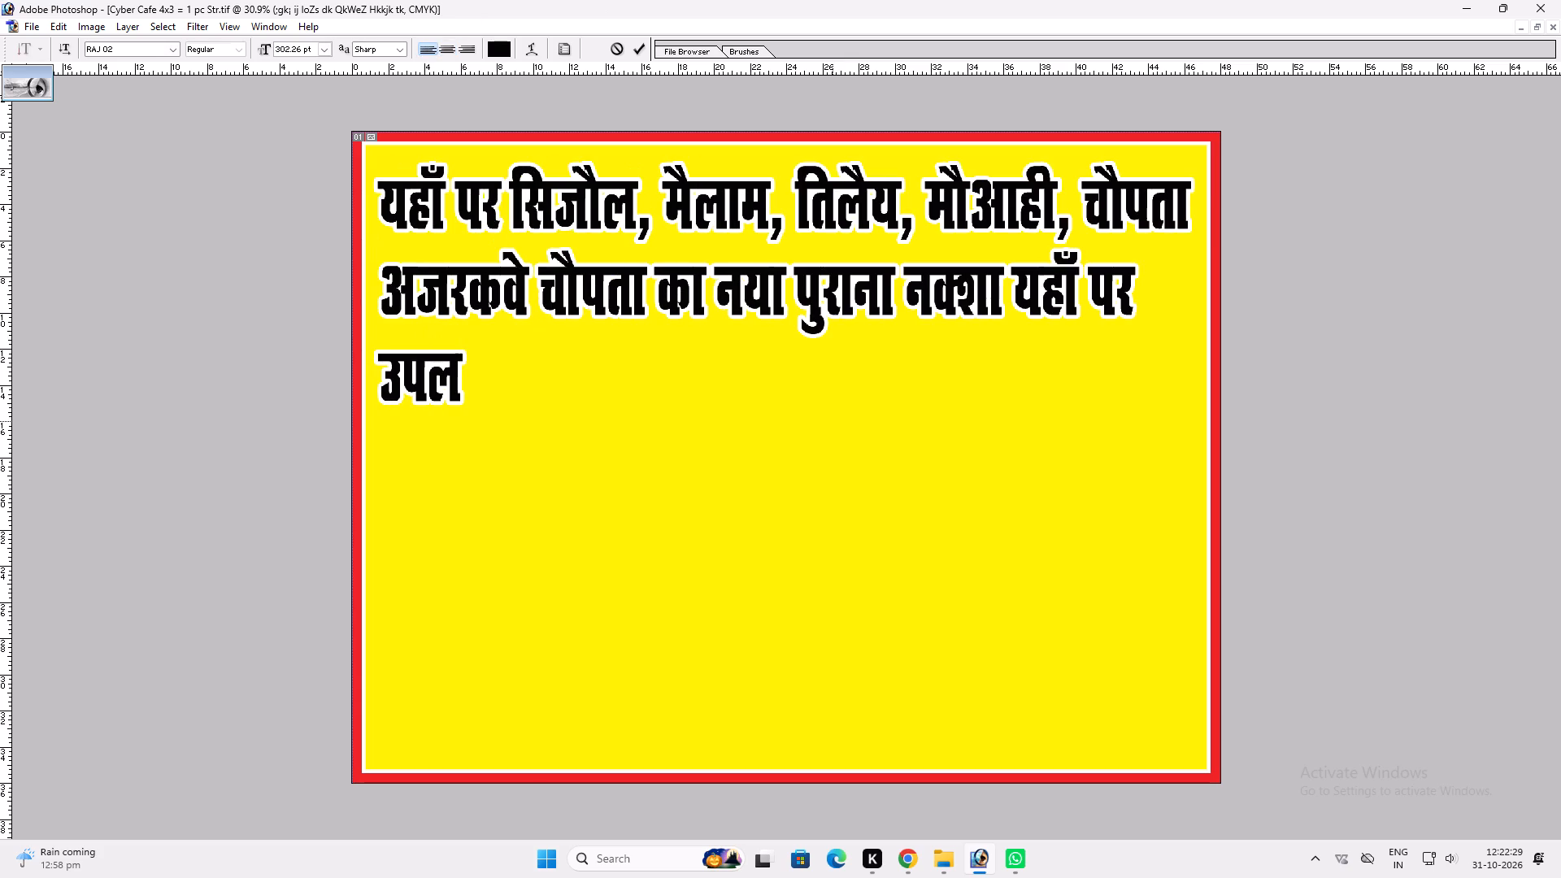
text(C/k g)
key(space)
key(shift+BackSpace)
text(S A)
key(space)
Continue the third line after the full stop with "बाद सीट एवं बस्".
text(ckn)
key(space)
text(lhV ,oa o)
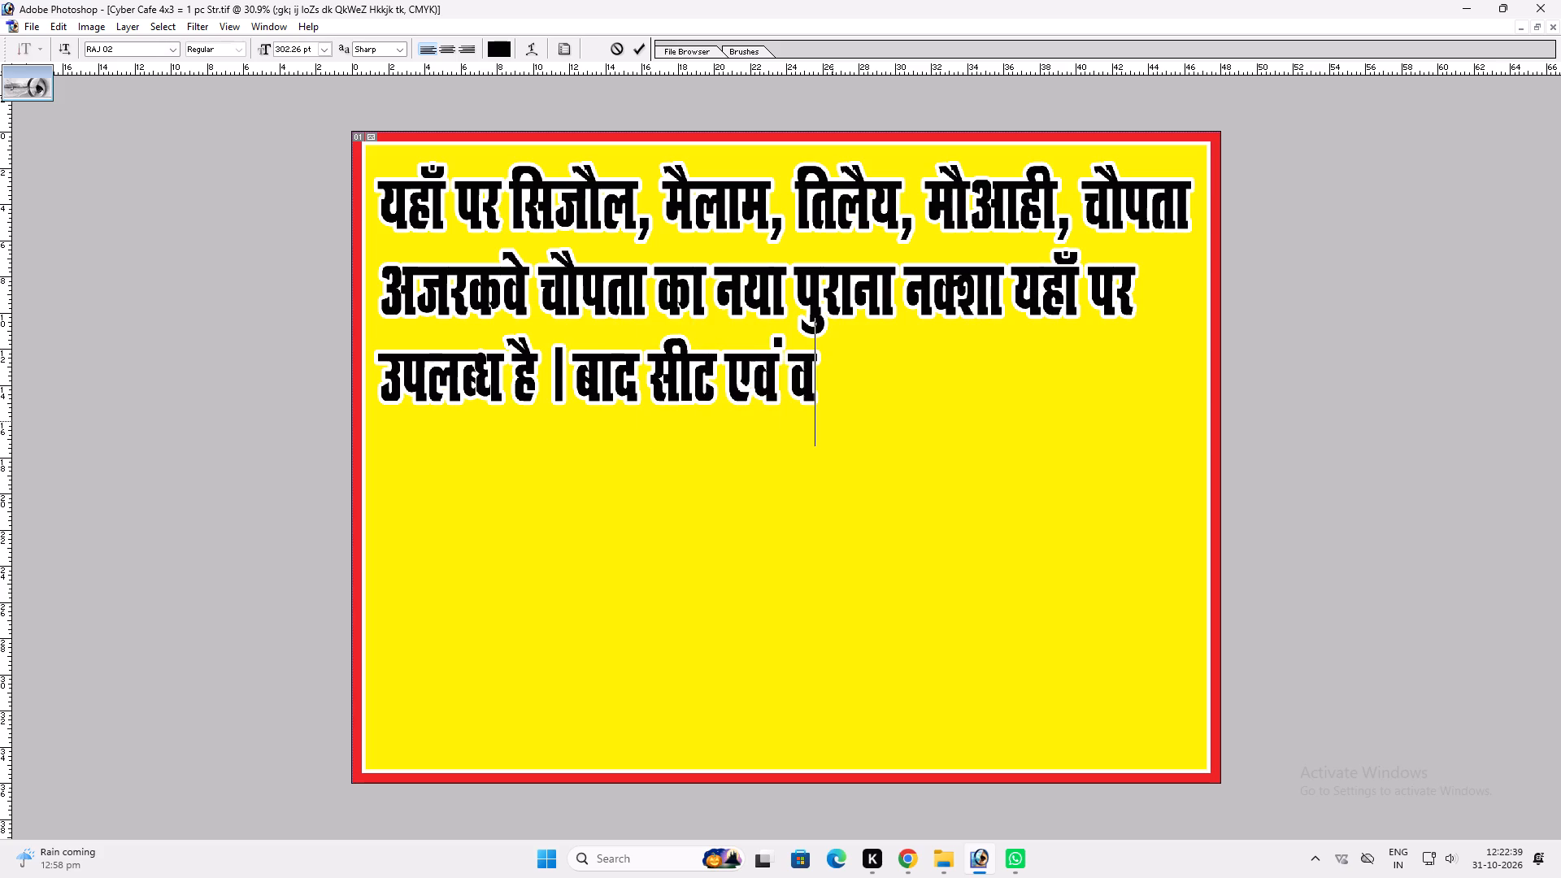
key(BackSpace)
text(cL)
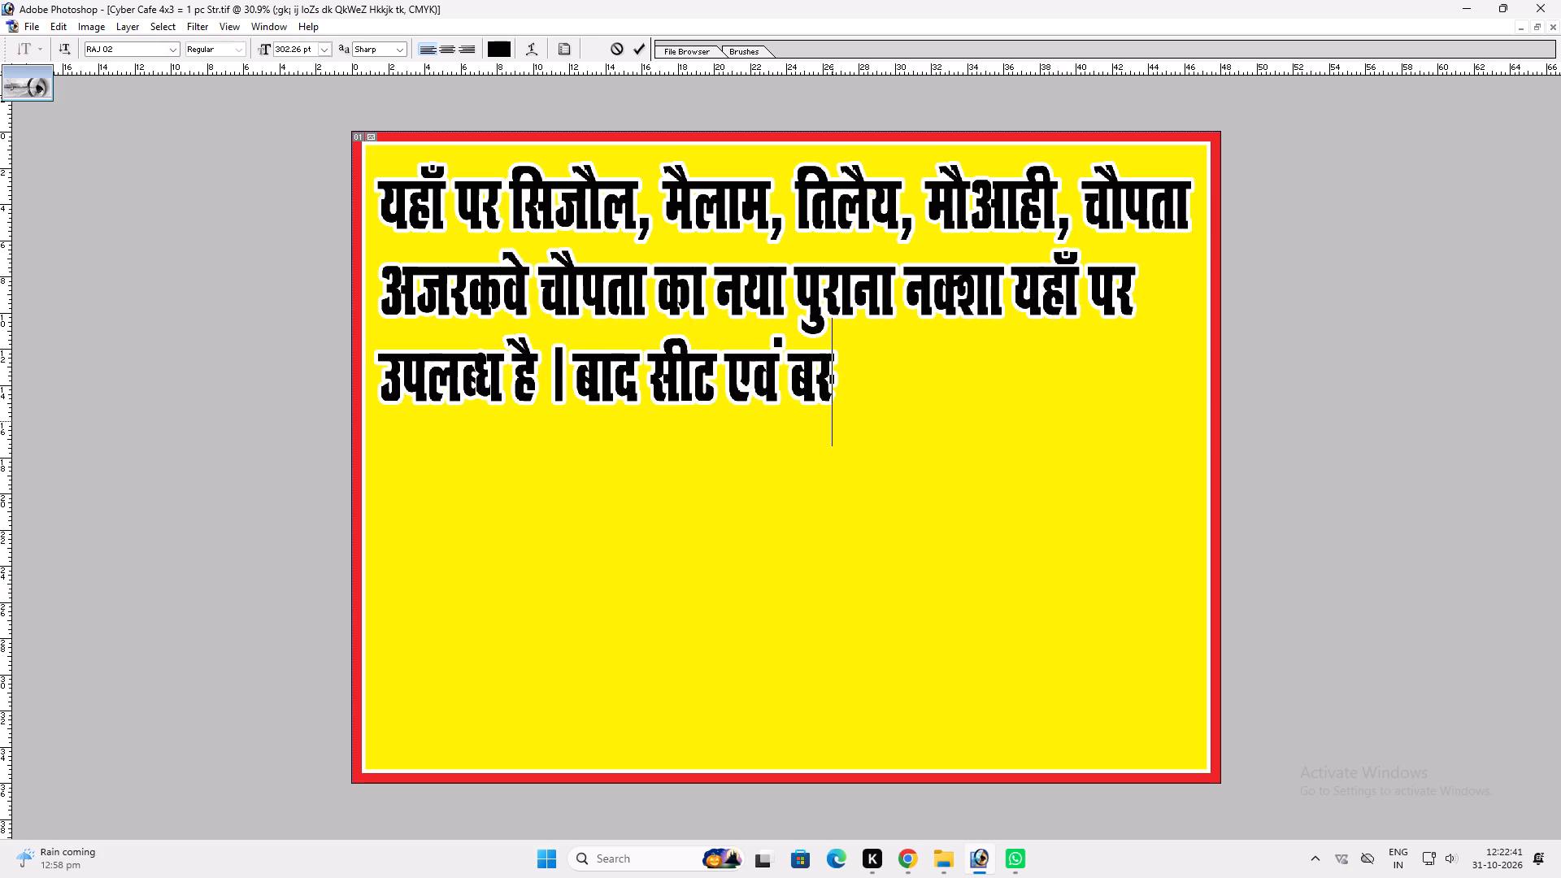
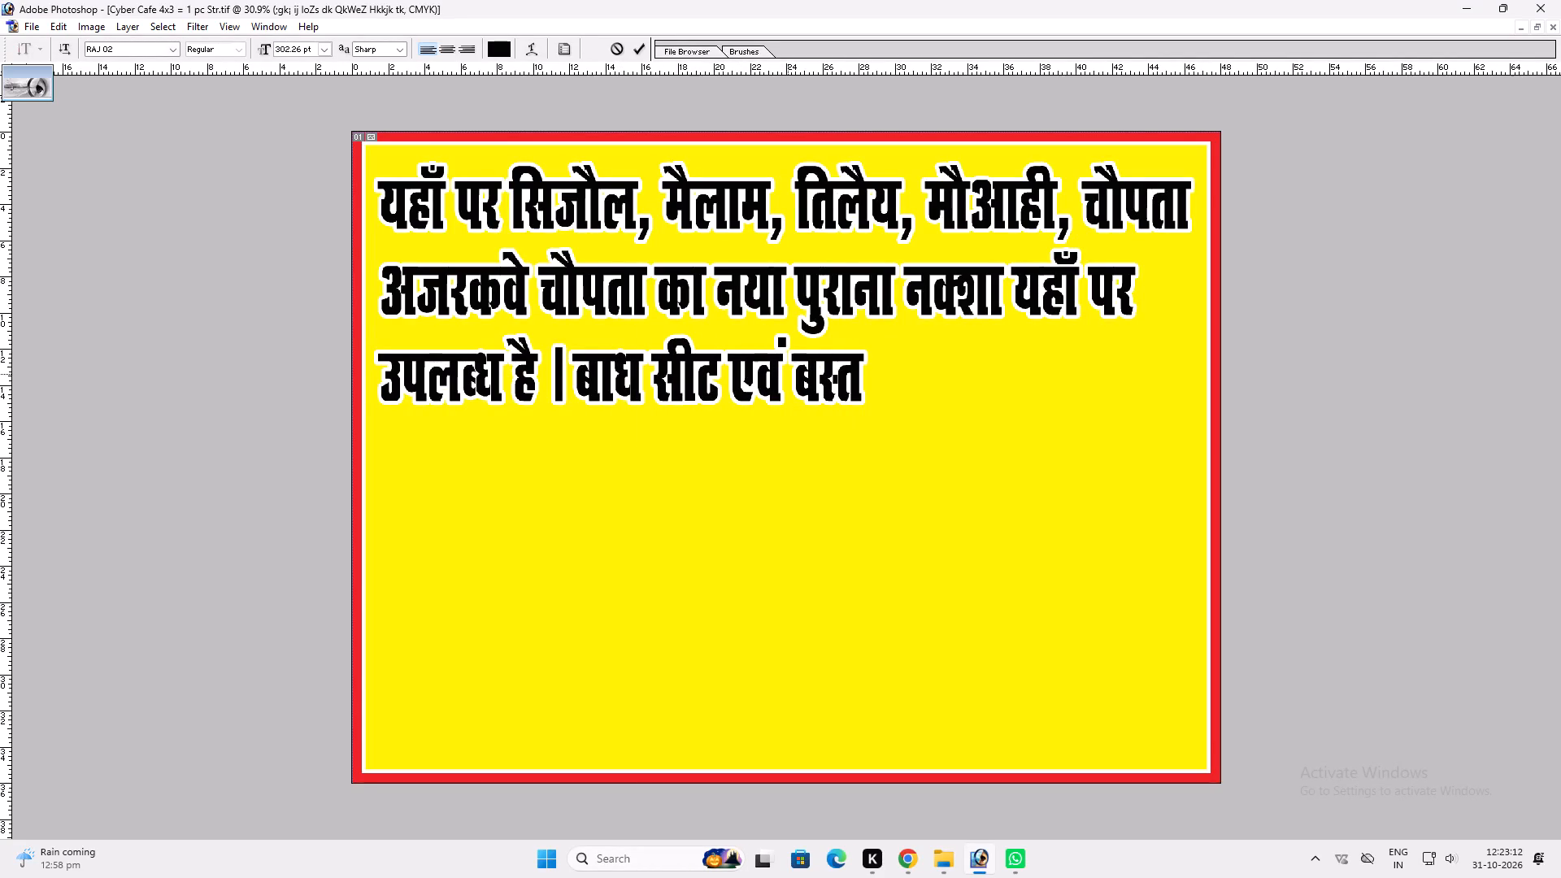
Complete the word "बस्ती" on the third line and follow it with "सीट".
click(863, 369)
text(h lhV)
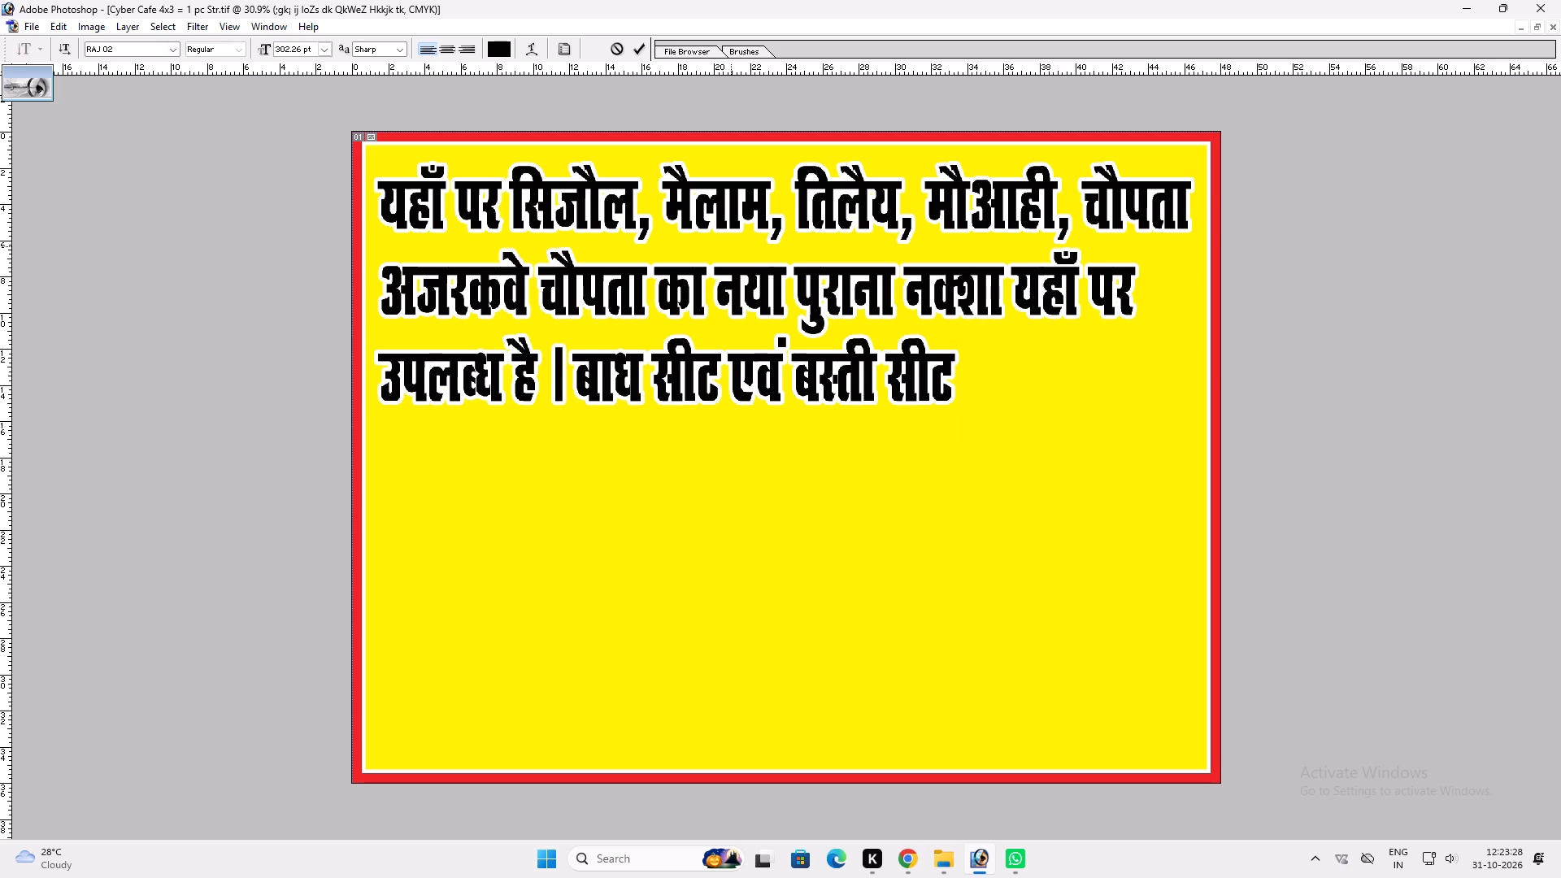
Delete "यहाँ पर" from the end of the second line.
drag(1012, 271, 1065, 274)
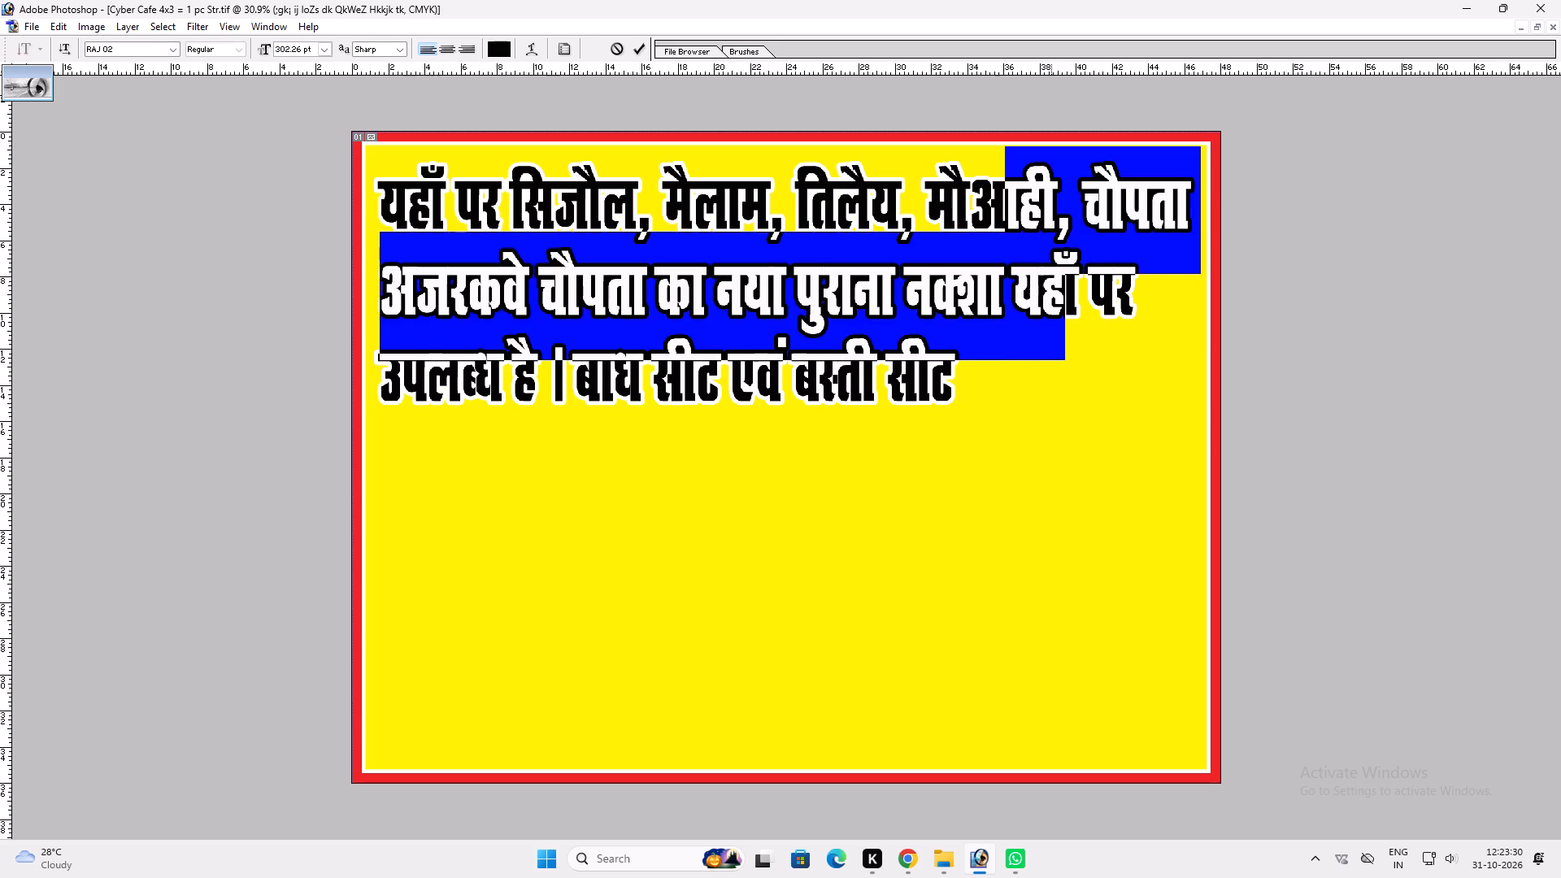
drag(1037, 298, 1076, 308)
drag(1155, 308, 1014, 317)
key(BackSpace)
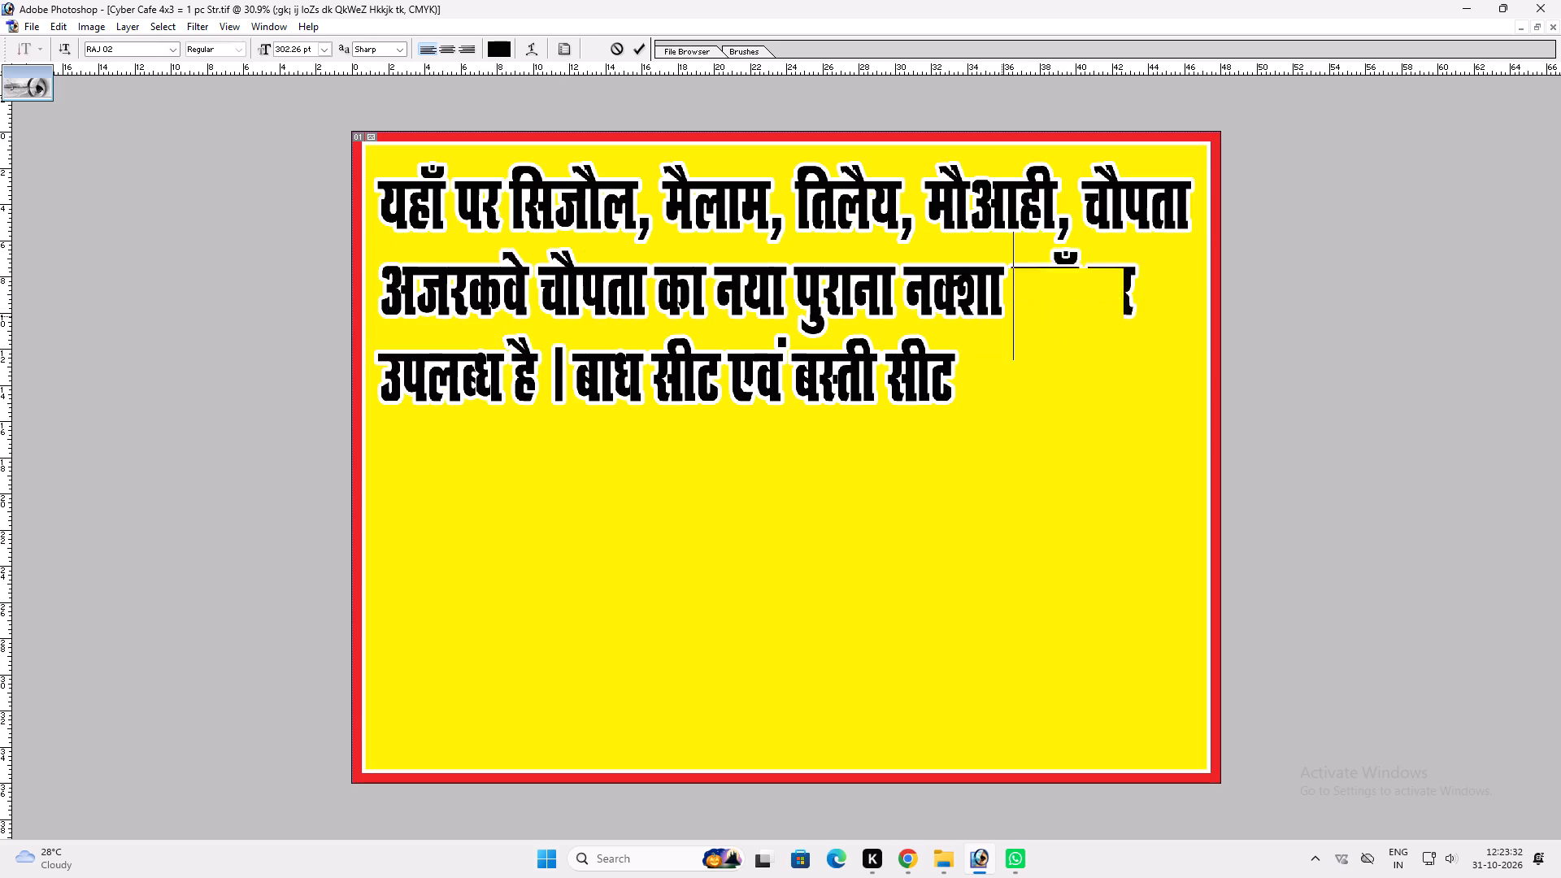
Bring "उपलब्ध है ।" up to the end of the second line, leaving "बाध सीट एवं बस्ती सीट" as the third line.
click(574, 410)
key(Return)
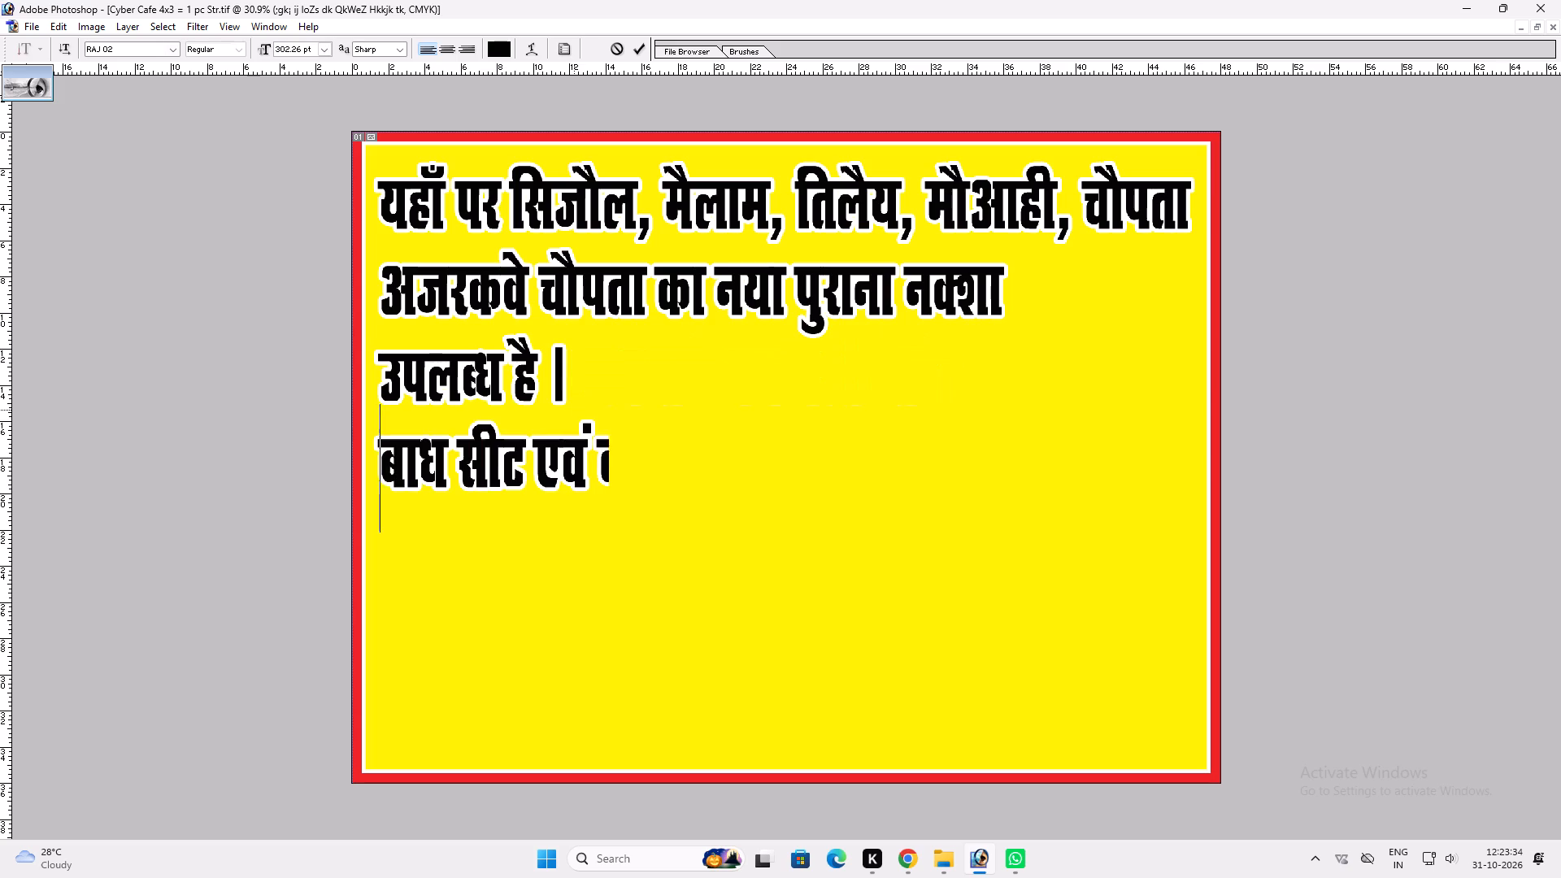
key(Up)
key(Home)
key(BackSpace)
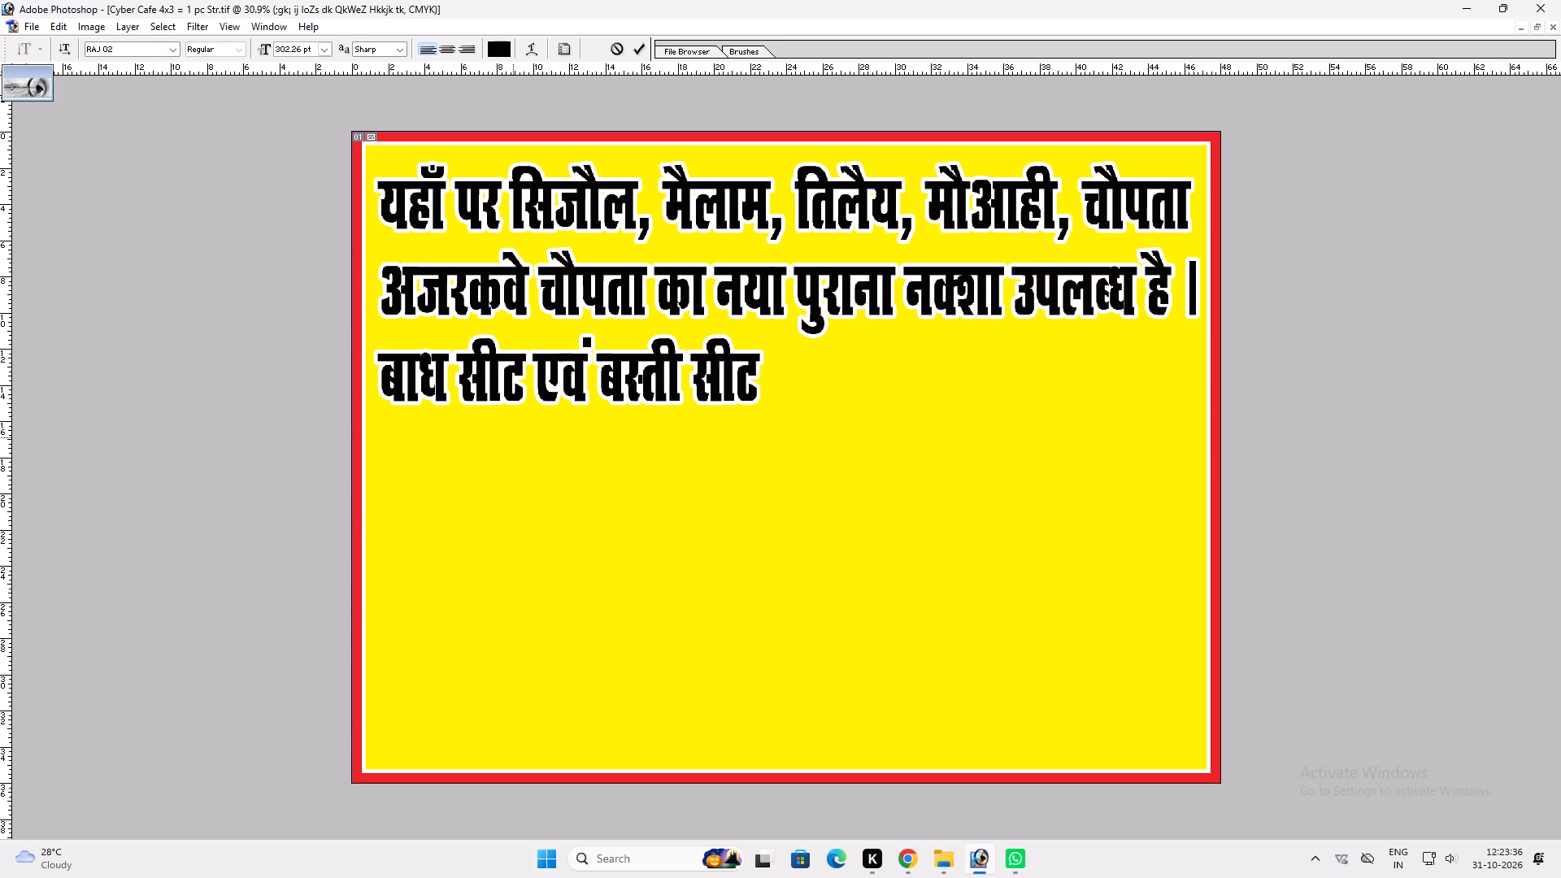
Complete the third line with "नया पुराना डिजिटल नक्शा" and break to a fourth line.
click(754, 398)
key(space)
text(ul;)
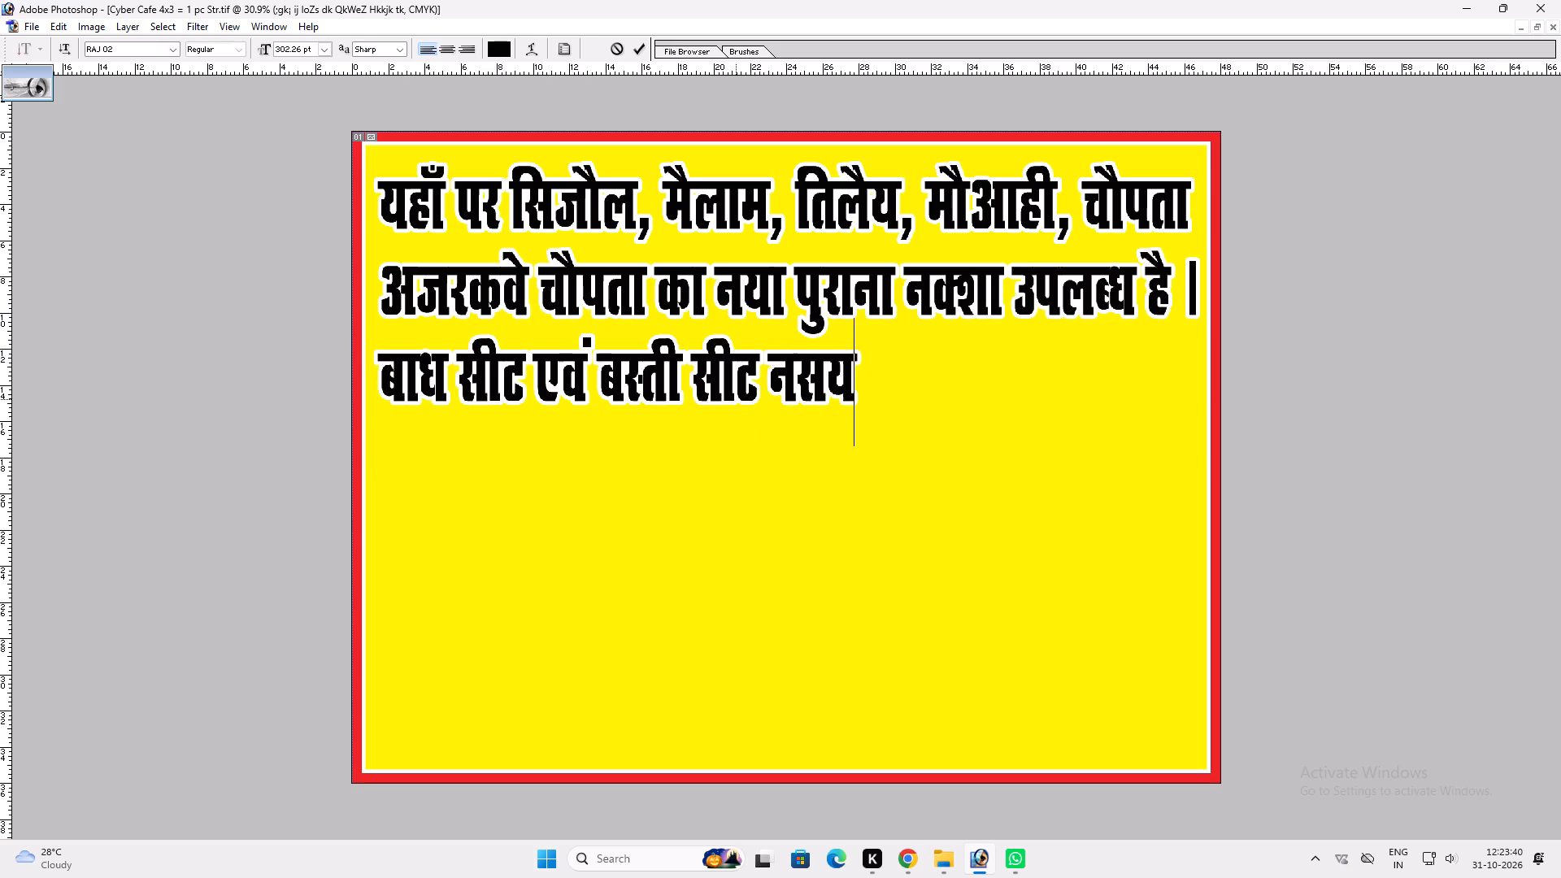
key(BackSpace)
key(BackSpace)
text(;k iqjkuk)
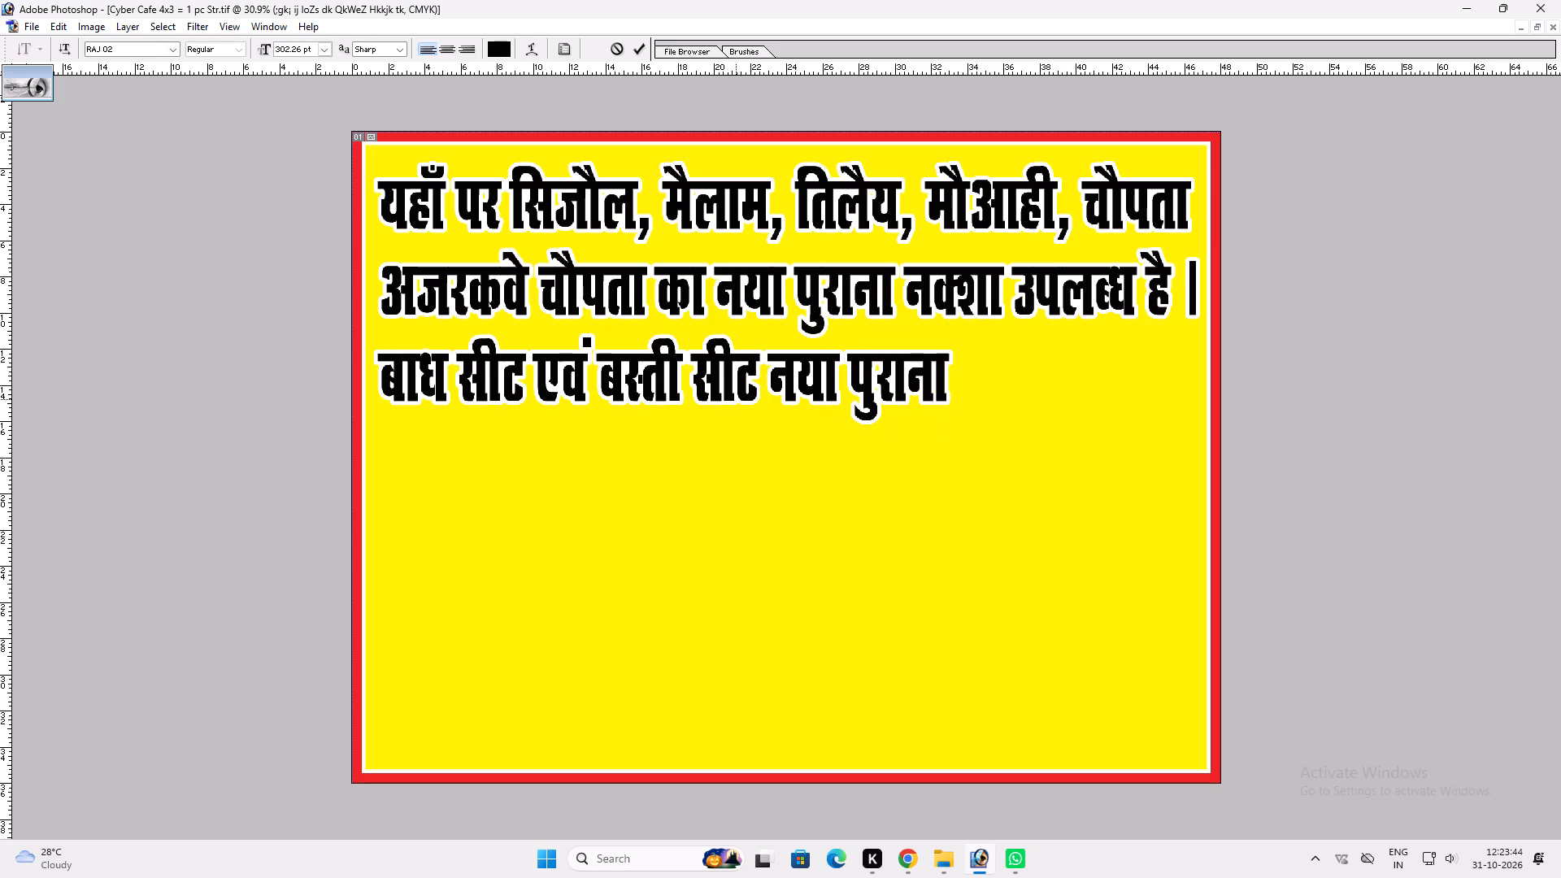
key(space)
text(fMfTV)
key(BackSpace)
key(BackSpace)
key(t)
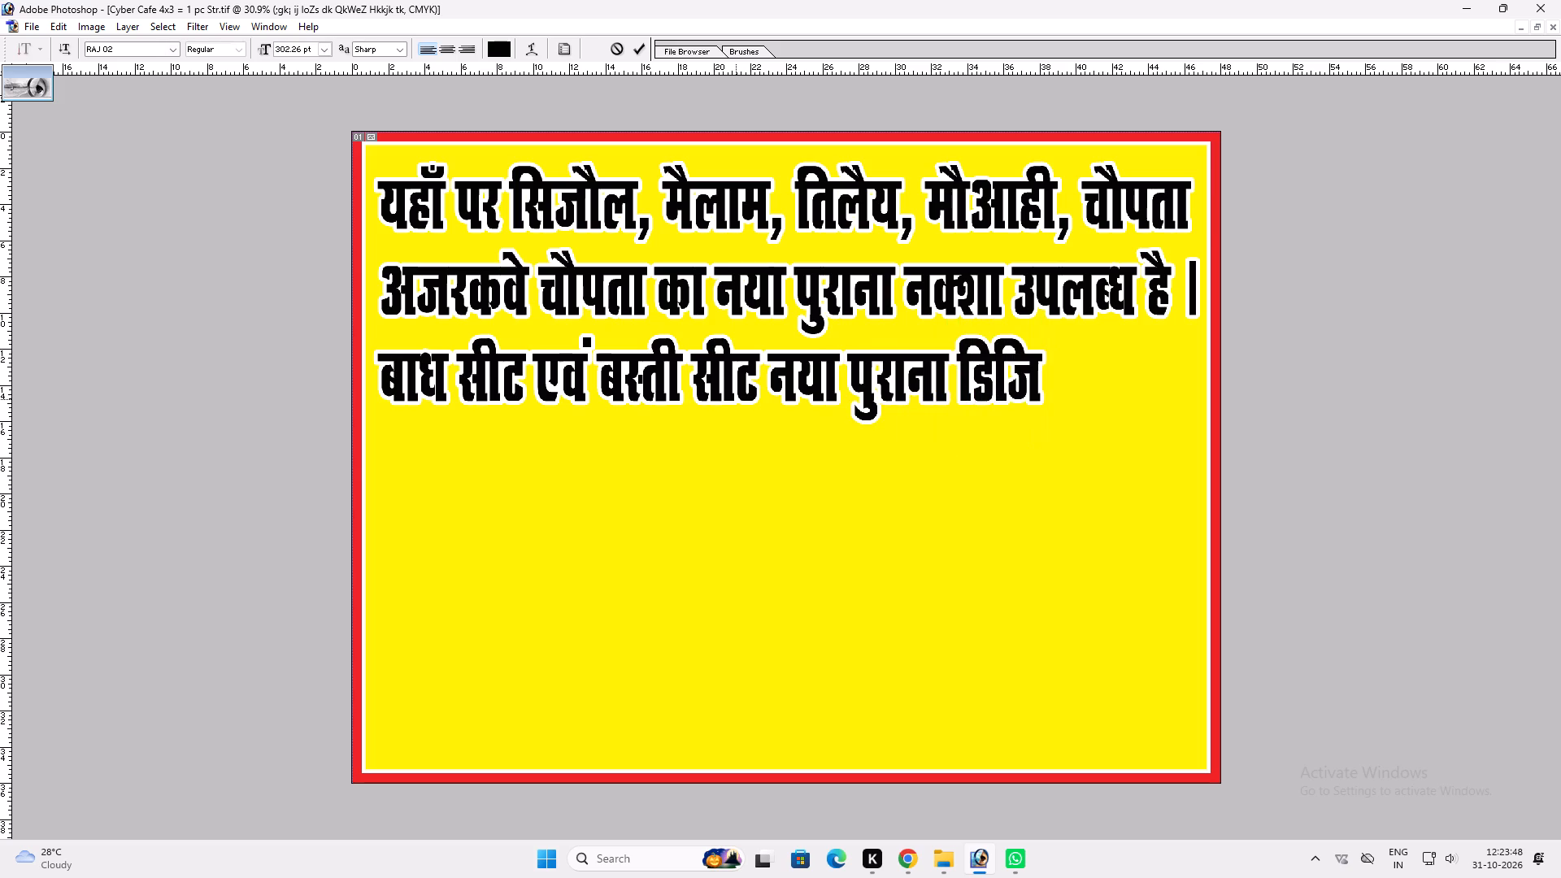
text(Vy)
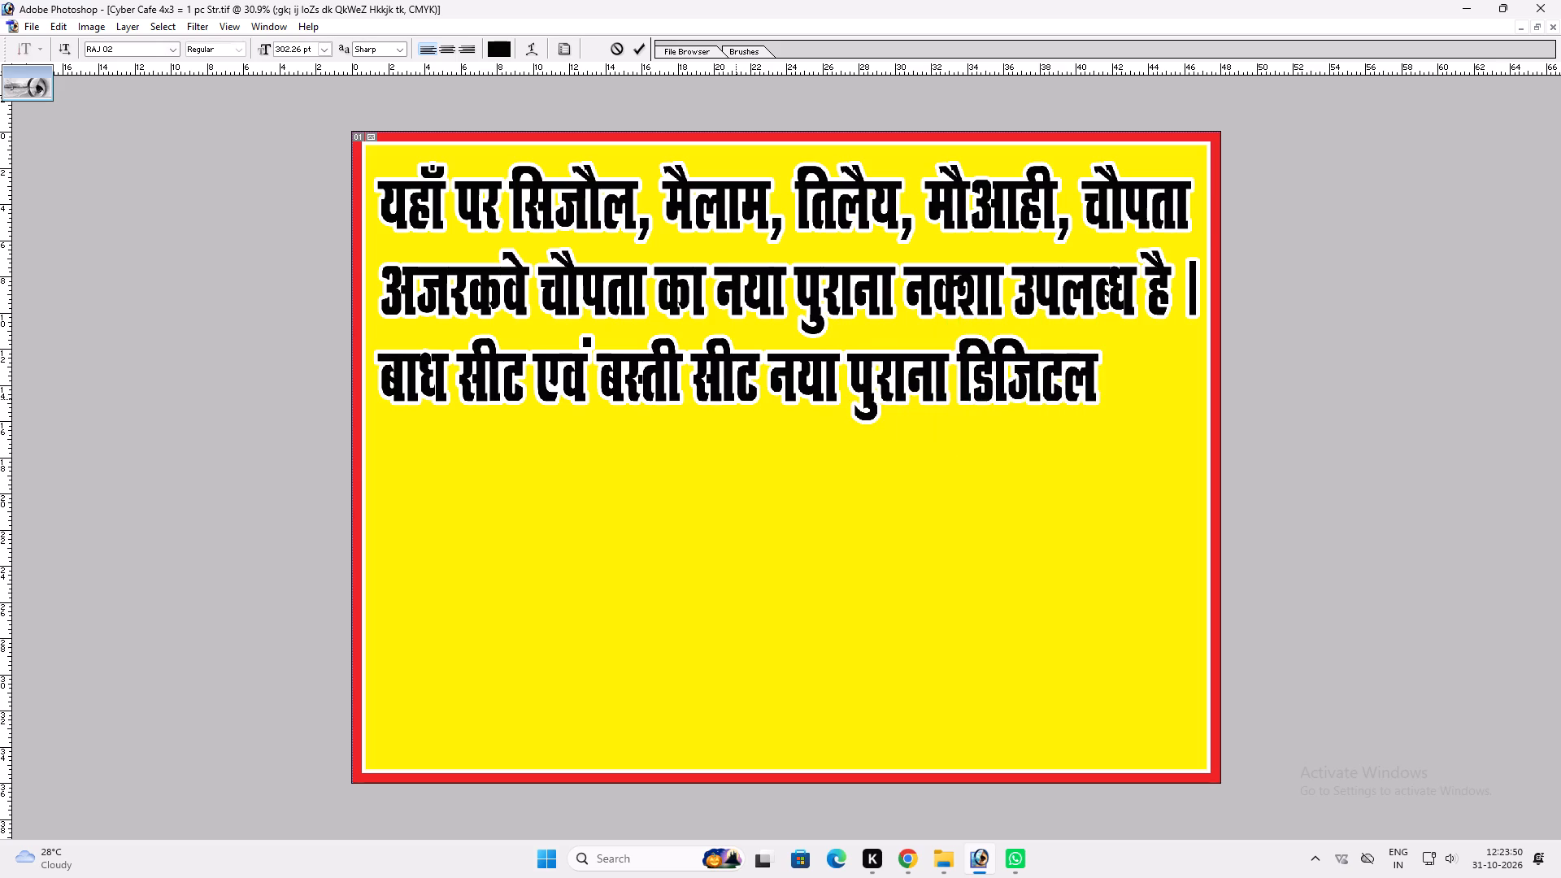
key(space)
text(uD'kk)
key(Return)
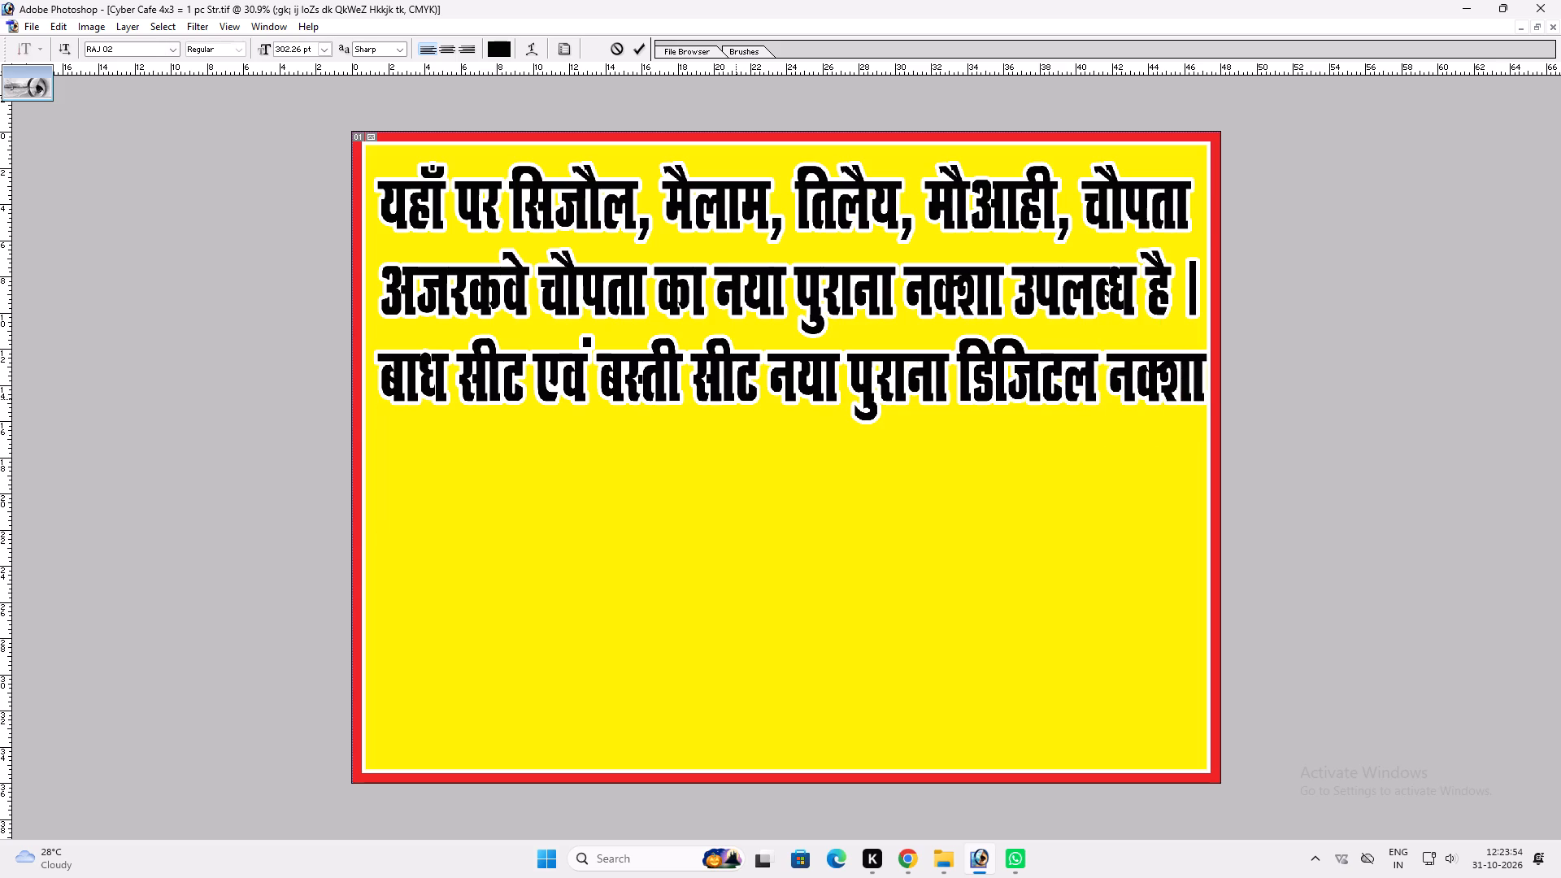
Enter "भारे पे उपलब्ध है ।" on the fourth line.
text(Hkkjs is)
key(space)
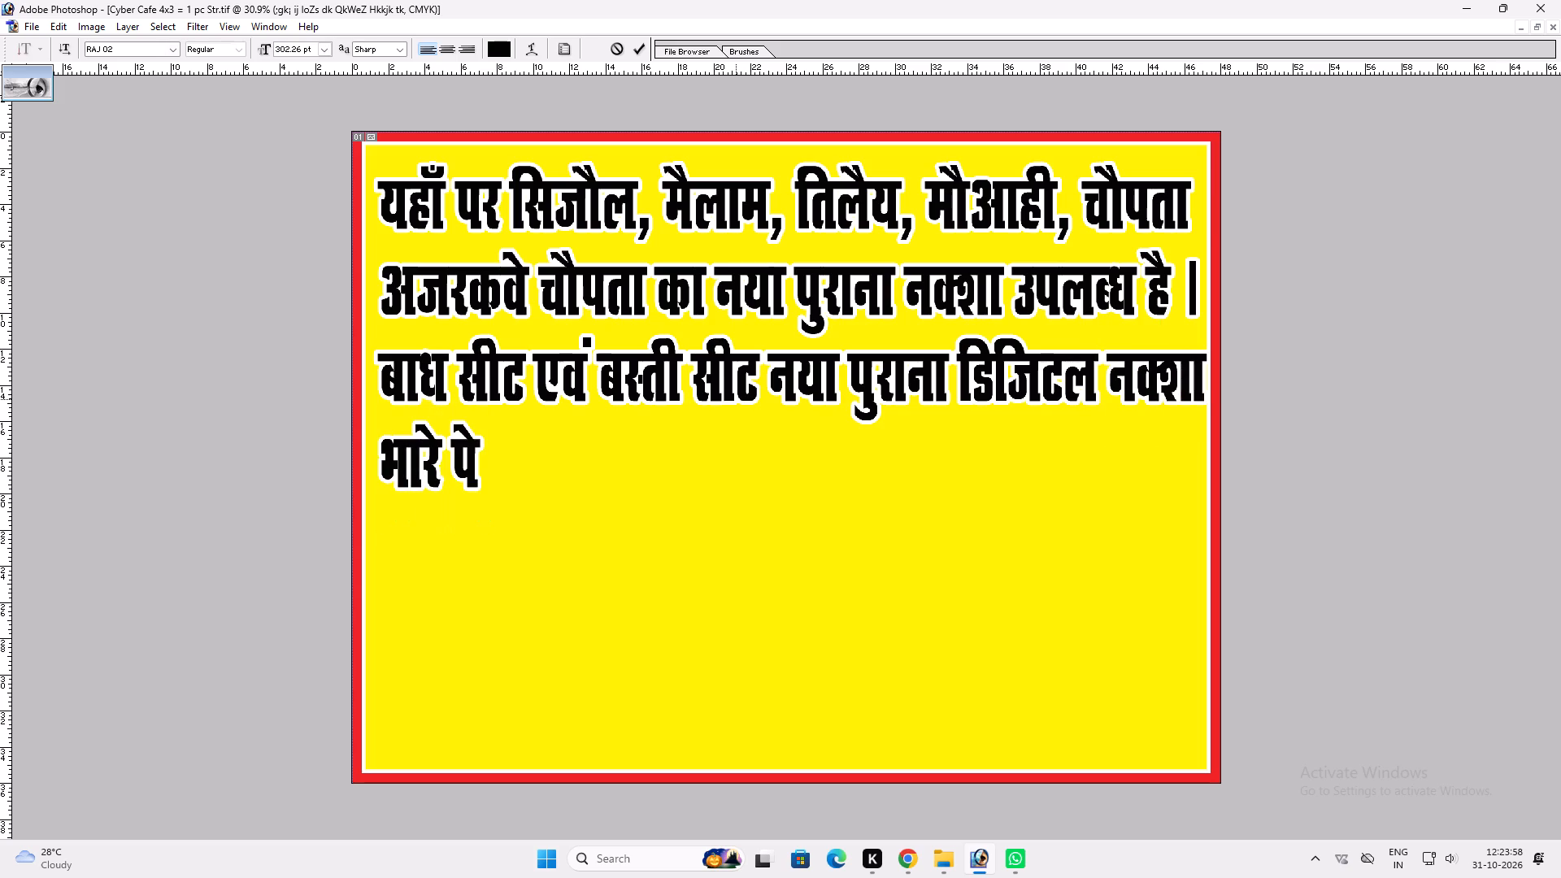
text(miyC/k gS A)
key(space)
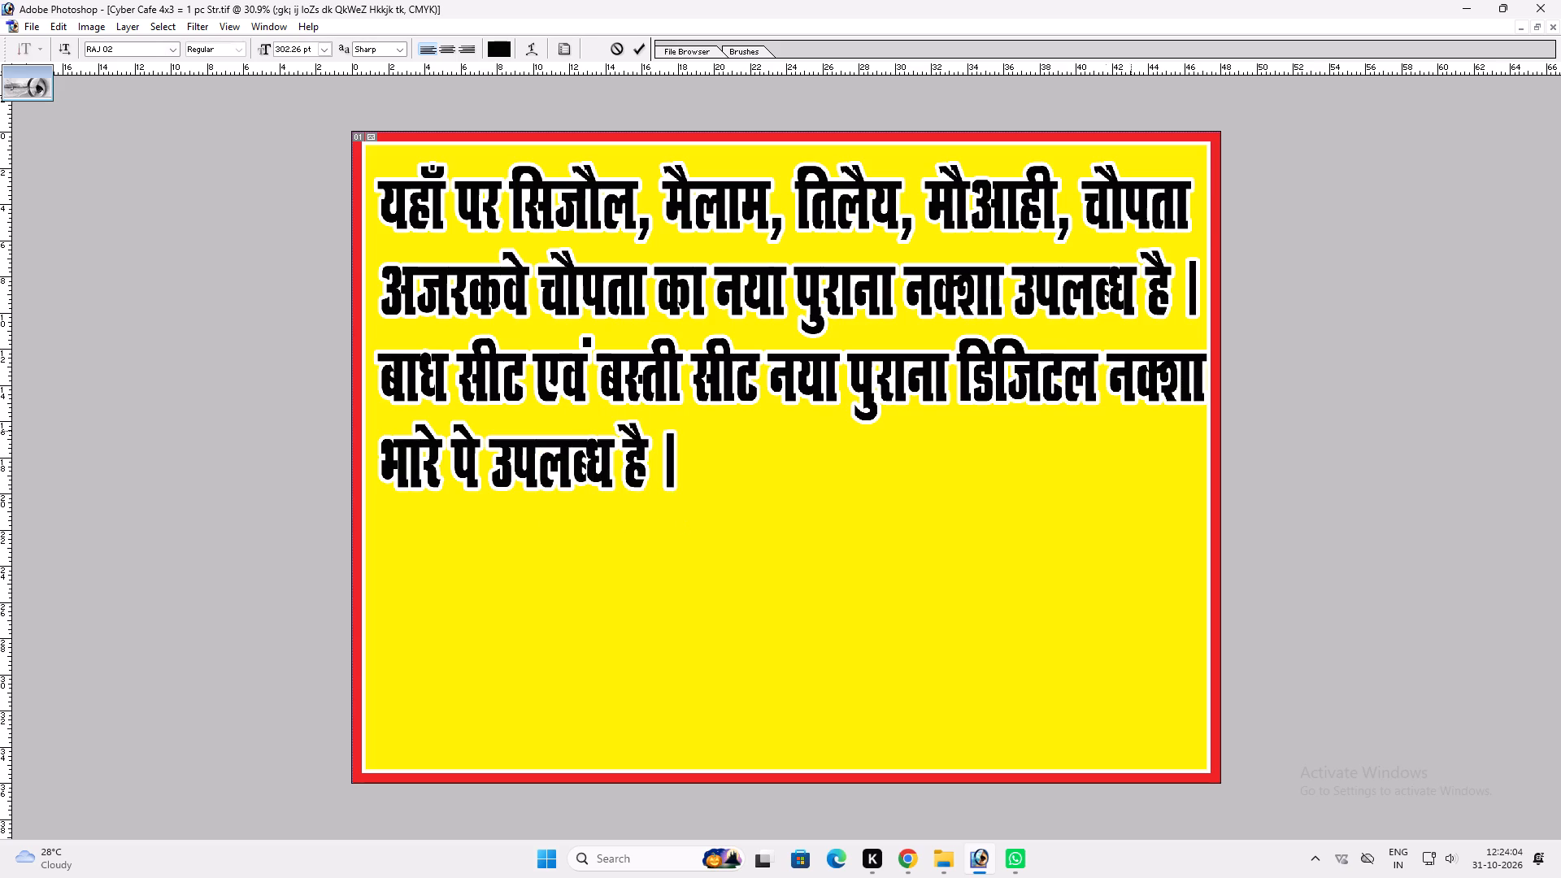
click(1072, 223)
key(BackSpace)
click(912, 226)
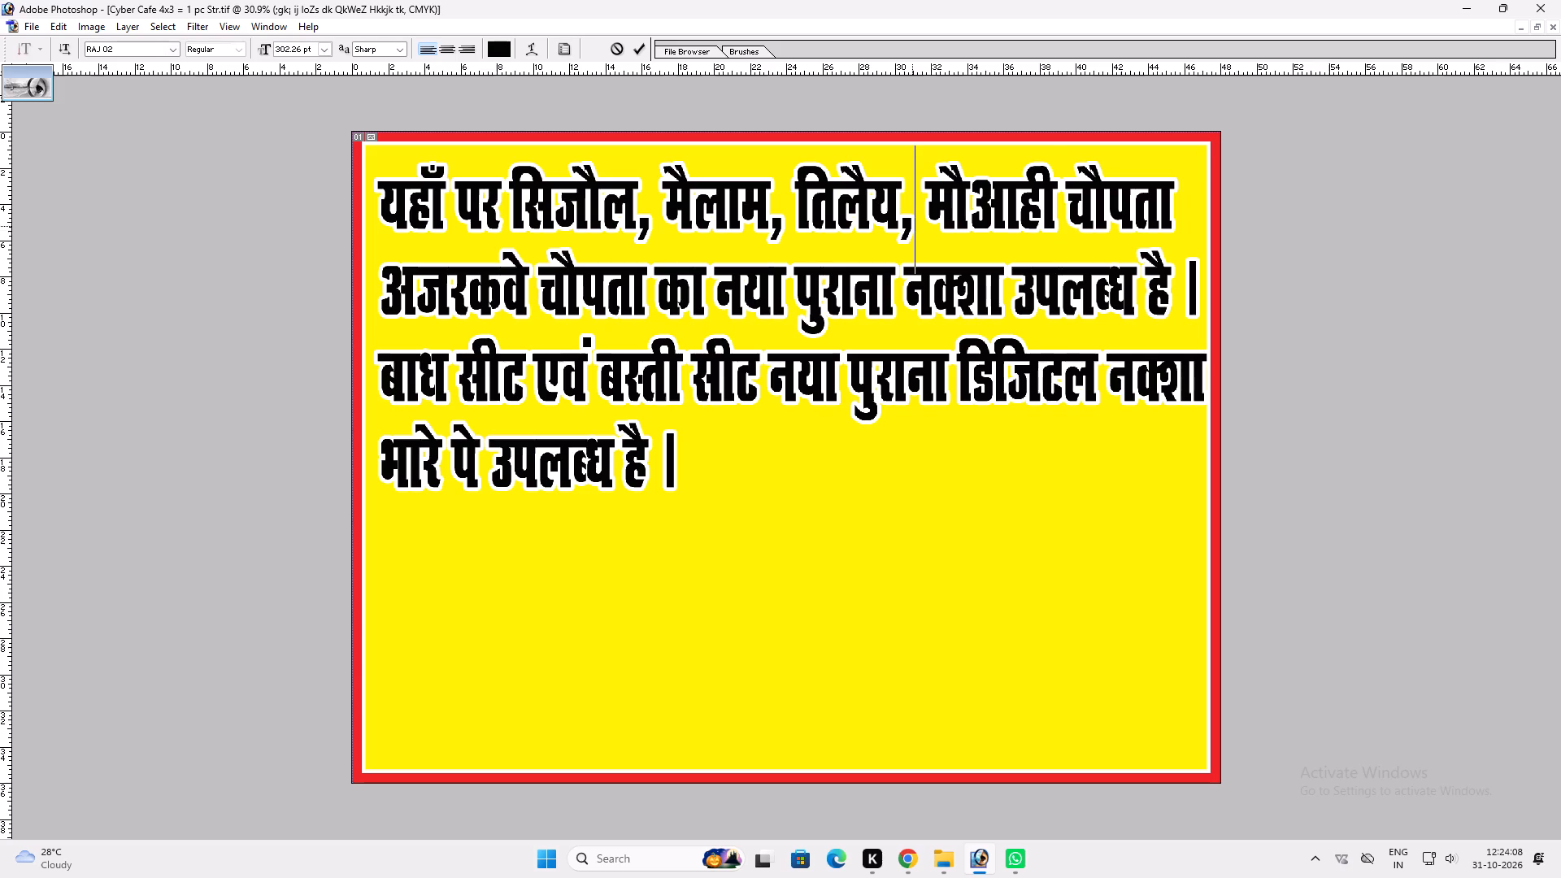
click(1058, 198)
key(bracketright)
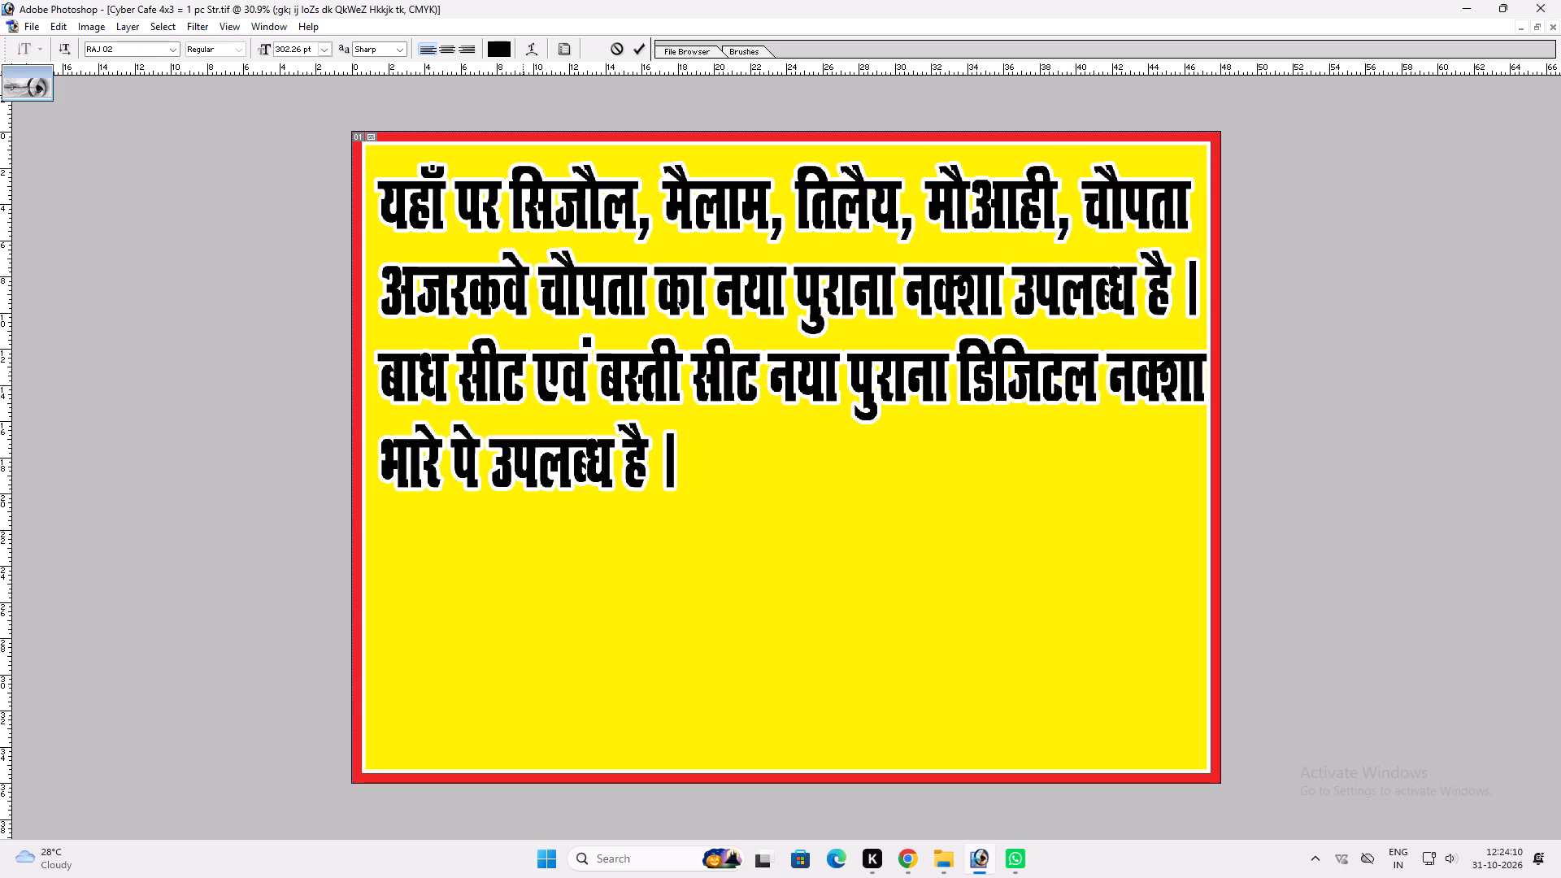
Replace "पे" with "पर" on the fourth line.
click(489, 471)
key(BackSpace)
key(BackSpace)
key(BackSpace)
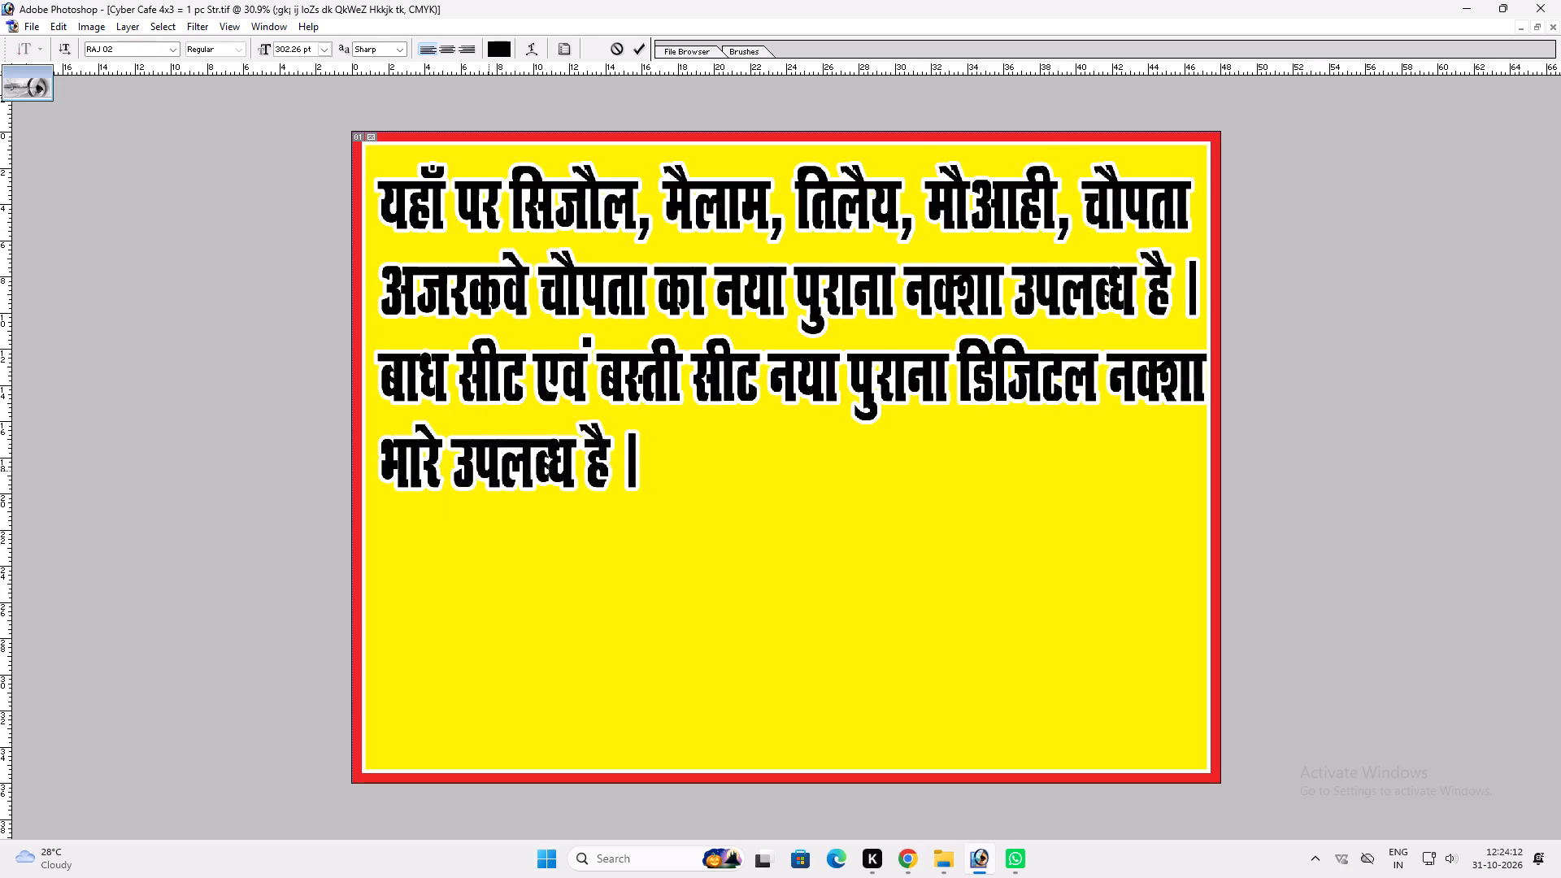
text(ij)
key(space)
Break the first line after "तिलैय" without its comma, and join "मौआही, चौपता" with the line starting "अजरकवे".
click(910, 219)
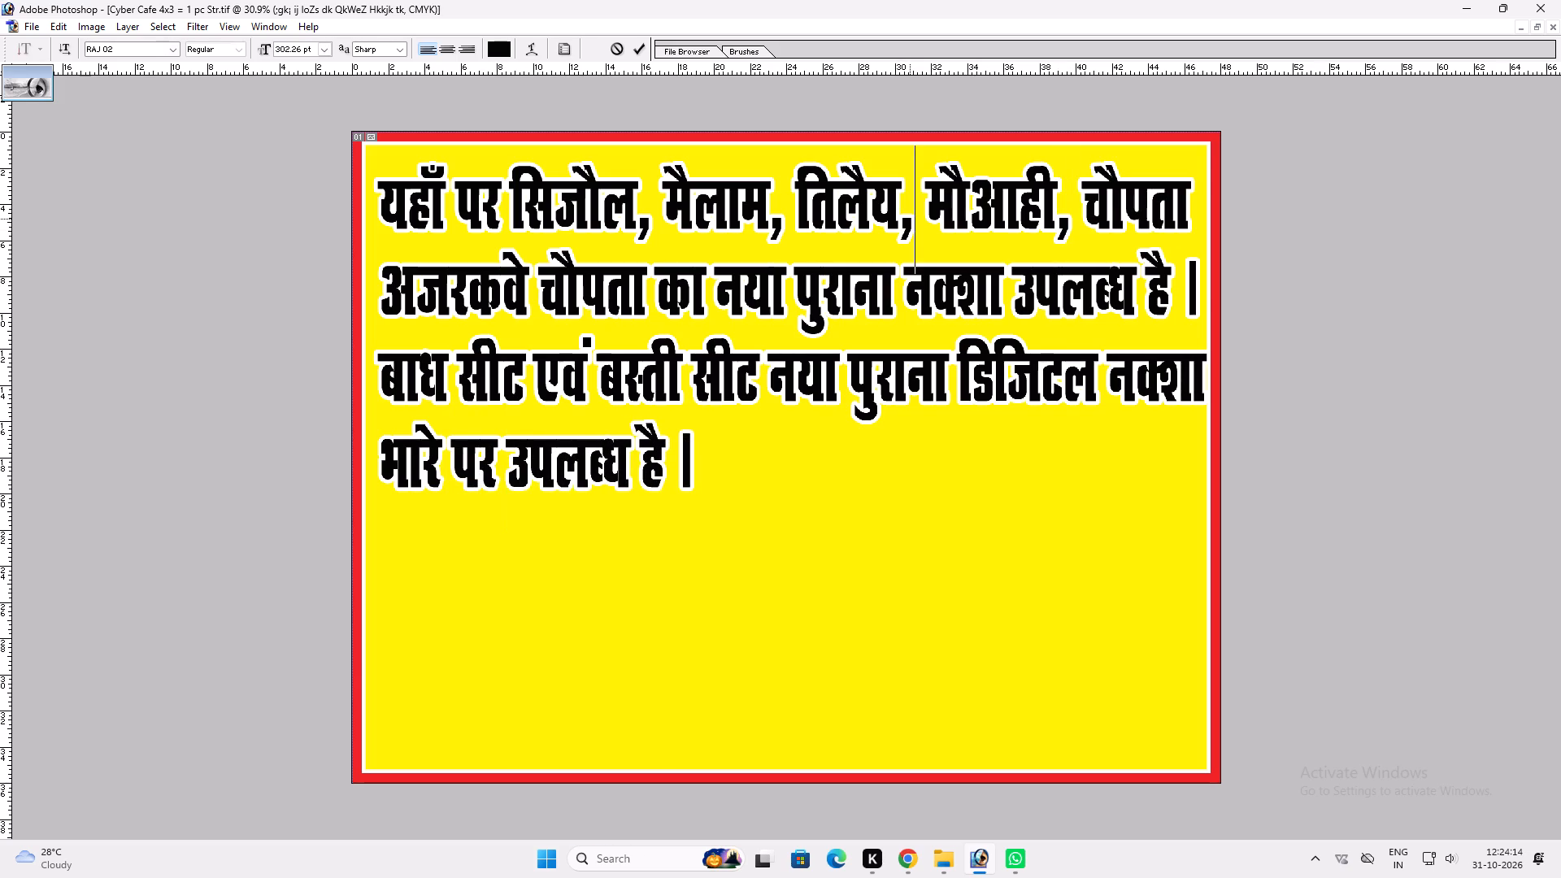
key(BackSpace)
key(Return)
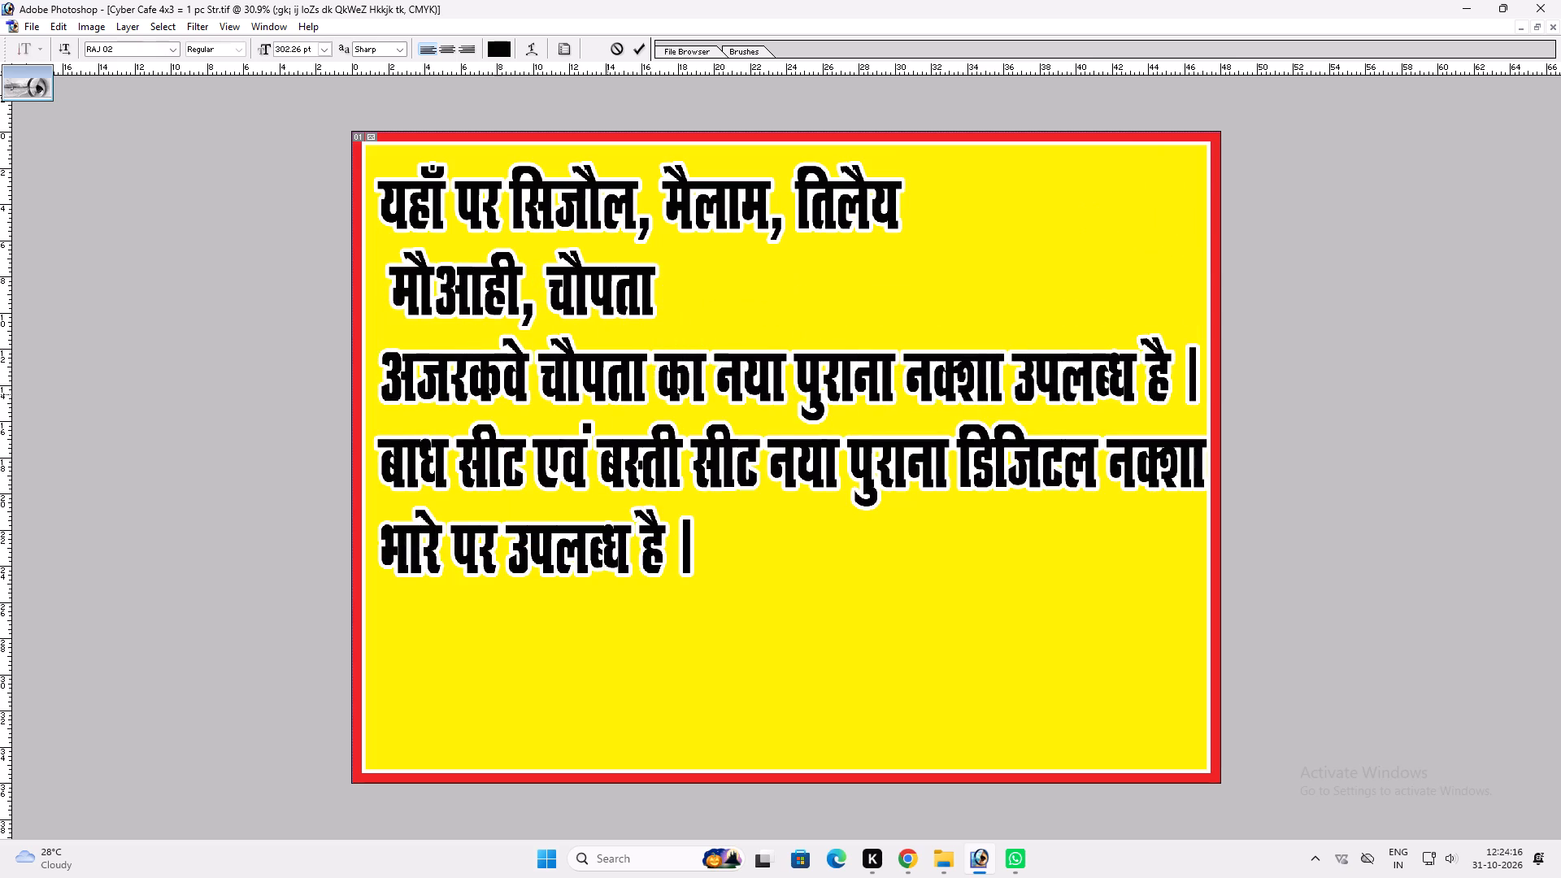
click(607, 394)
key(Home)
key(BackSpace)
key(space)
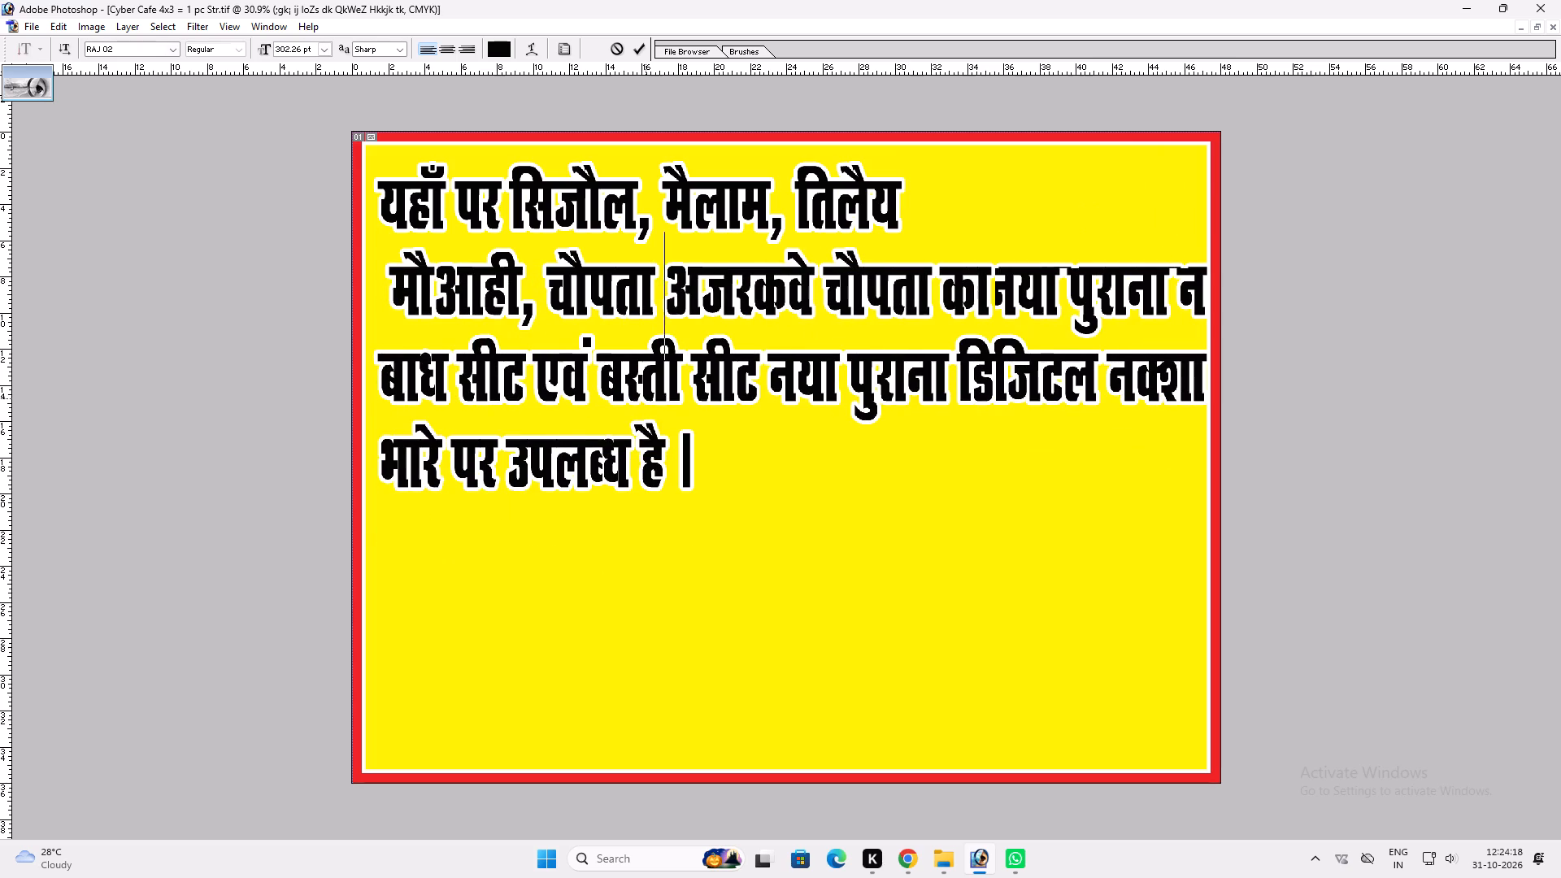
Break the second line after "का" so that "नया पुराना नक्शा उपलब्ध है ।" forms the third line.
click(998, 296)
key(Return)
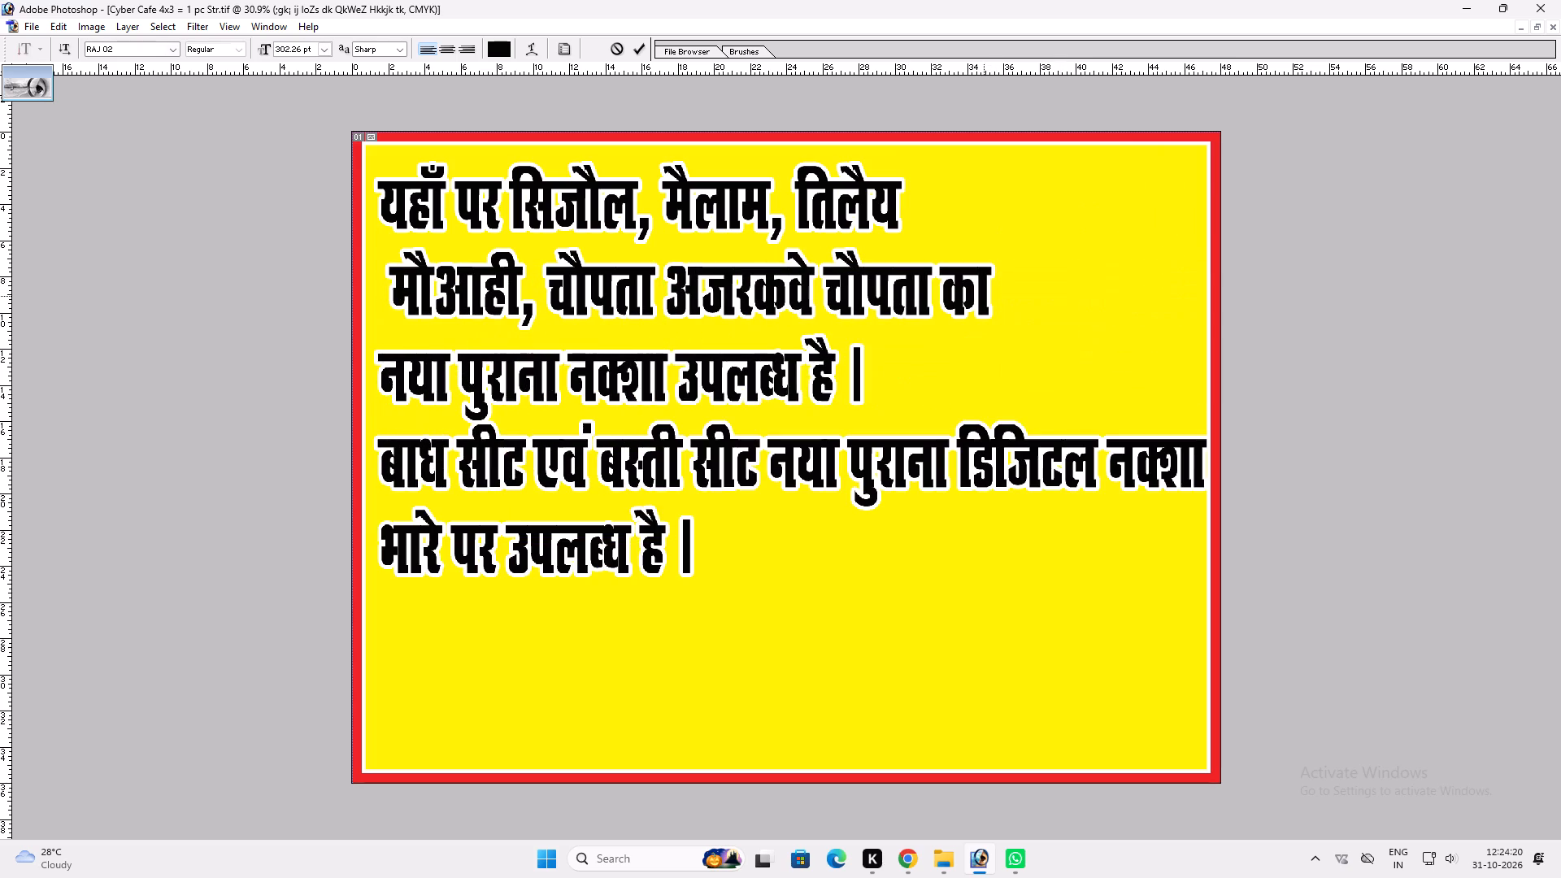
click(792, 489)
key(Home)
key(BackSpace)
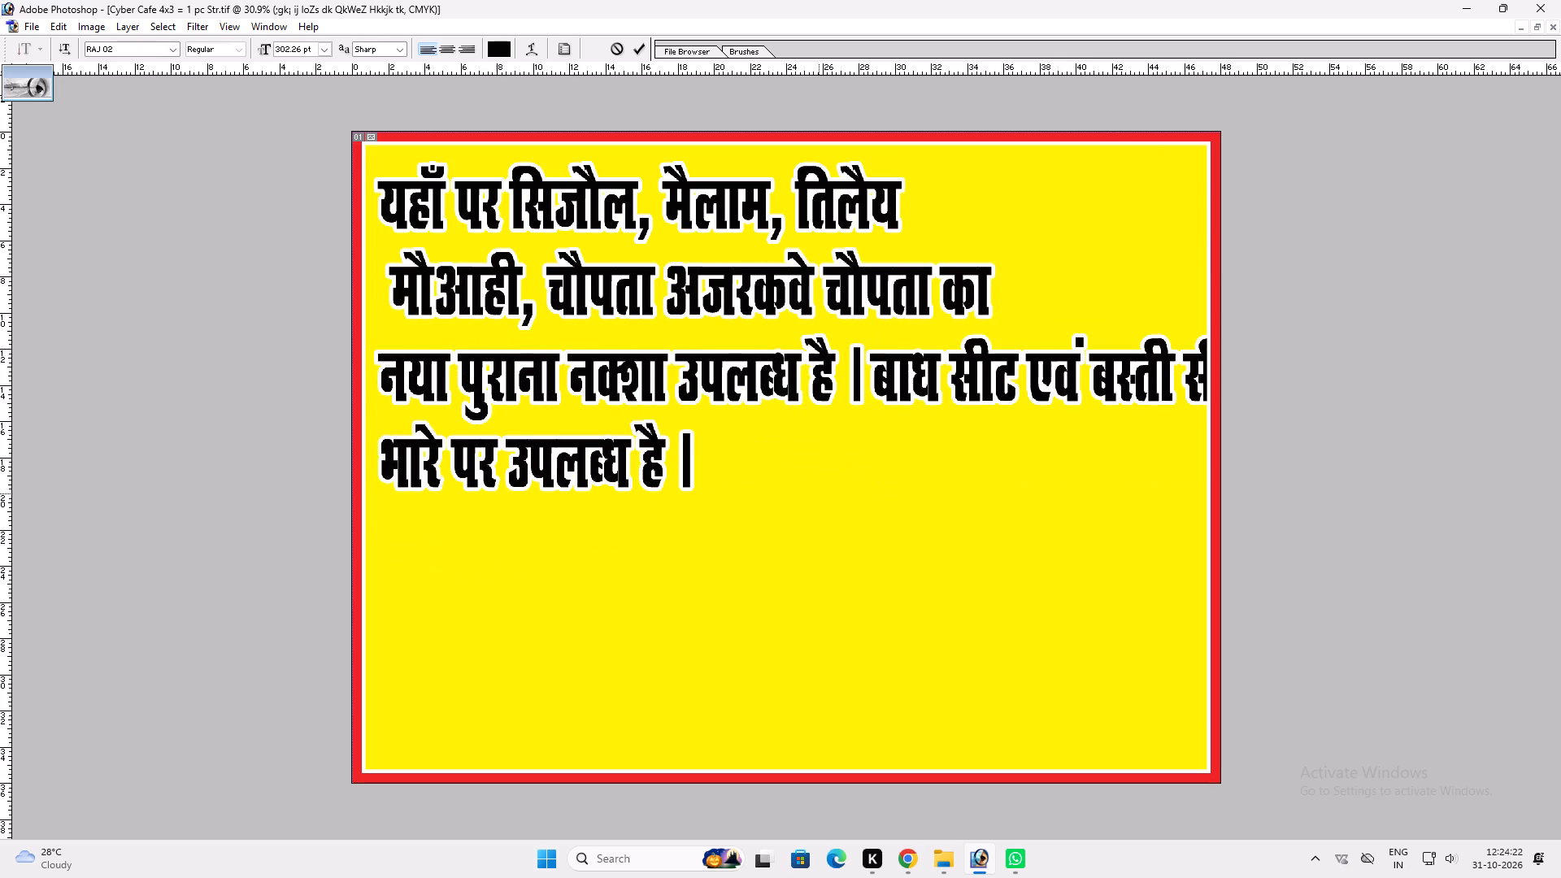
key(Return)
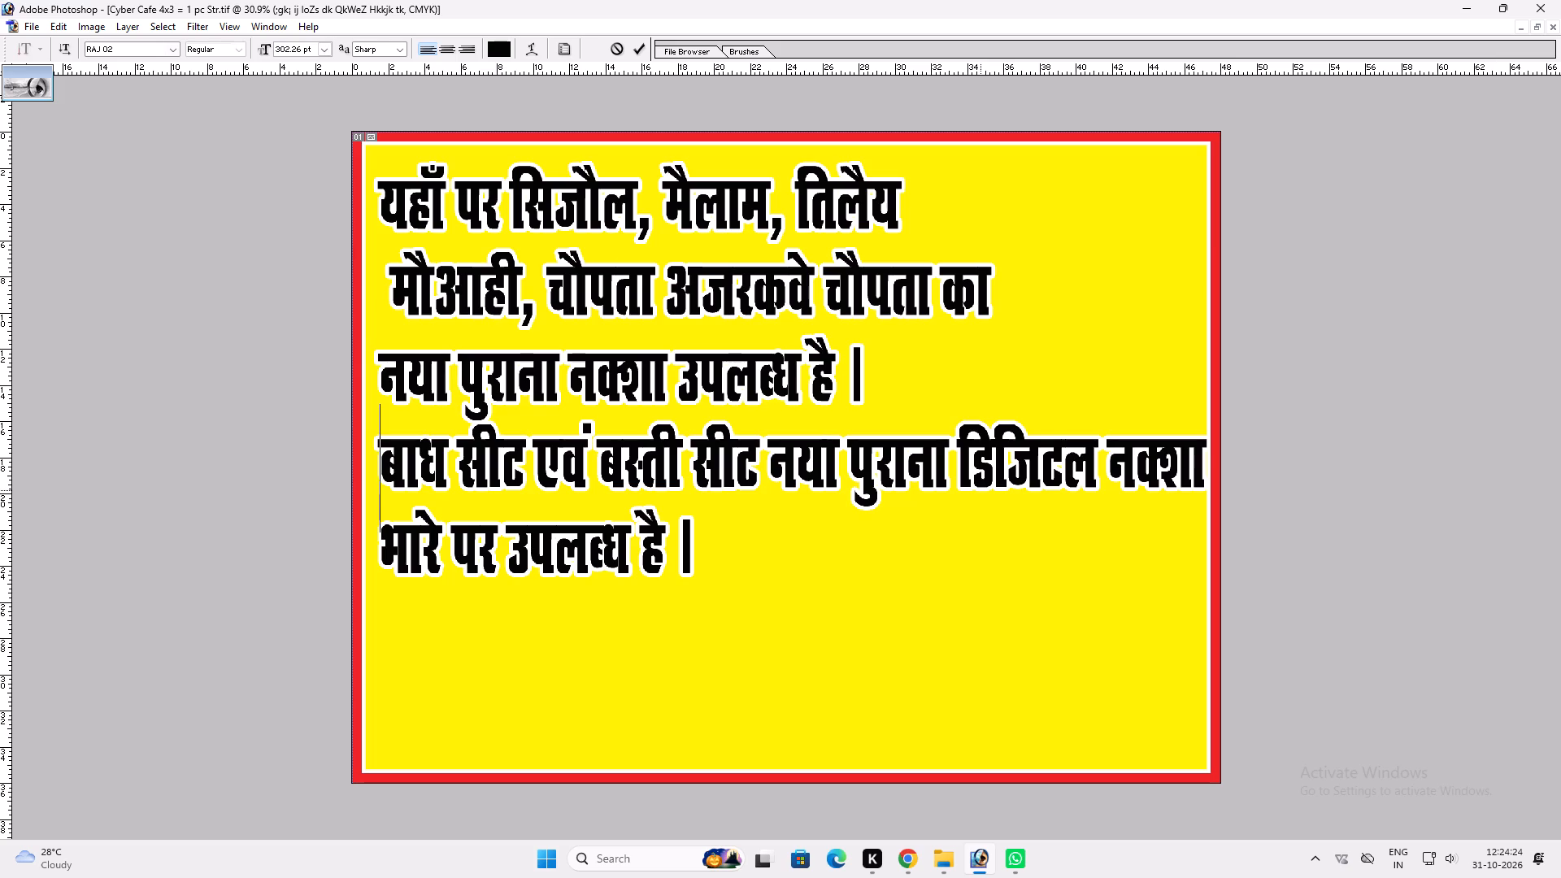
Break the fourth line before "डिजिटल नक्शा" and join "भारे पर उपलब्ध है ।" to it as the fifth line.
click(961, 458)
key(Return)
key(Return)
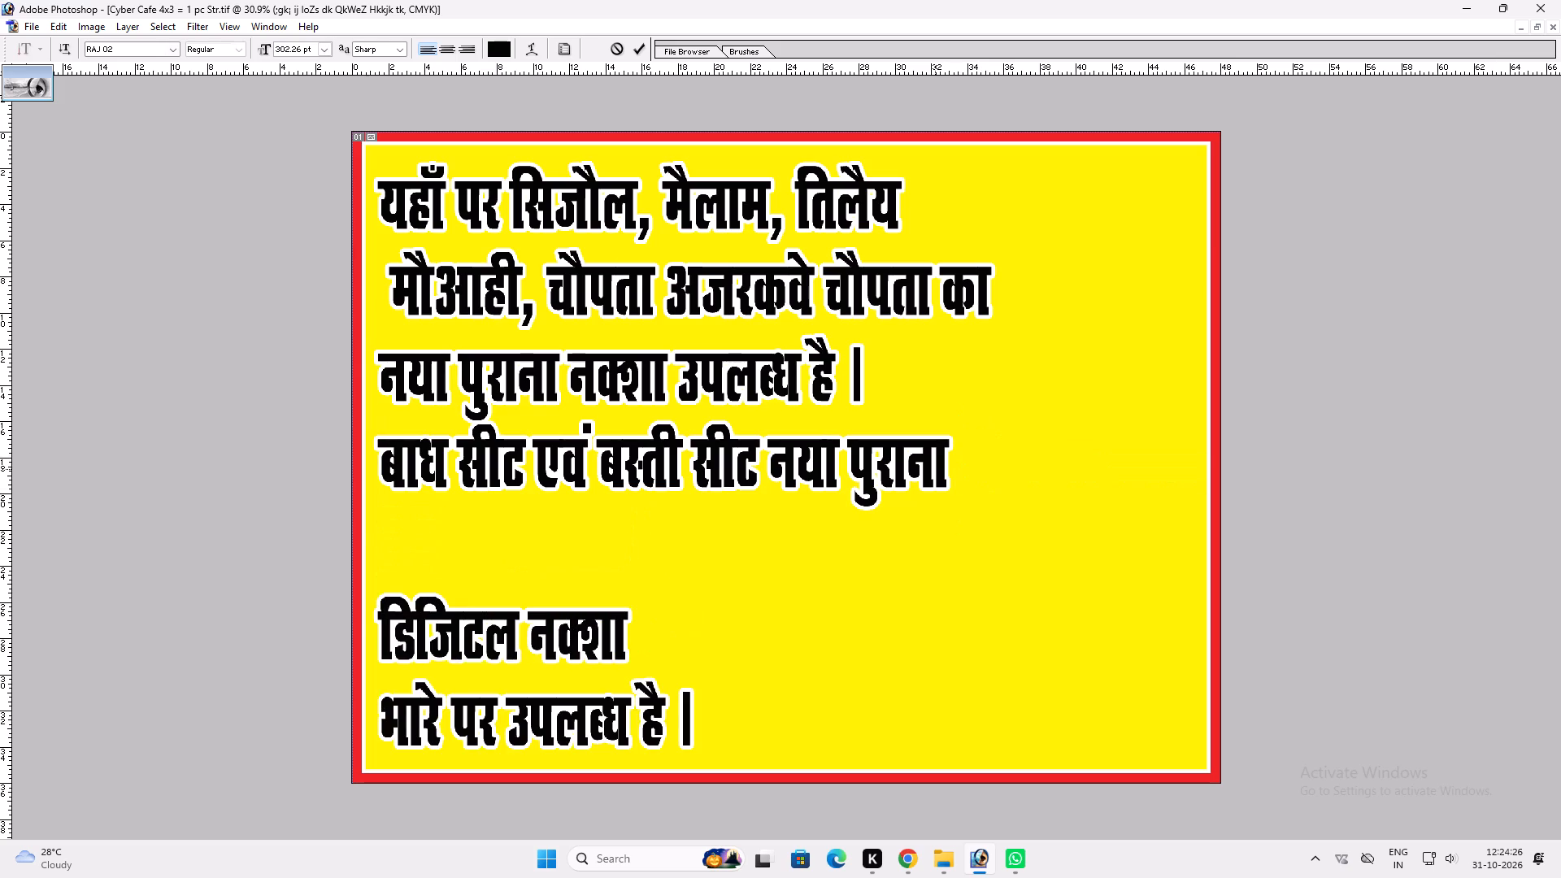
key(BackSpace)
click(591, 687)
key(Home)
key(BackSpace)
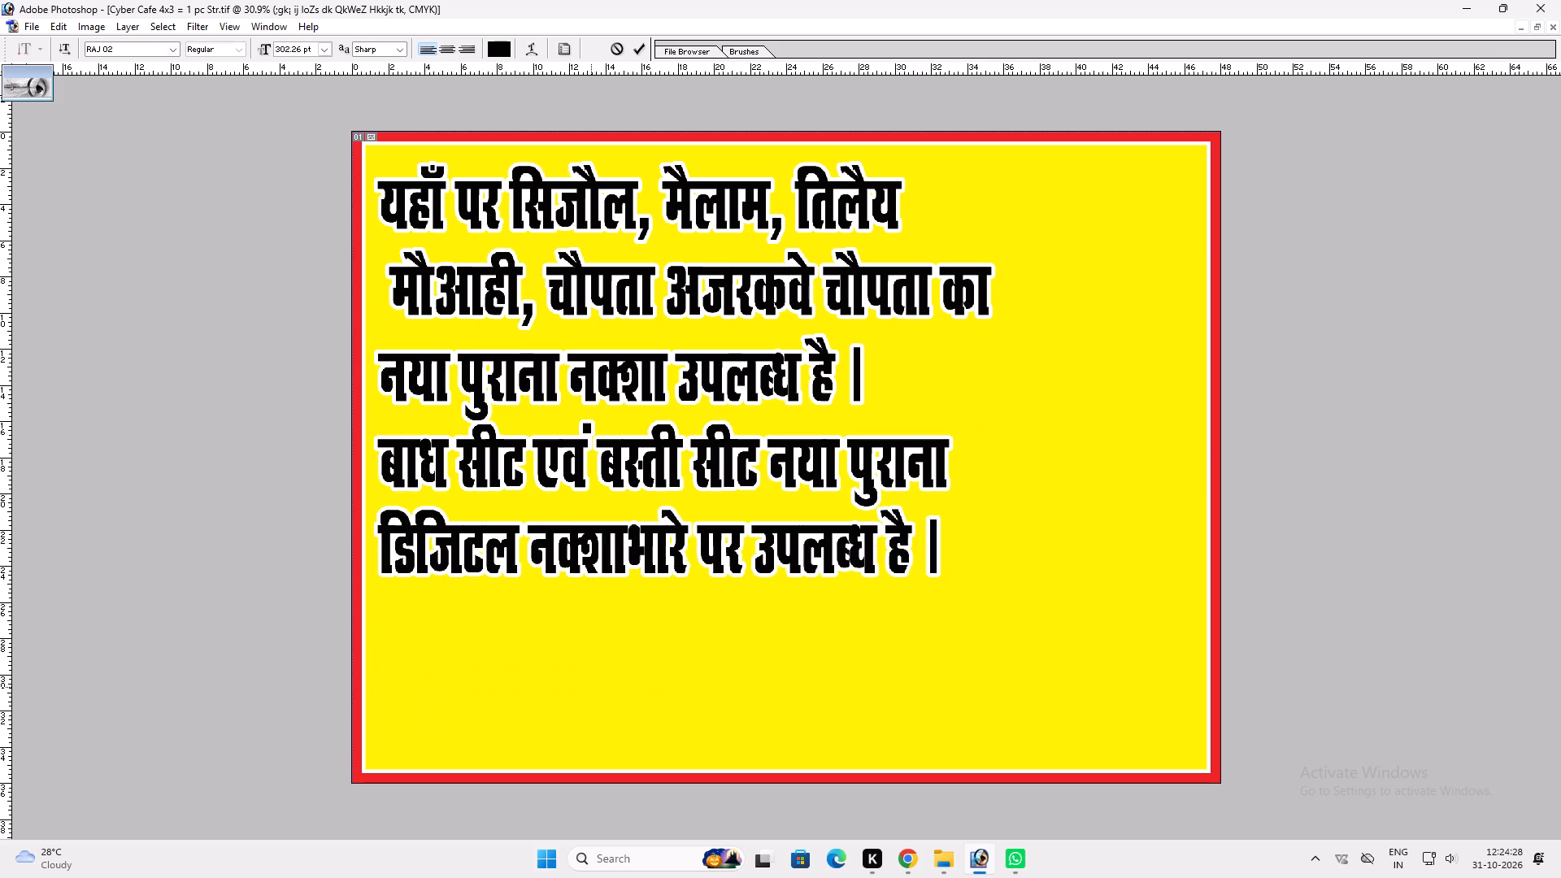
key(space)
key(Return)
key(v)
Delete the leading space before "मौआही" on the second line.
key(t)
drag(394, 275, 332, 276)
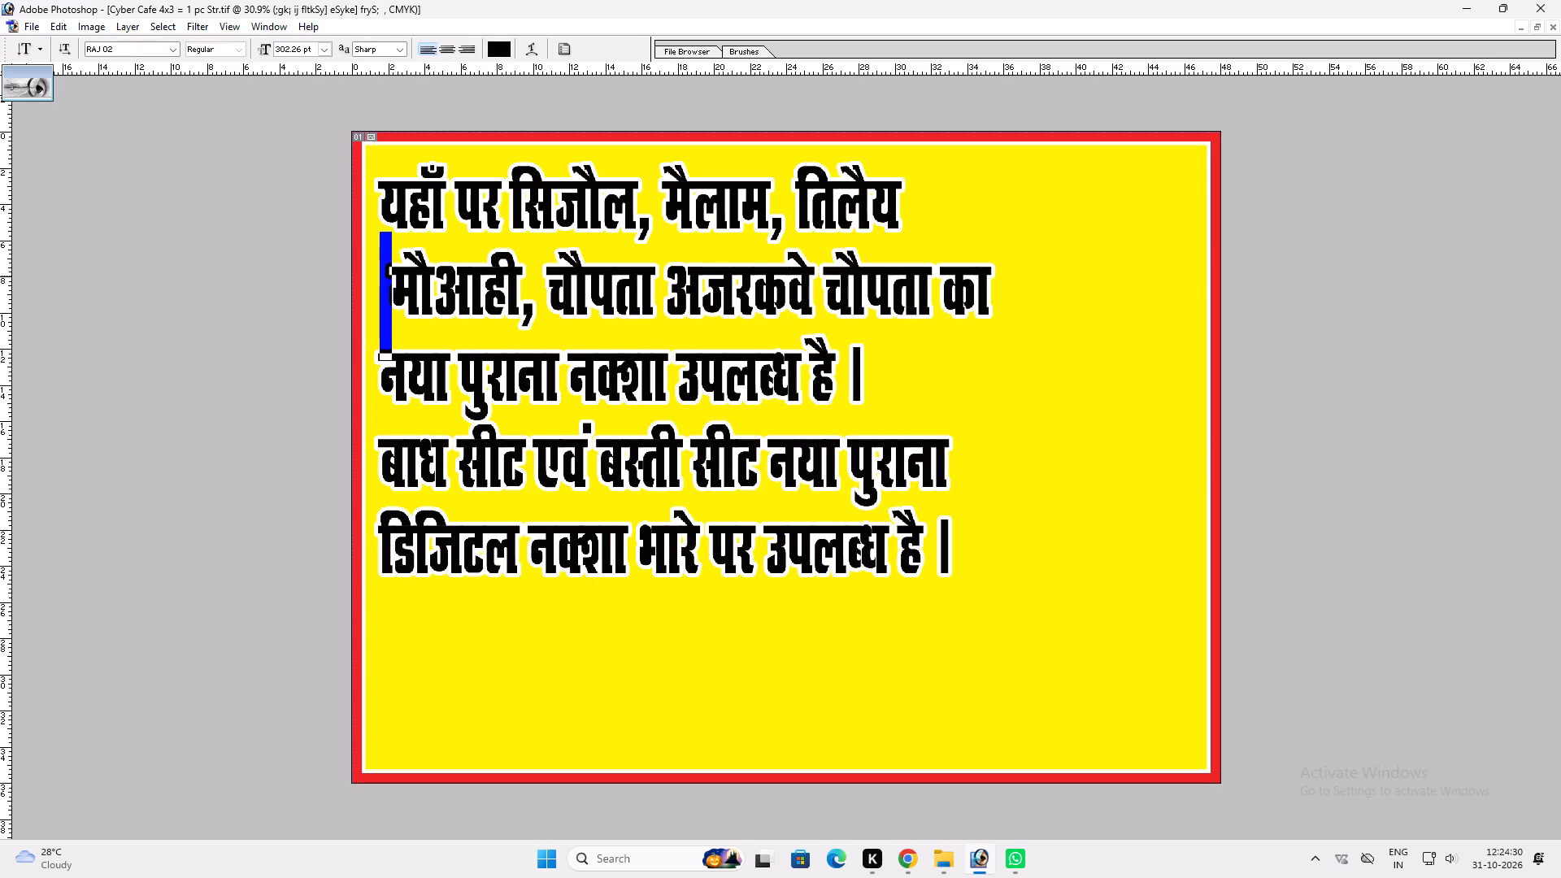
drag(332, 276, 322, 275)
key(BackSpace)
Move "का" from the end of the second line to the start of the third line.
click(929, 279)
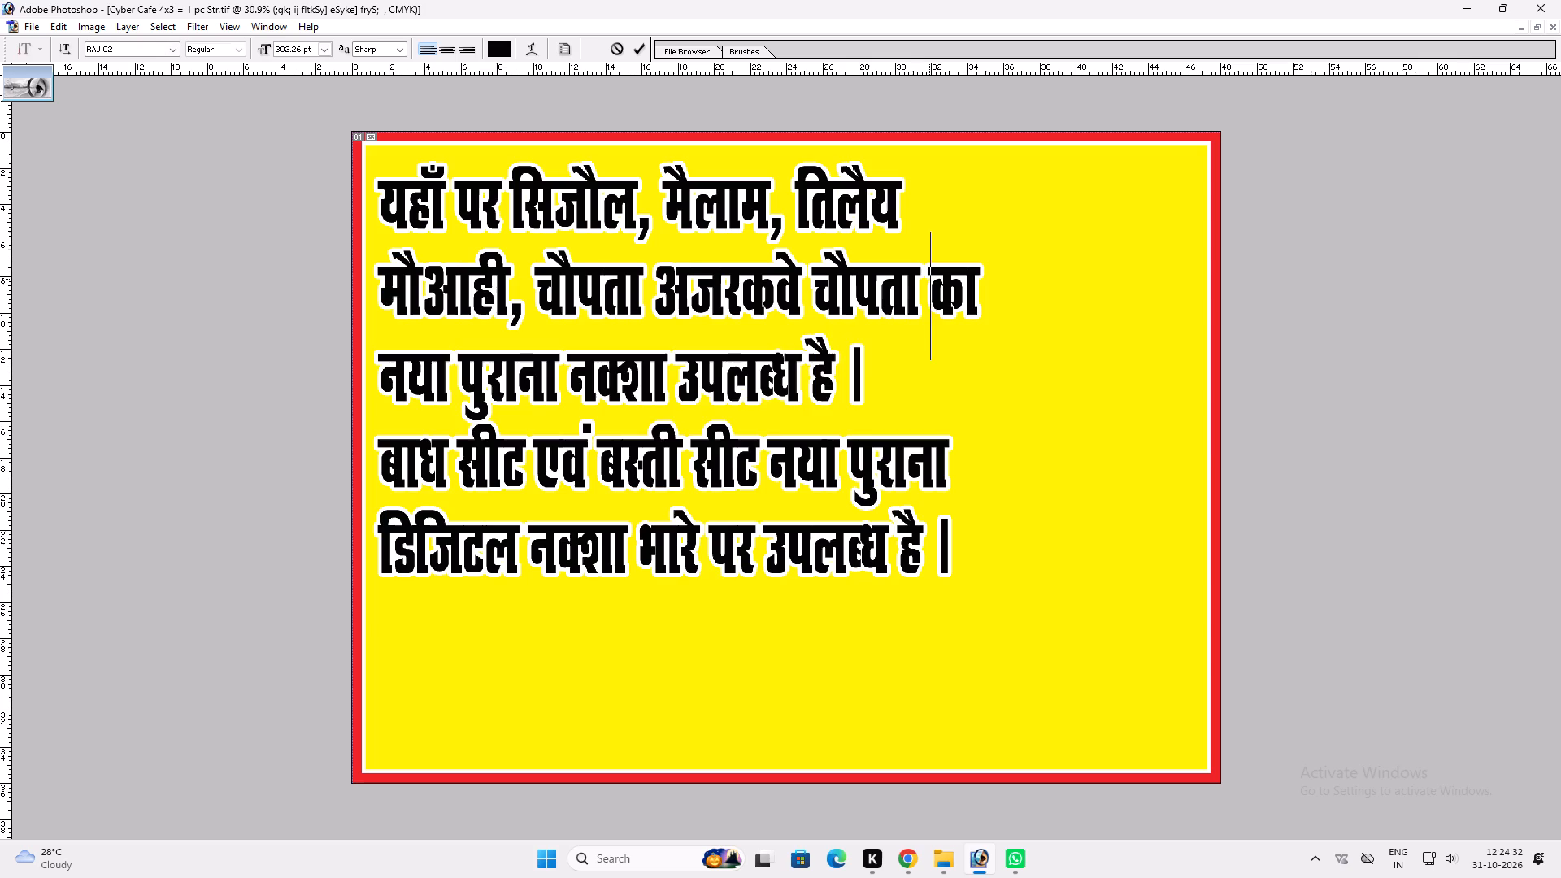
key(Return)
key(Down)
key(Home)
key(BackSpace)
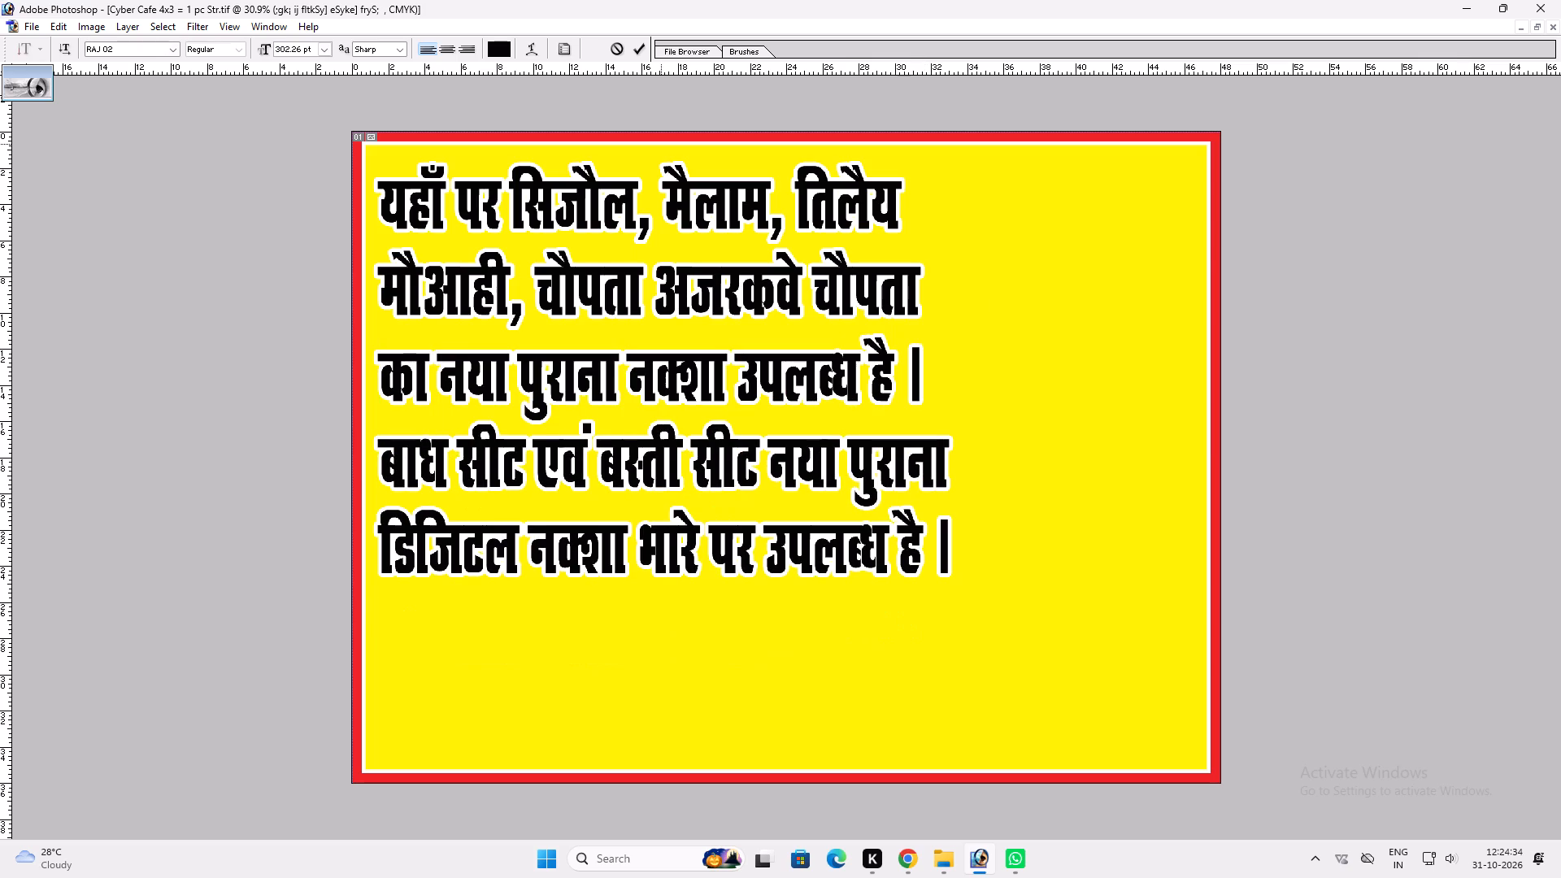
Centre-align the five-line text and move the block back inside the yellow area.
click(450, 46)
key(Return)
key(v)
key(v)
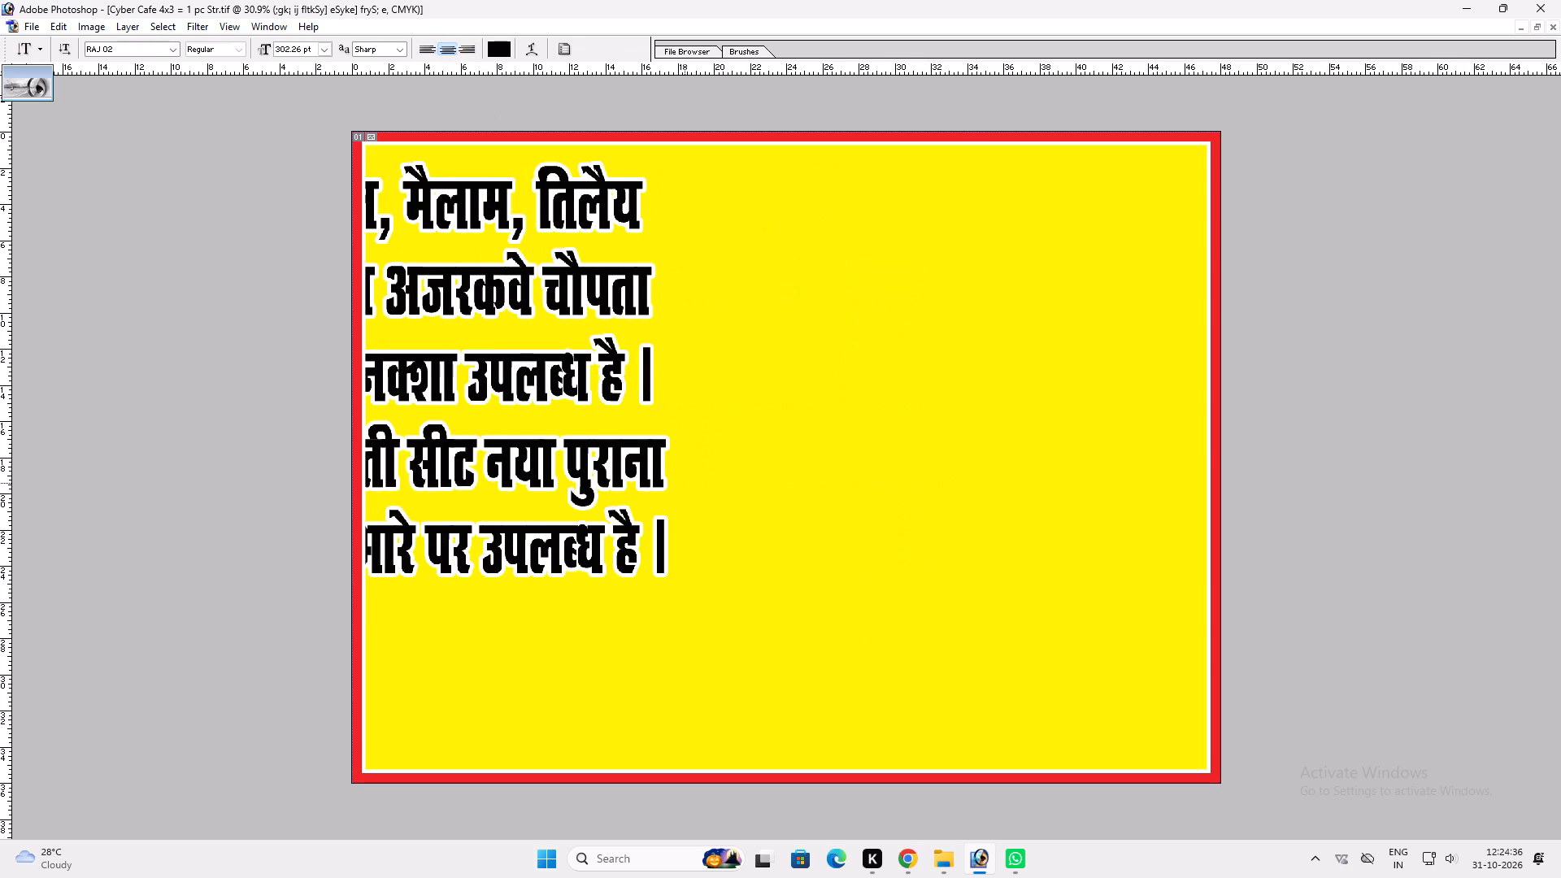
drag(651, 487, 924, 491)
Scale the text block up proportionally to fill the yellow area and nudge it into the middle.
scroll(927, 492, up, 4)
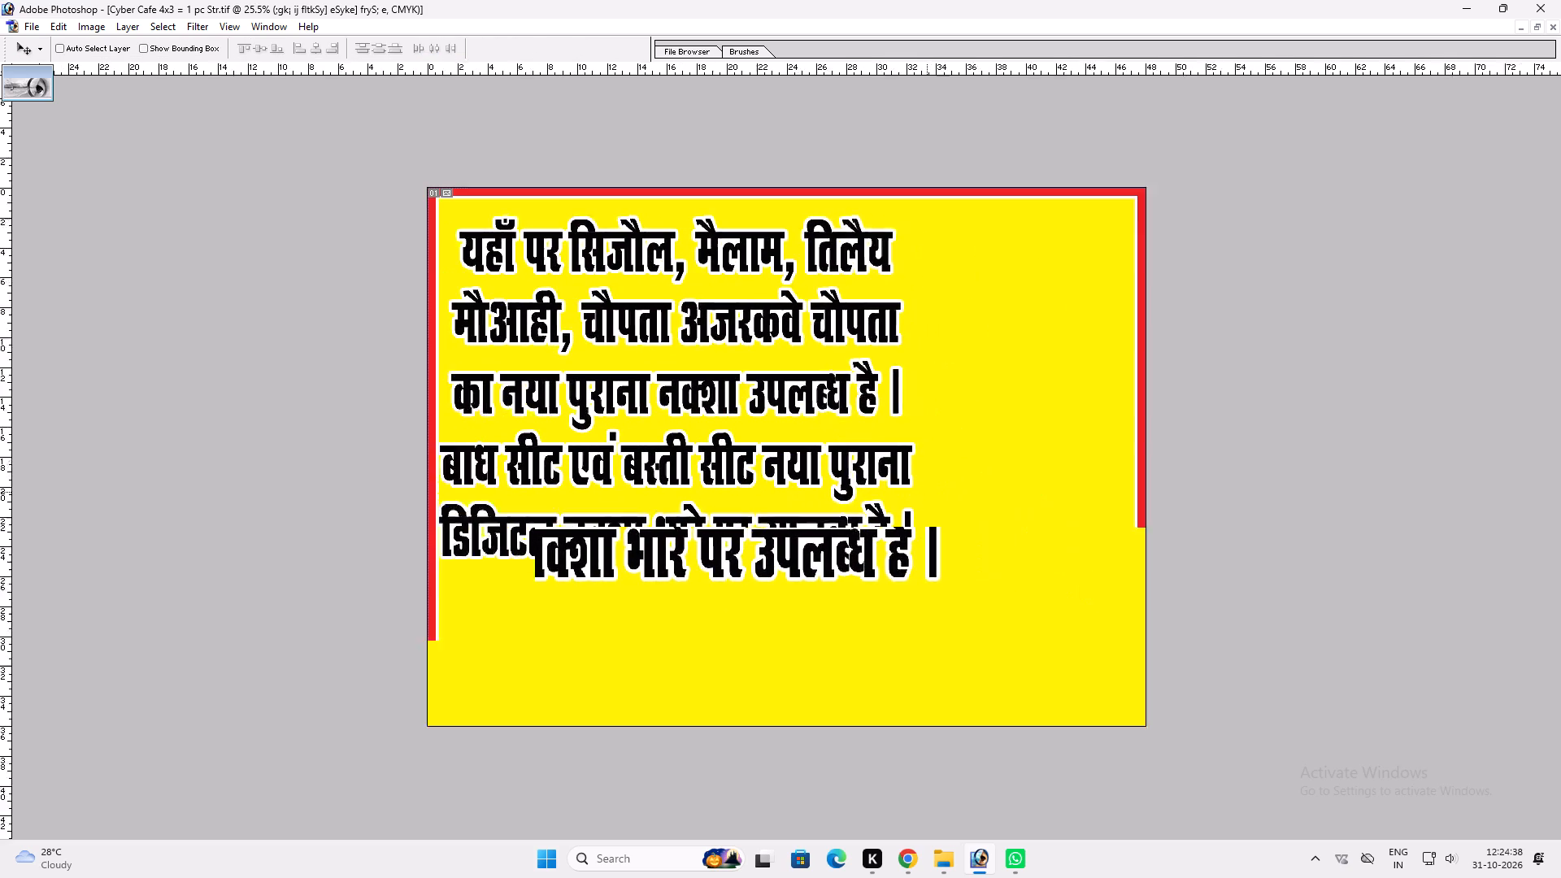
key(ctrl+t)
shift+drag(898, 543, 1037, 611)
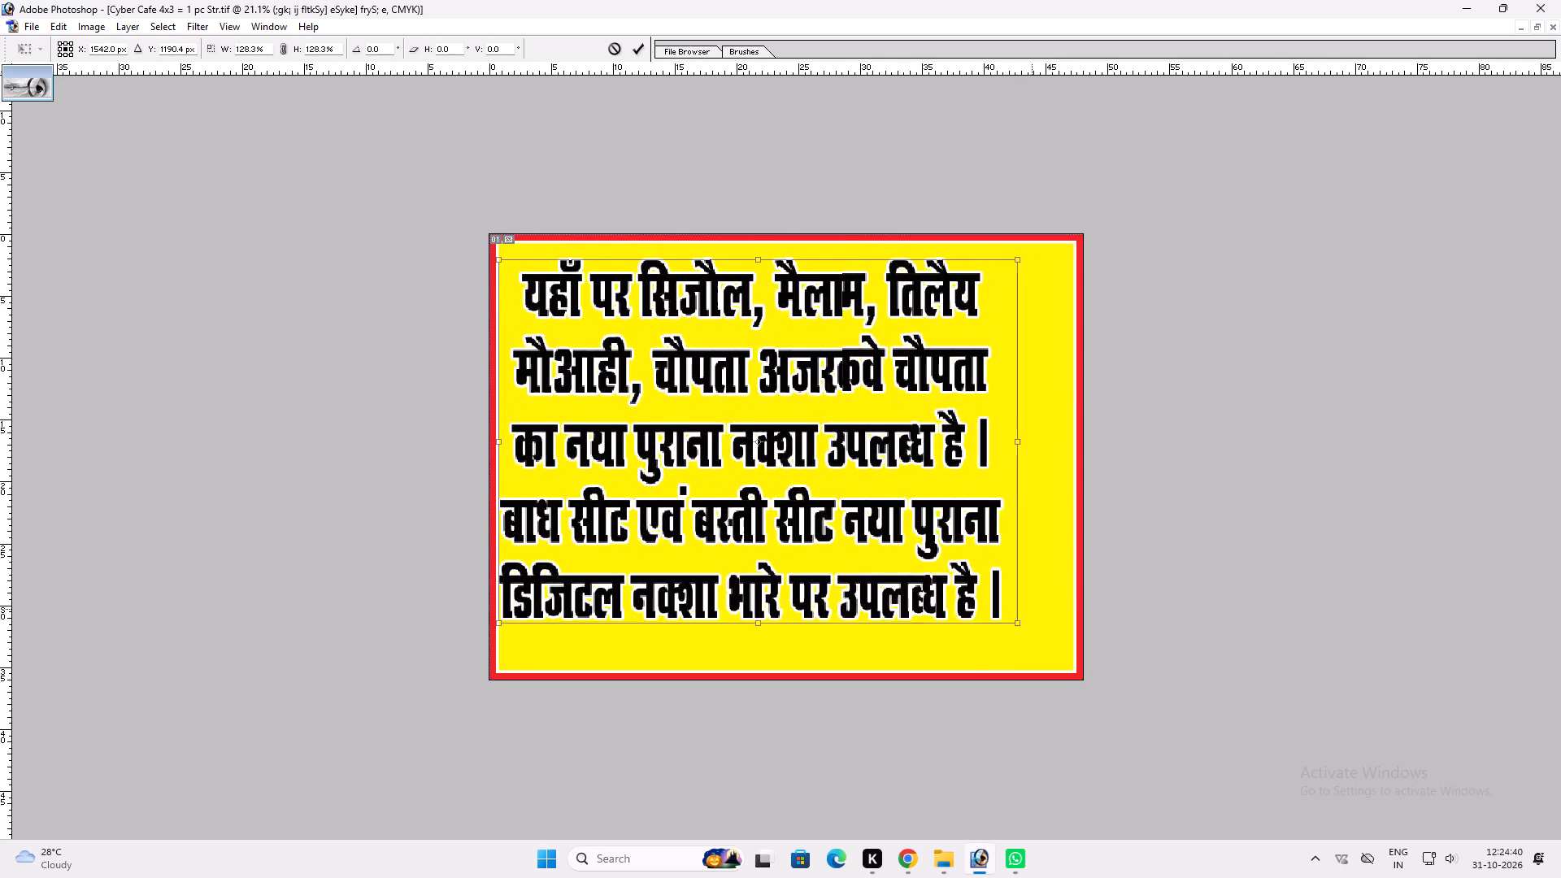
shift+drag(1037, 611, 1076, 627)
key(Return)
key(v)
shift+drag(933, 603, 941, 603)
Widen the text block to 100.7% and reduce its height to free a strip above the bottom border.
key(ctrl+t)
shift+click(1063, 577)
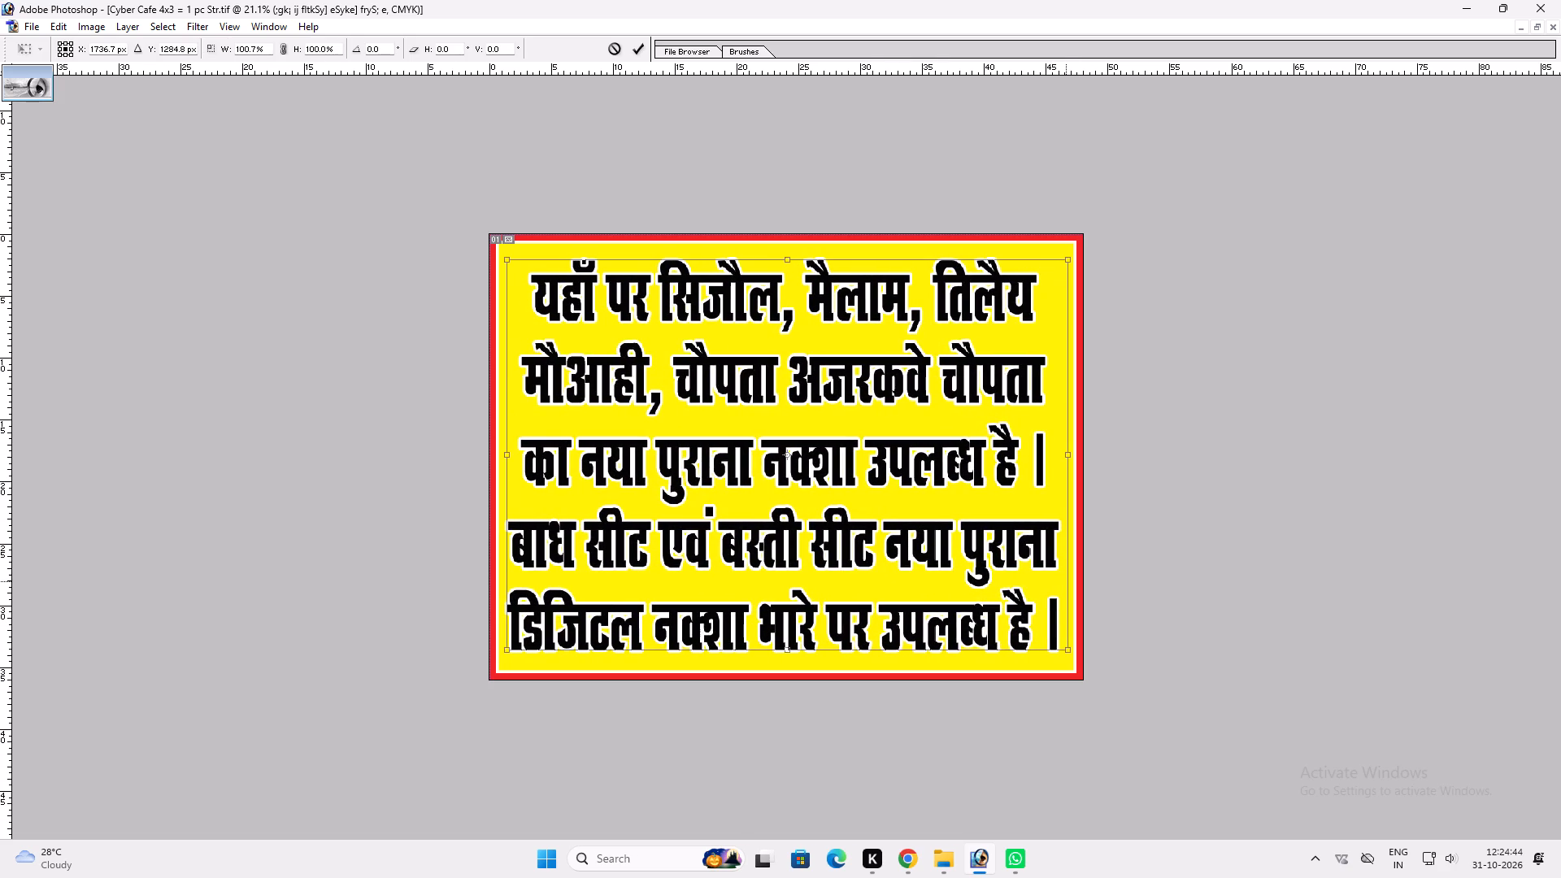
shift+drag(1001, 648, 996, 585)
key(Return)
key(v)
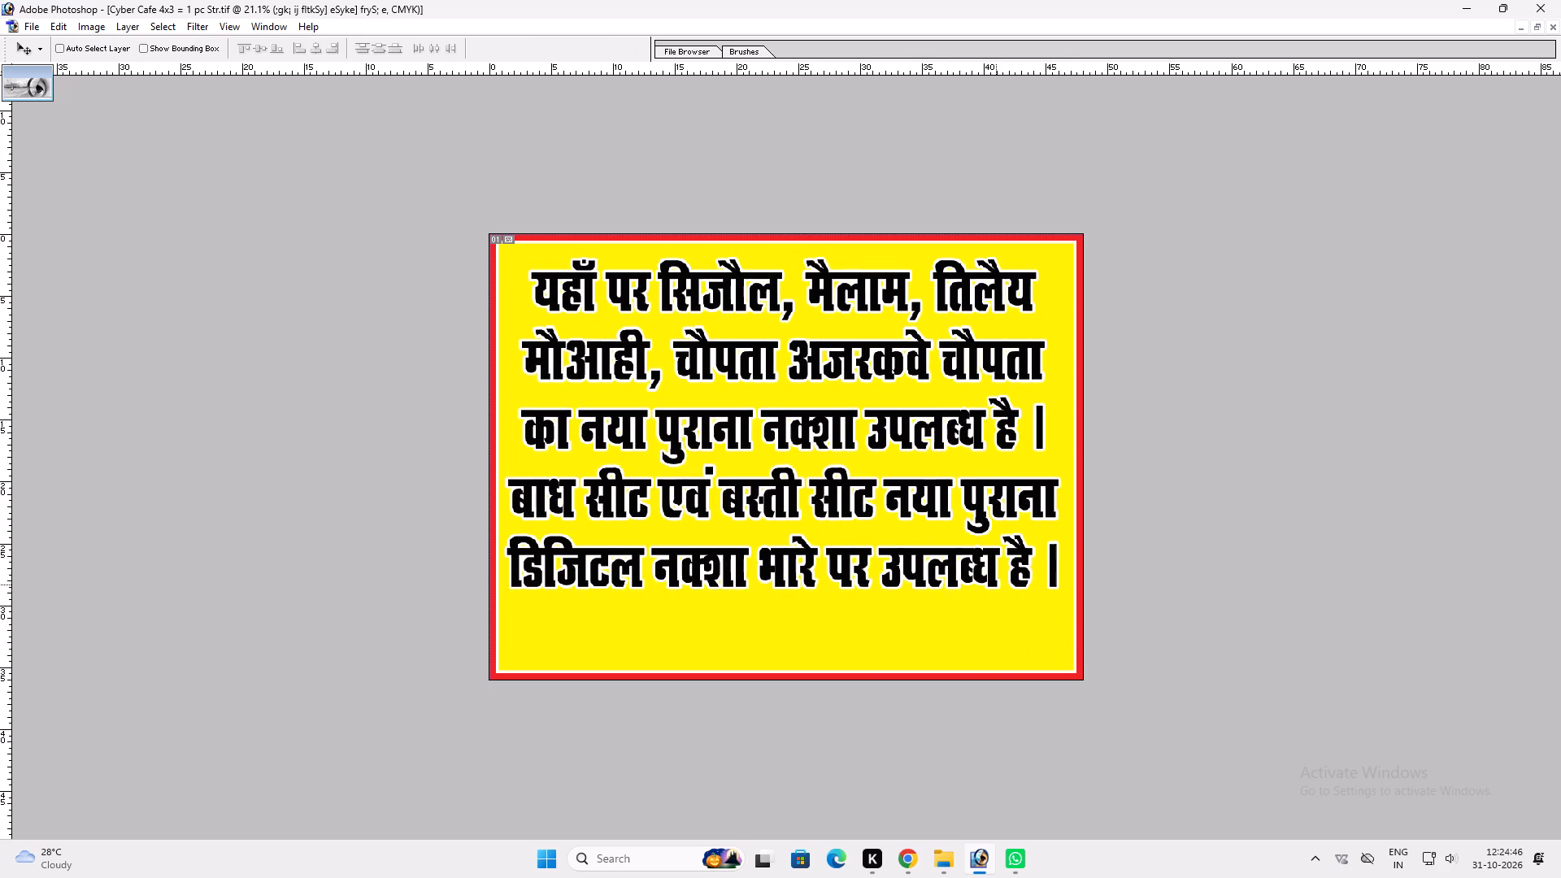
Duplicate the text block, replace the copy's text with "प्रो", and place it at the left of the bottom strip.
alt+drag(933, 587, 938, 661)
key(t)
click(928, 660)
key(ctrl+a)
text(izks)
drag(1047, 368, 805, 645)
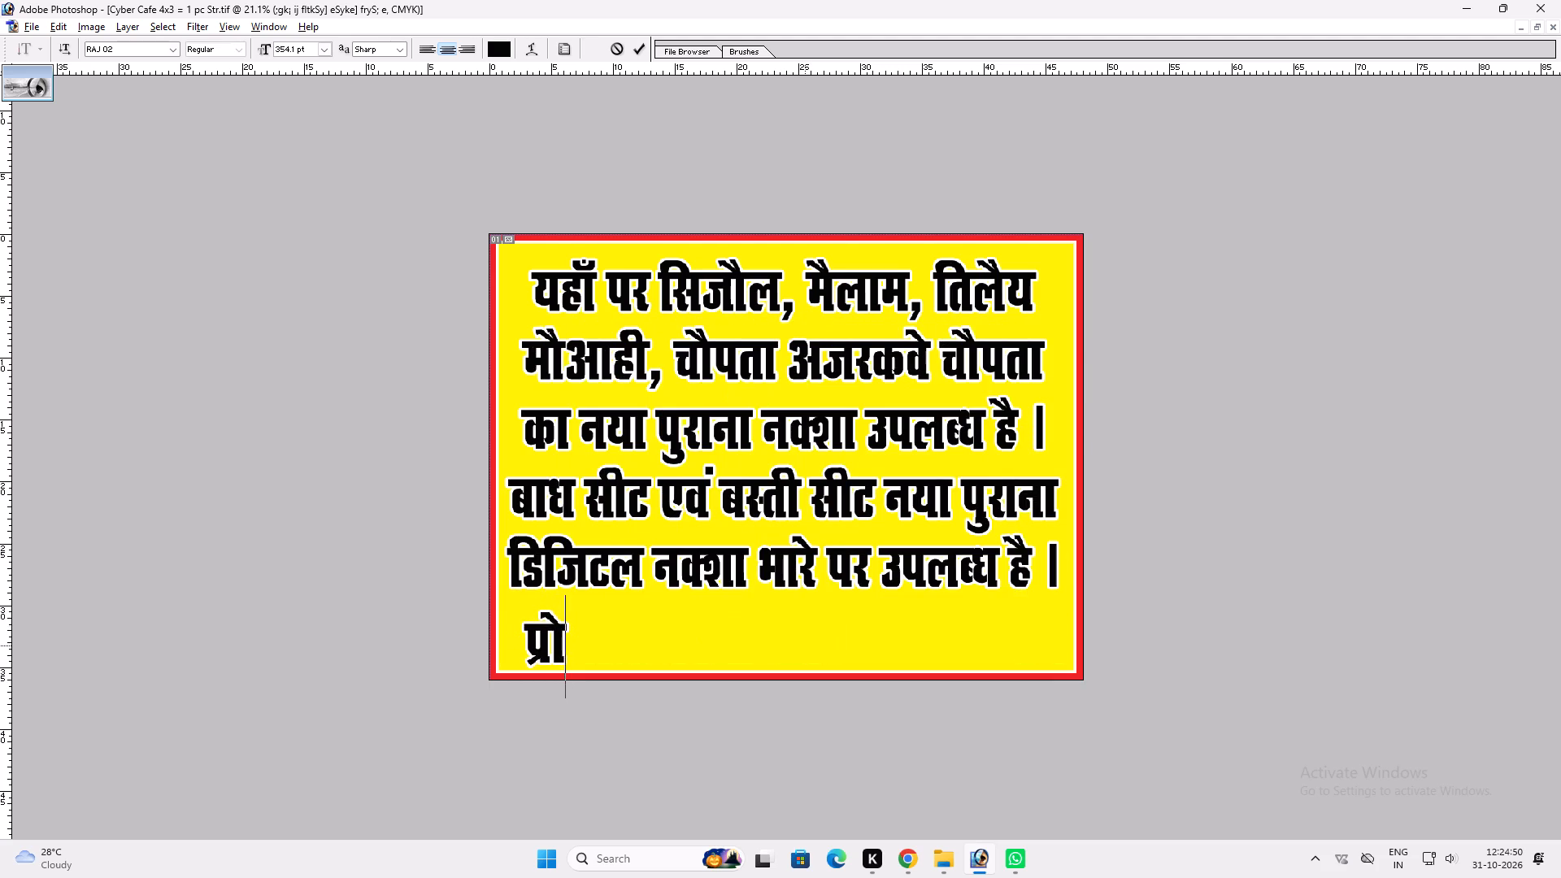
drag(805, 645, 805, 644)
Continue the bottom line with the abbreviation sign, ":-" and the proprietor's name.
key(alt+0)
key(alt+1)
key(alt+4)
key(alt+0)
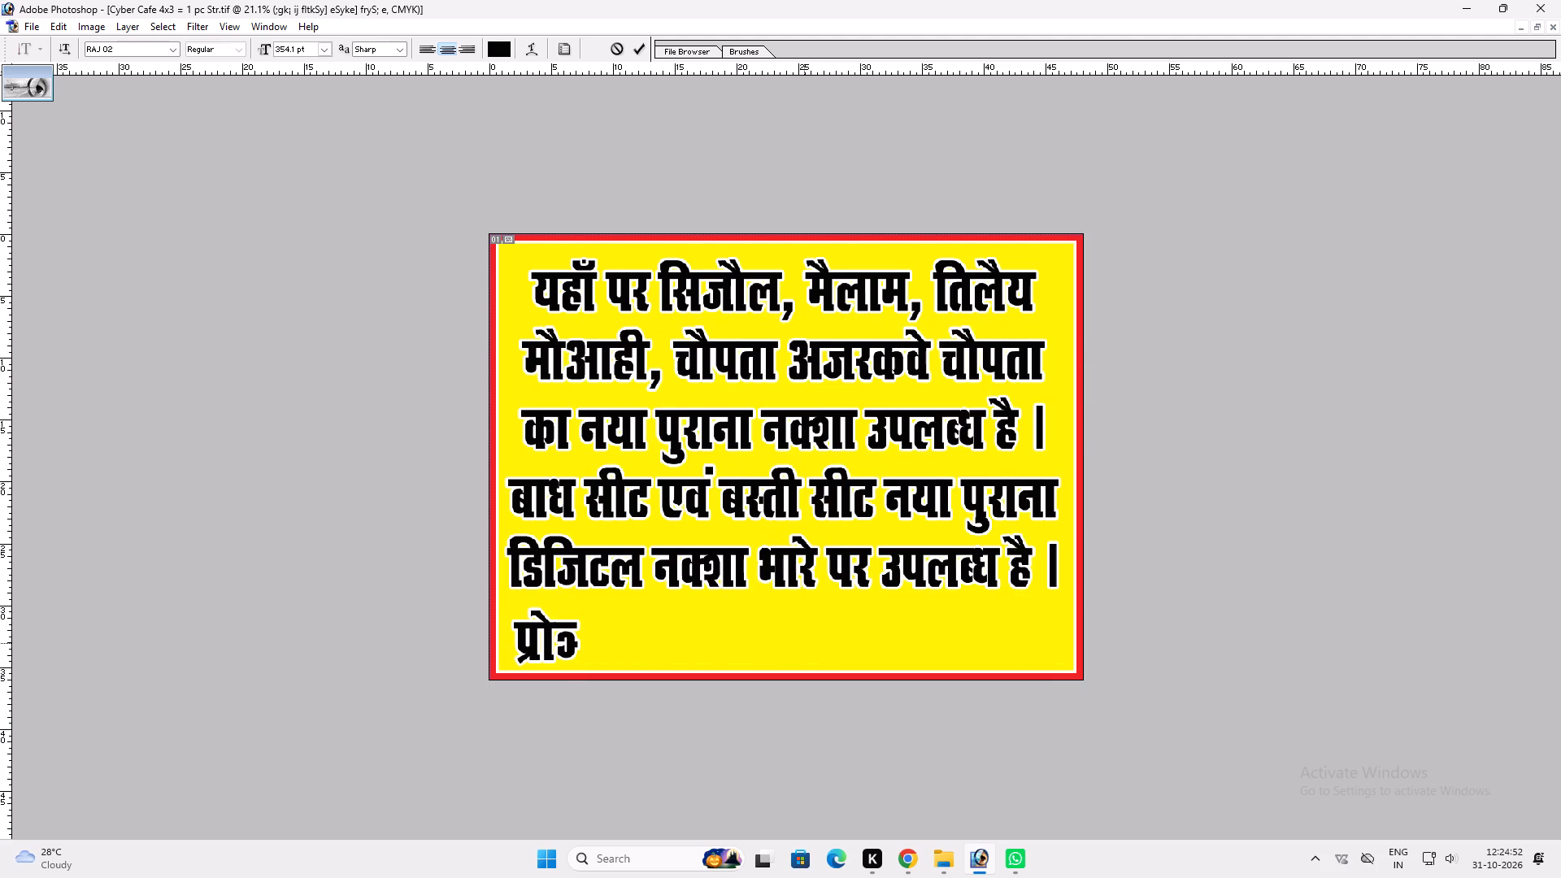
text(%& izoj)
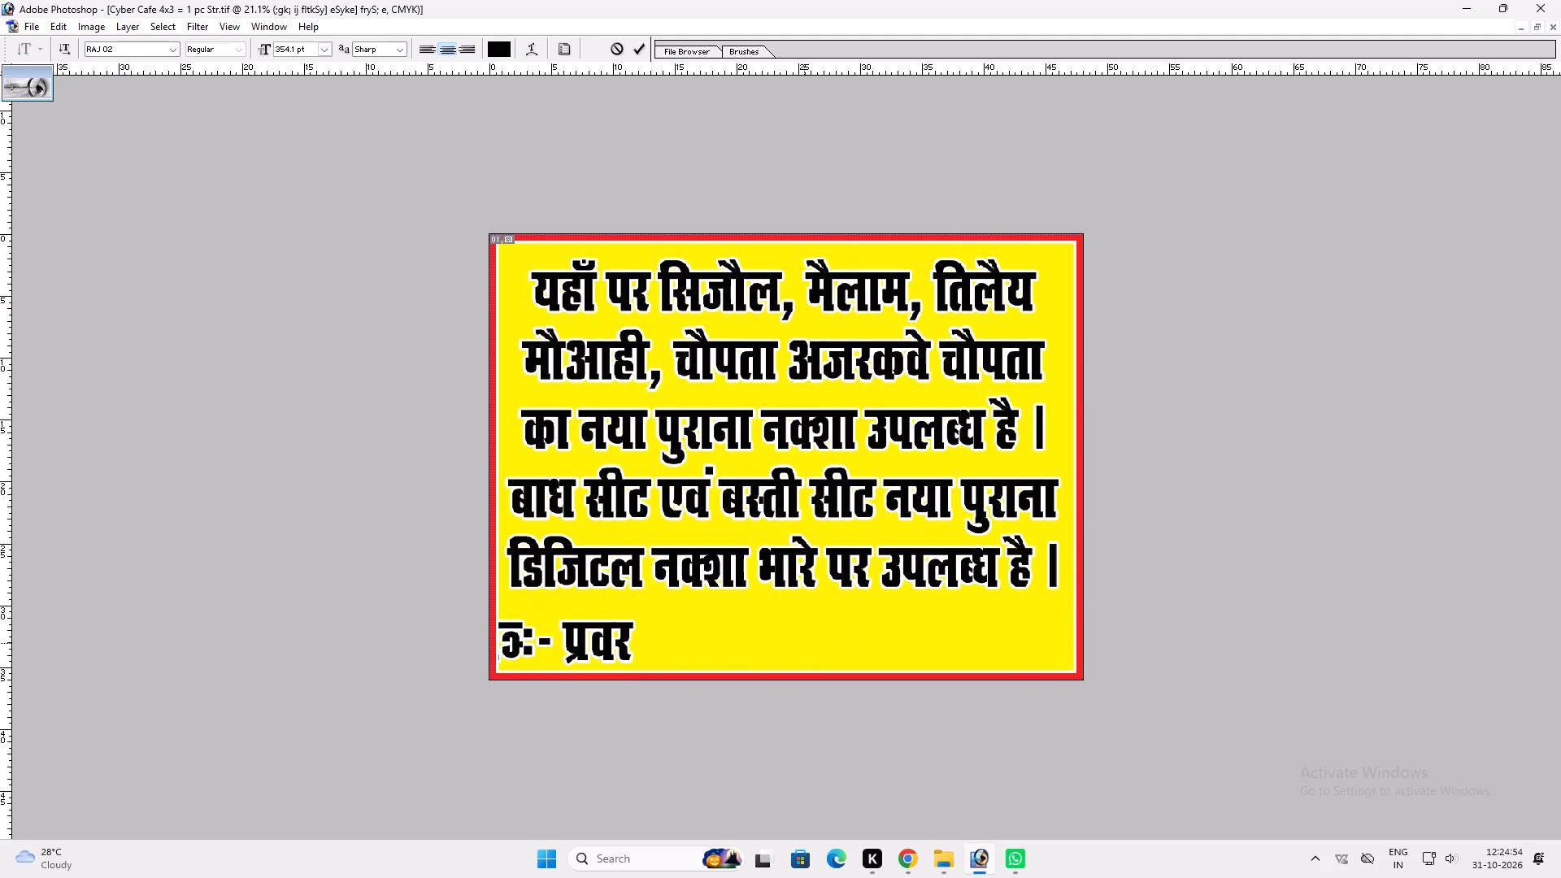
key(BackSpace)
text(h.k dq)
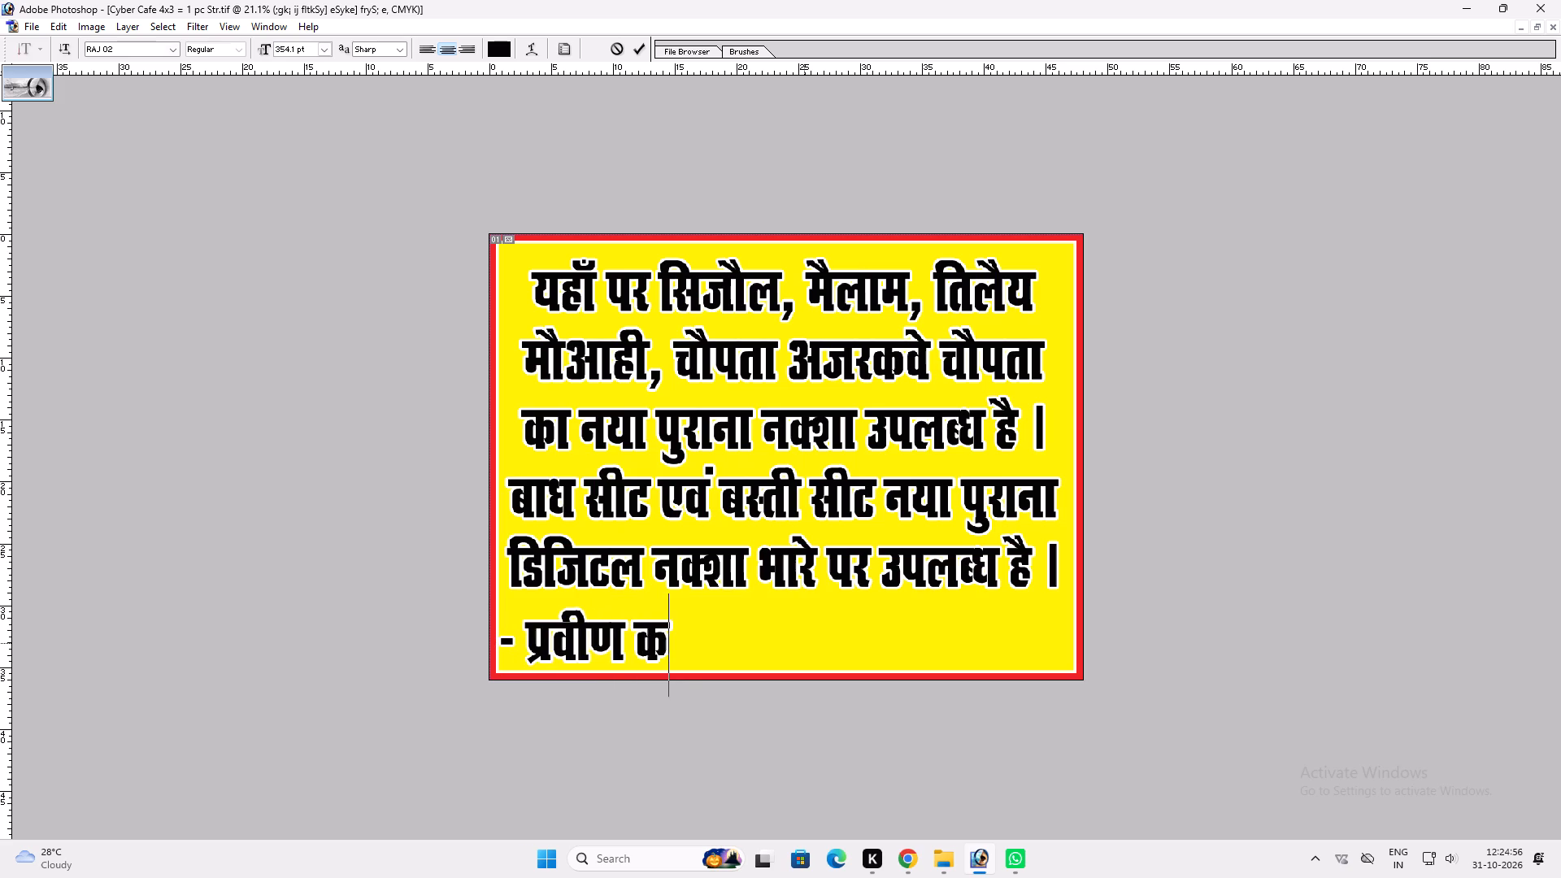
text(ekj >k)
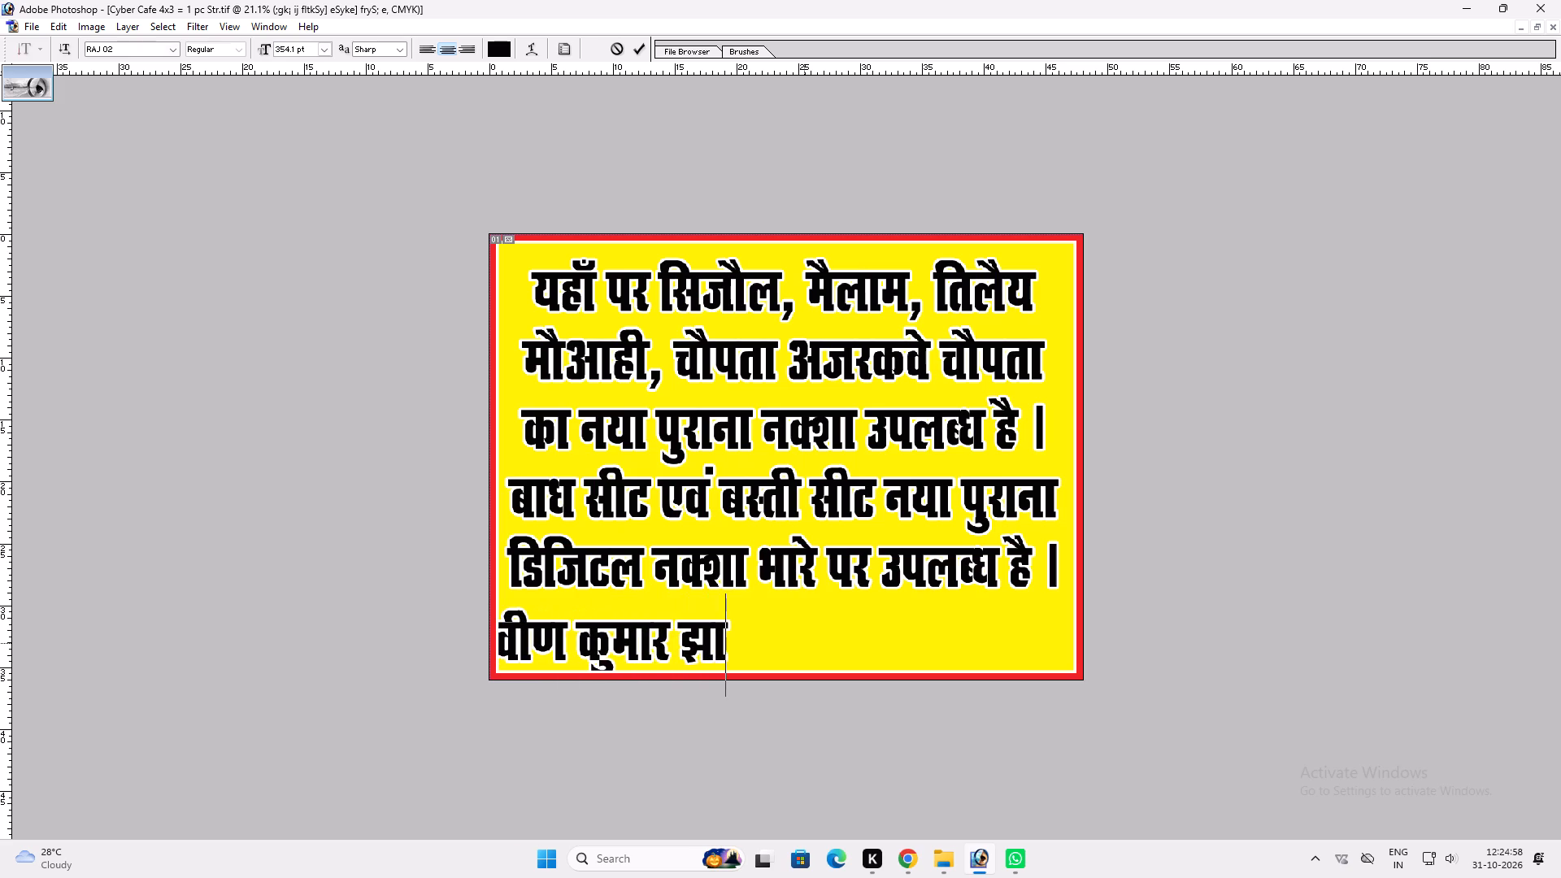
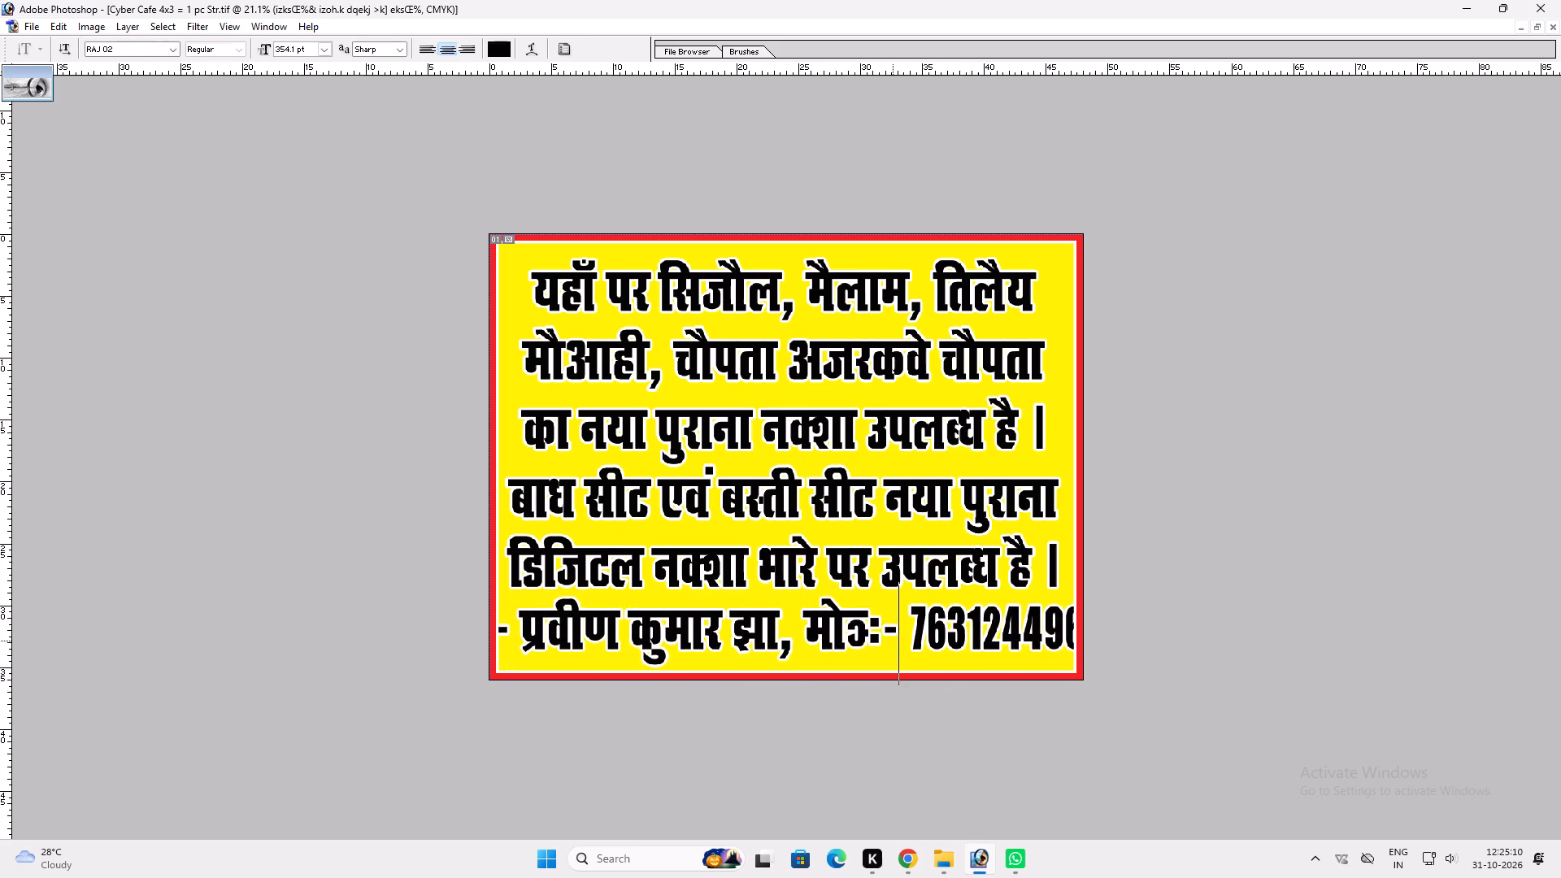
Change the font of the whole proprietor and mobile-number line to a different Hindi typeface that draws the abbreviation sign as a small circle.
key(ctrl+a)
click(113, 50)
text(ra)
key(Left)
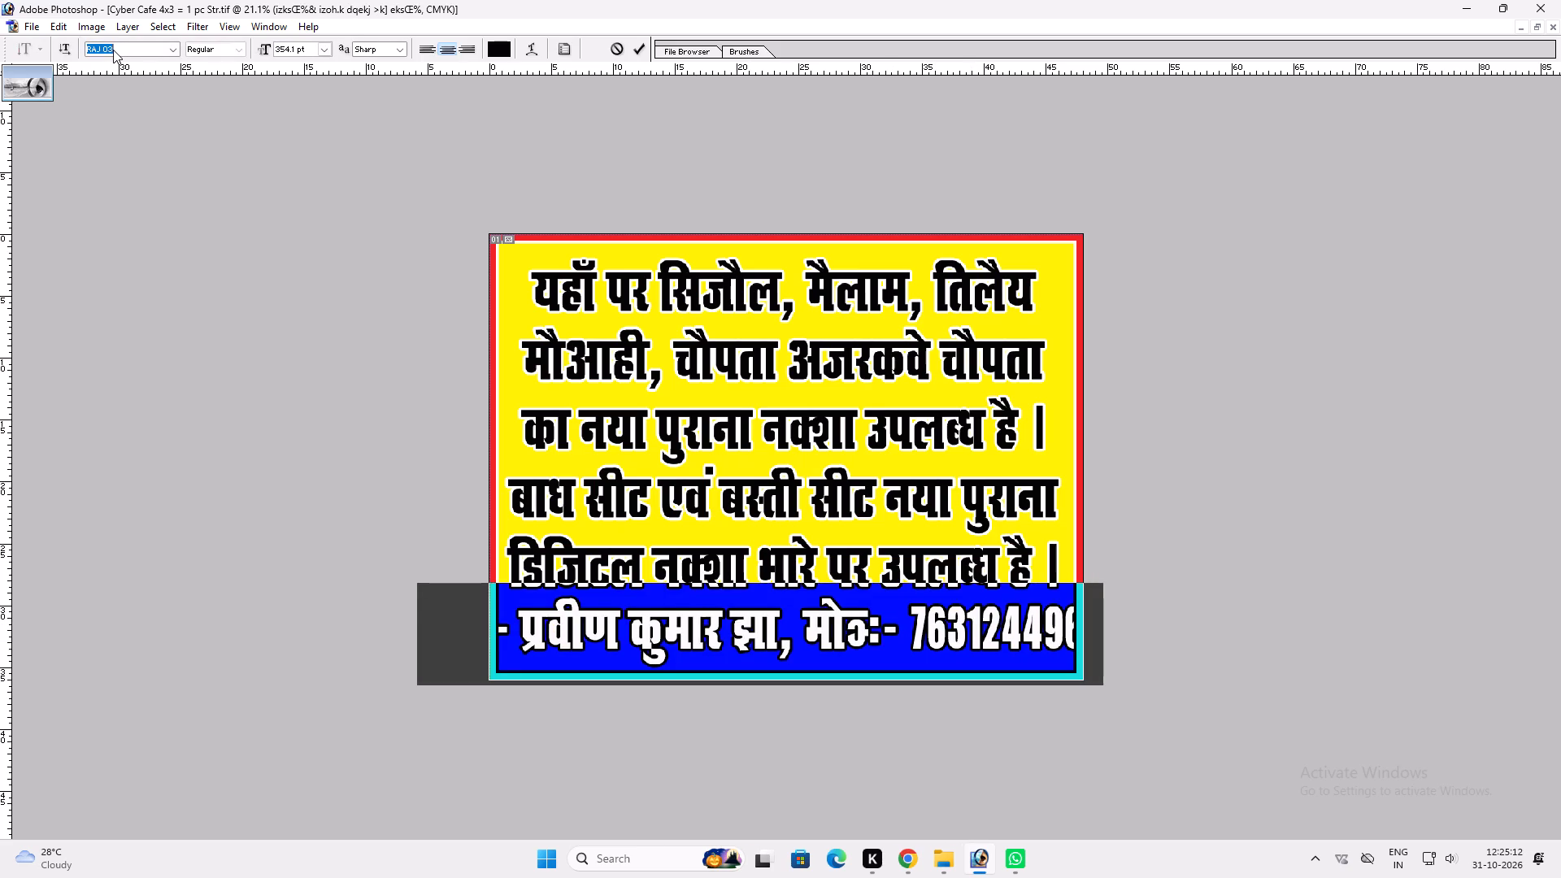
key(Down)
key(Down)
key(Return)
key(Return)
key(Return)
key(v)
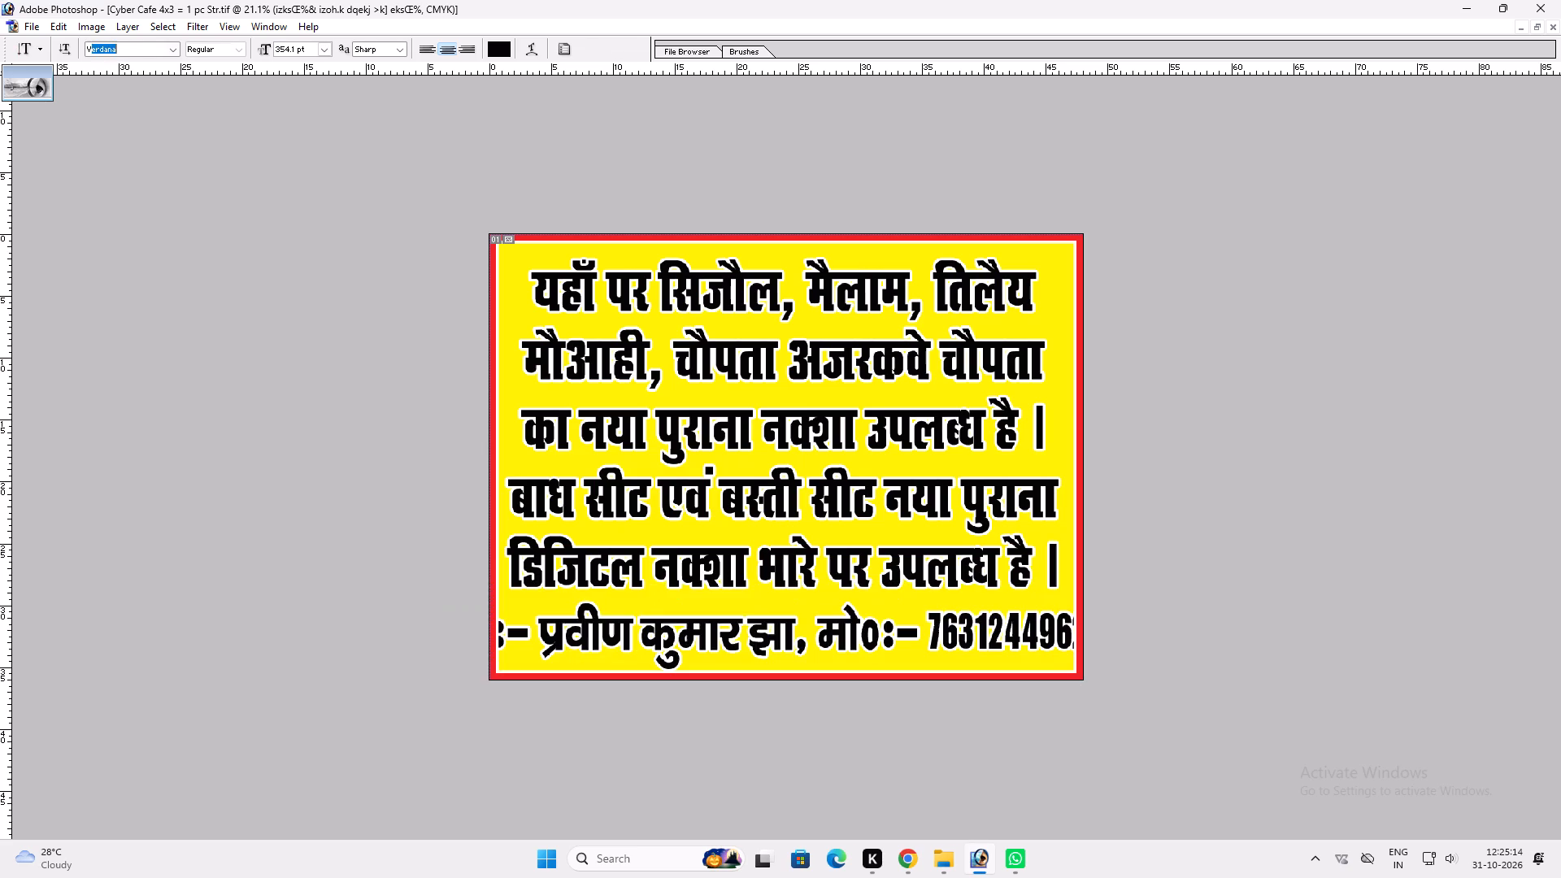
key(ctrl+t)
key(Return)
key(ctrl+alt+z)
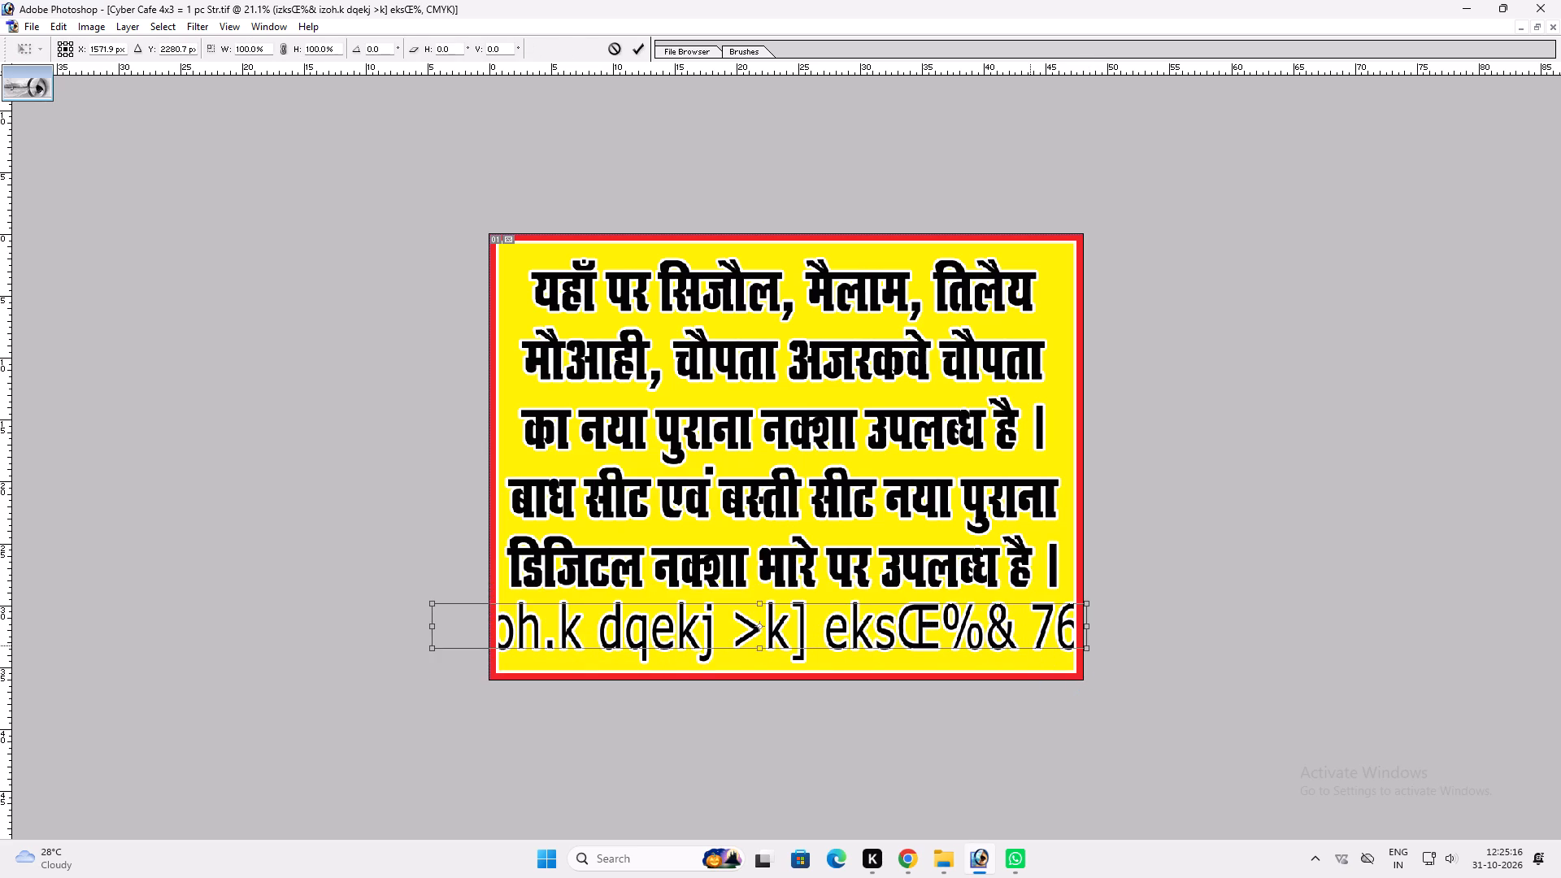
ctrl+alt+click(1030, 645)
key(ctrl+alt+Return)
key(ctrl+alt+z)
Scale the proprietor line to about 83% width and 75% height and fit it inside the strip above the bottom border.
key(ctrl+t)
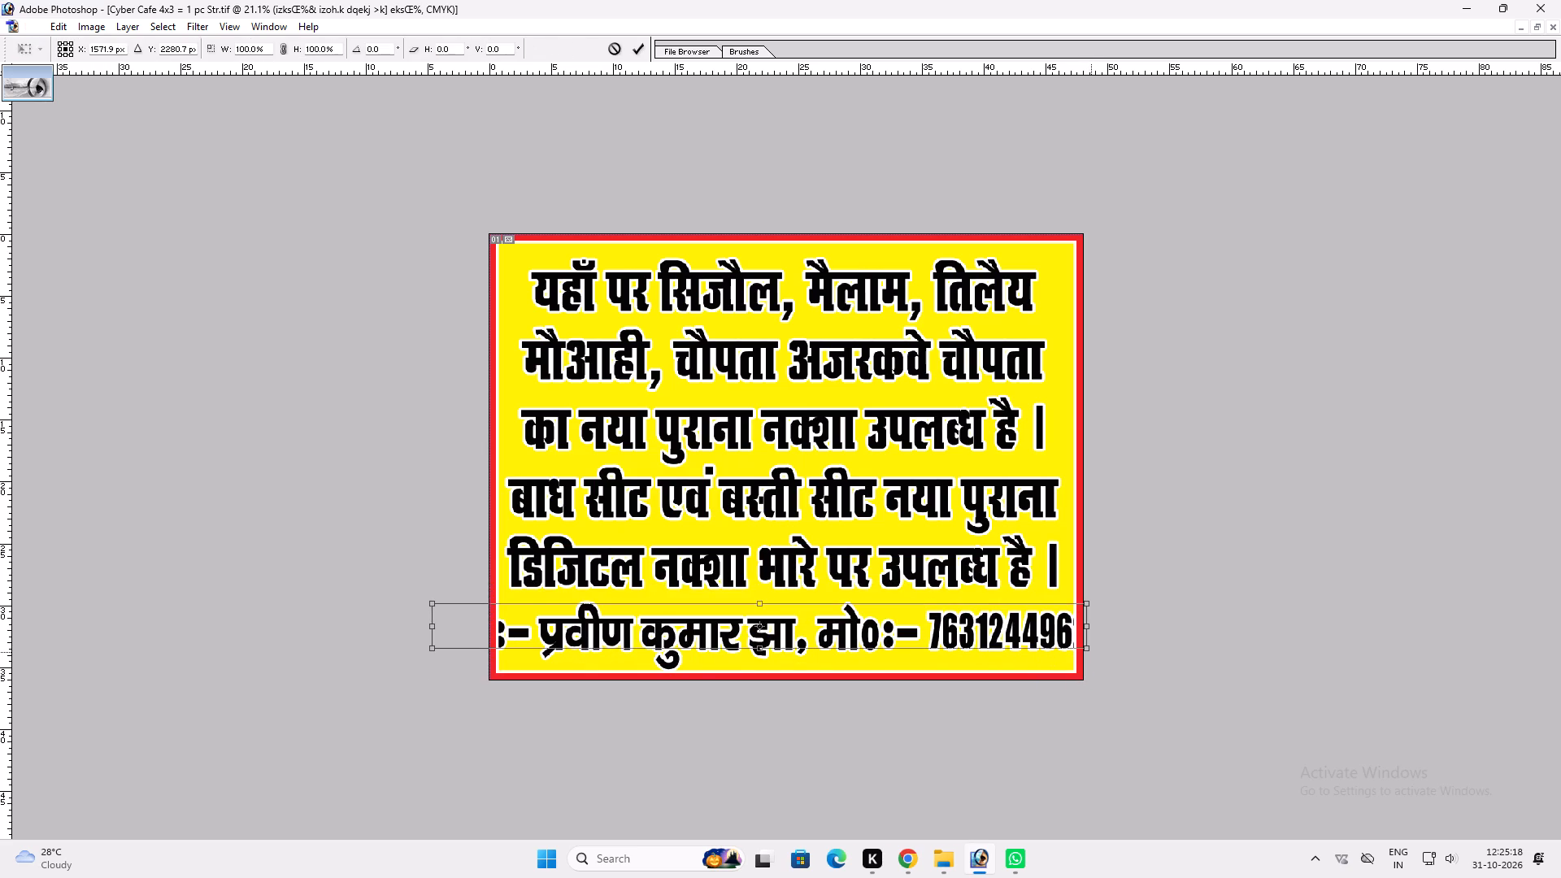
alt+shift+drag(1090, 652, 1009, 629)
shift+drag(1007, 620, 1066, 617)
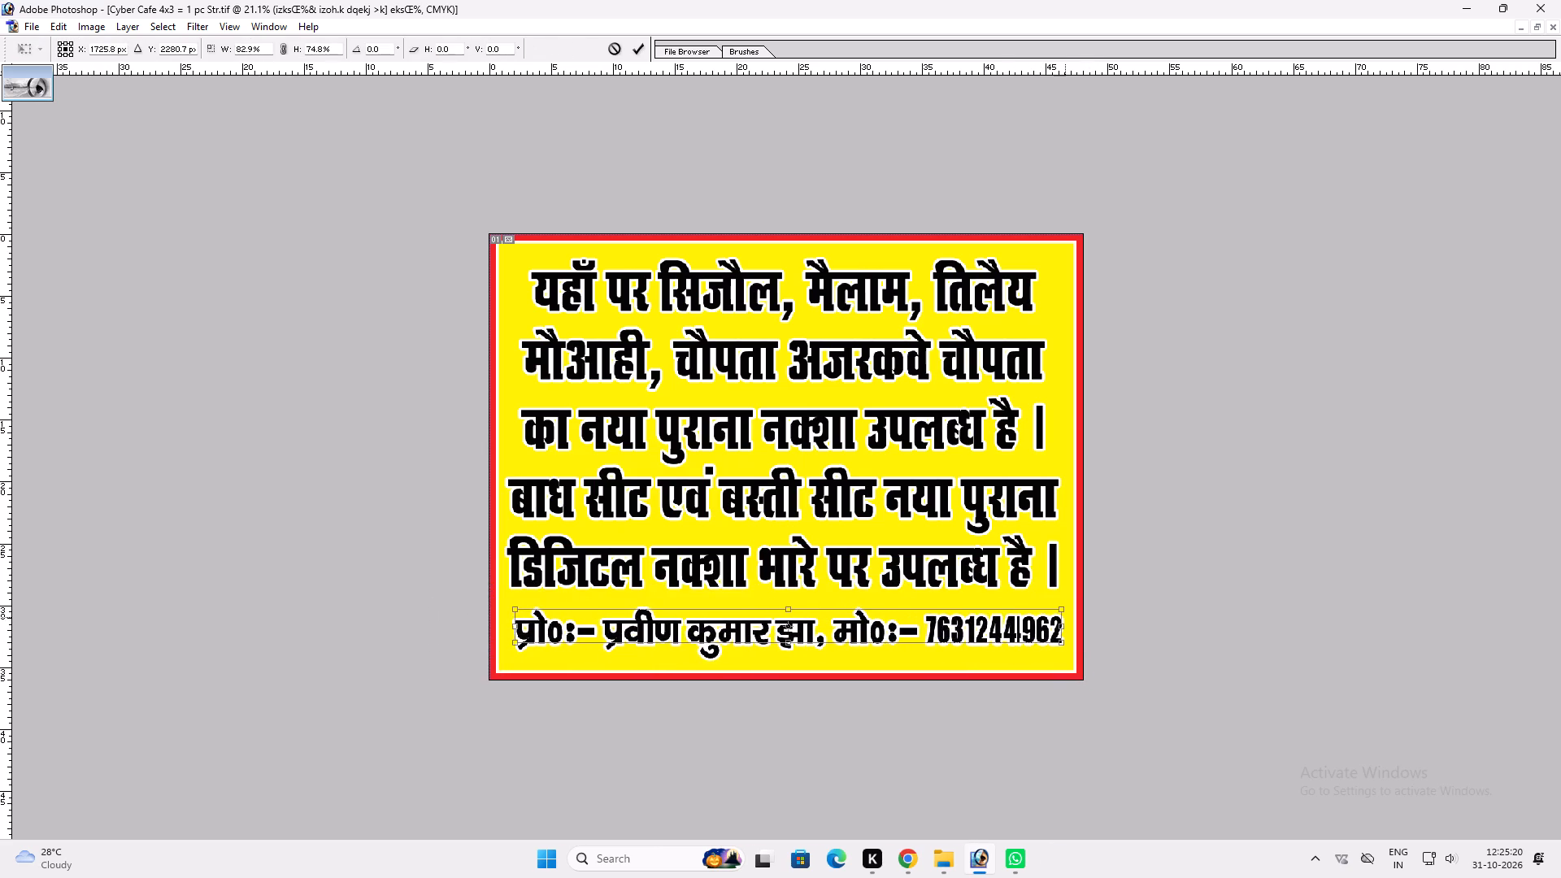
shift+drag(1066, 617, 1070, 617)
key(shift+Return)
key(v)
click(1023, 650)
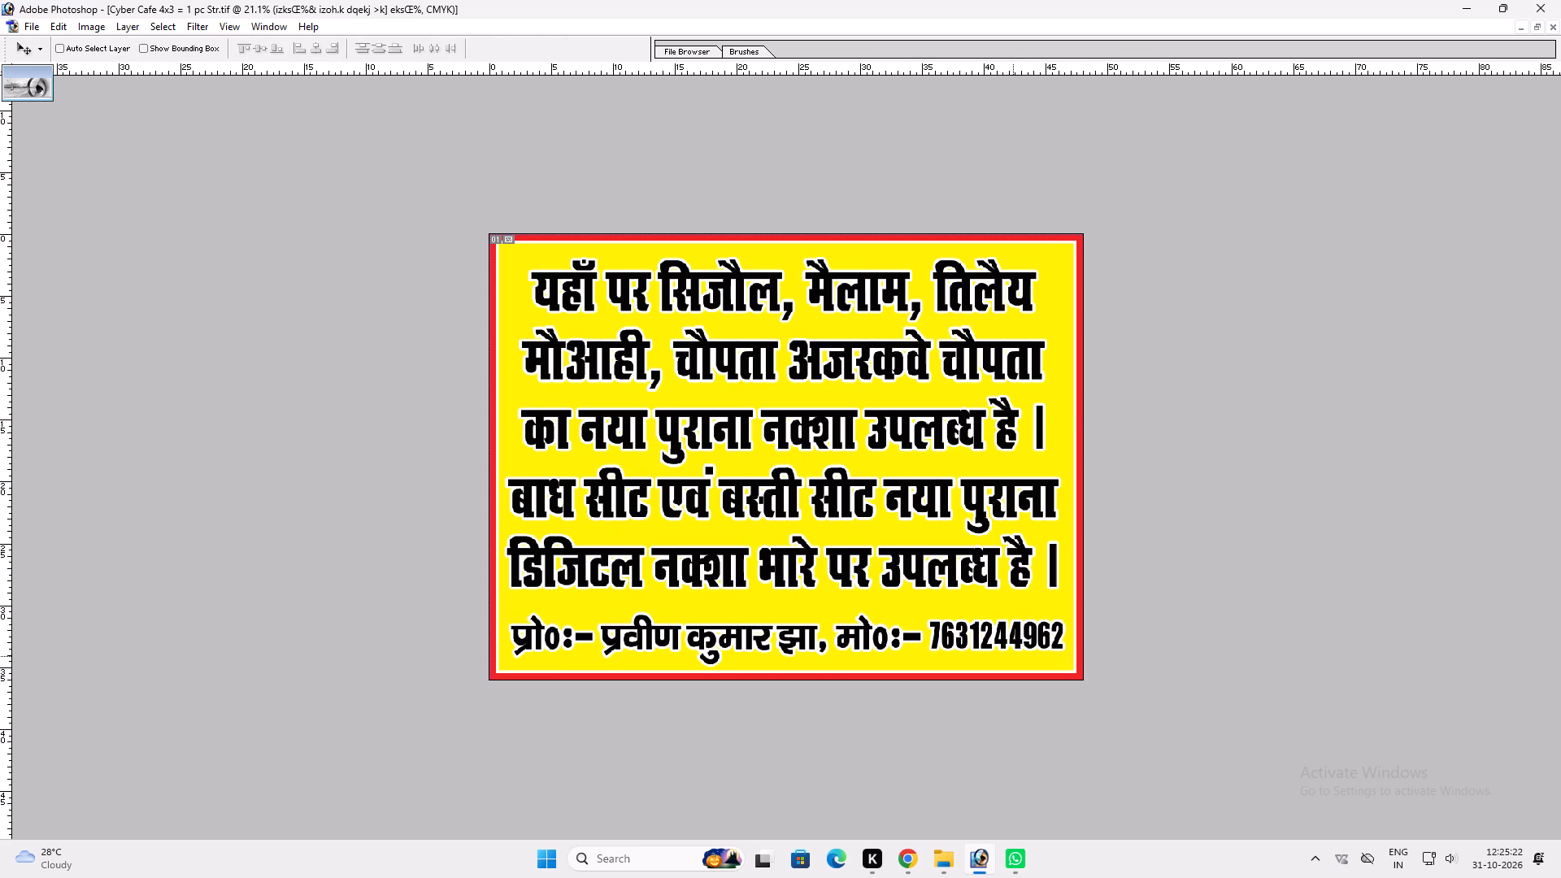
Copy a thin full-width strip of the Background, between the text block and the proprietor line, onto its own layer.
key(m)
drag(475, 595, 1094, 600)
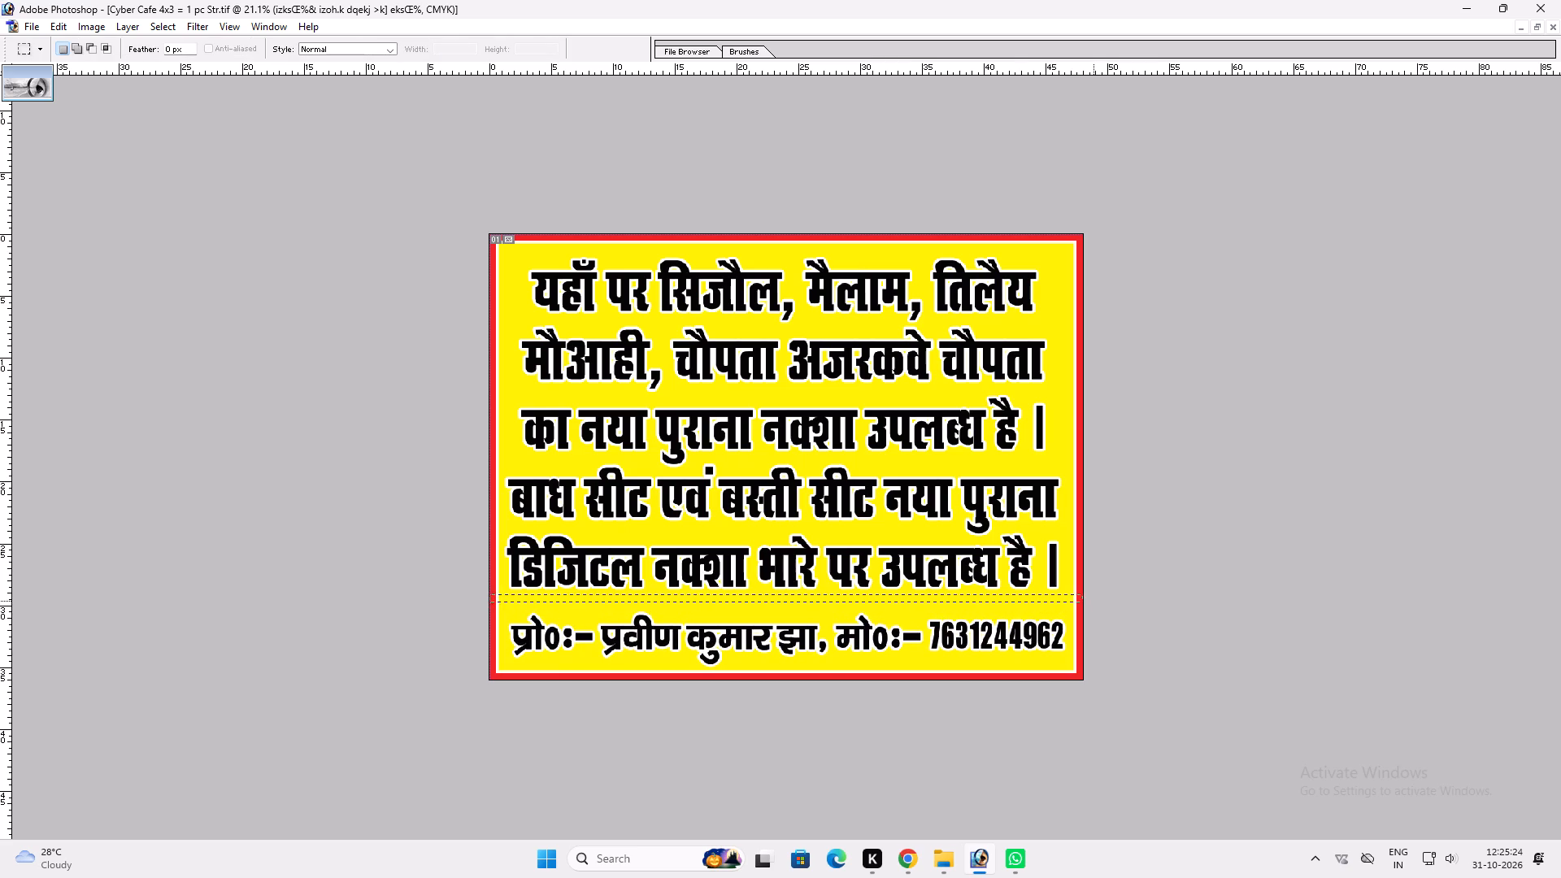
drag(1094, 600, 1097, 598)
key(v)
right_click(1054, 590)
click(1089, 615)
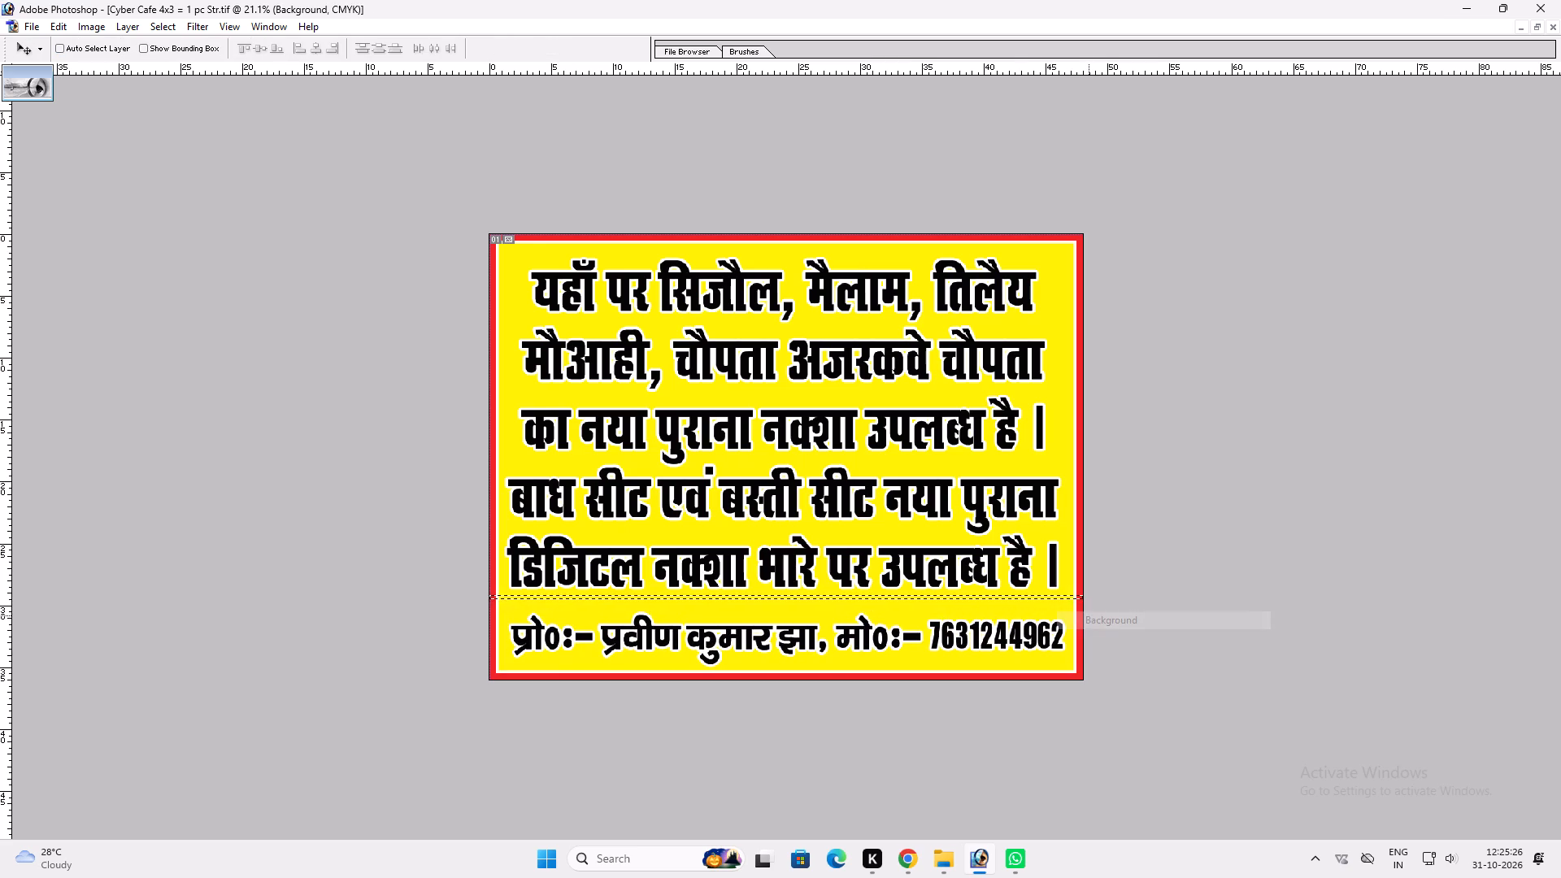
key(ctrl+c)
key(ctrl+v)
Give the thin strip a colour overlay in the border's red and bring it to the front as a divider.
key(alt+l)
key(alt+y)
key(n)
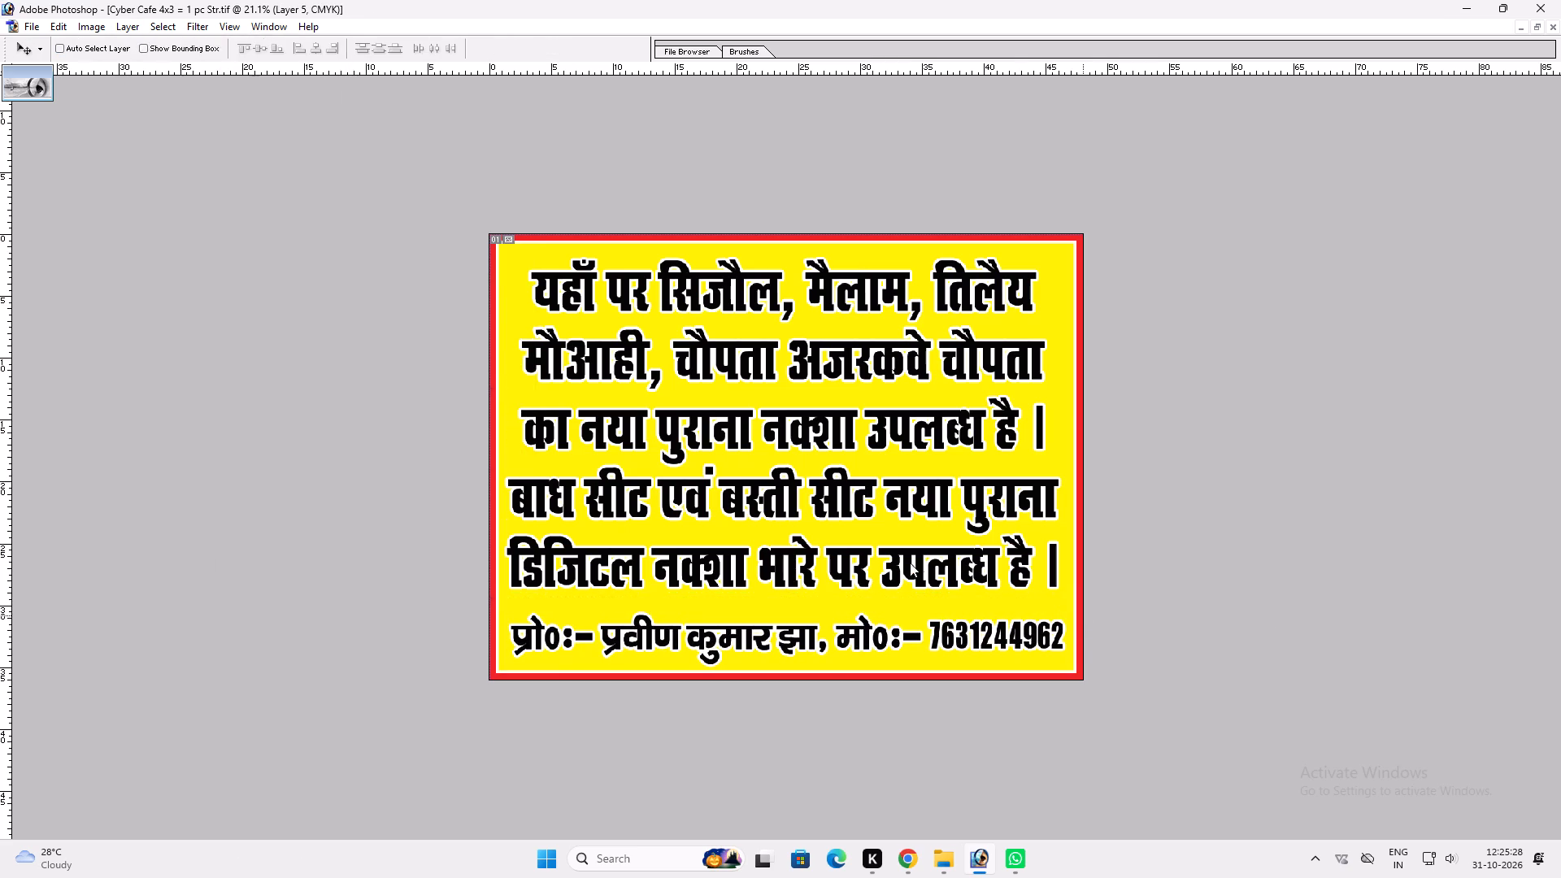
click(1215, 570)
click(1433, 426)
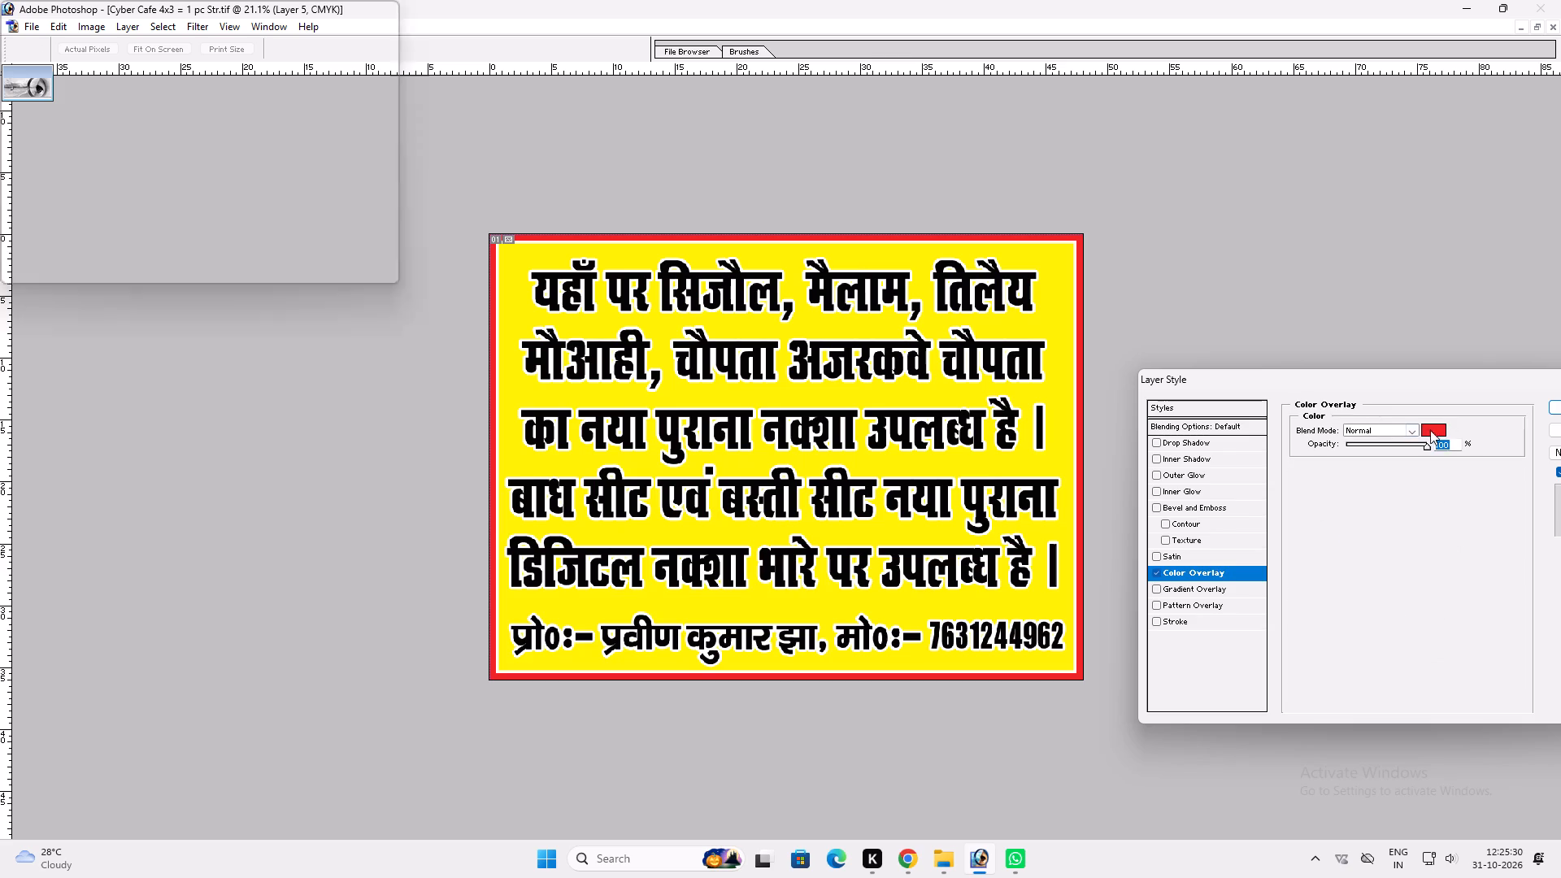
click(1079, 360)
key(Return)
key(Return)
key(ctrl+shift+bracketright)
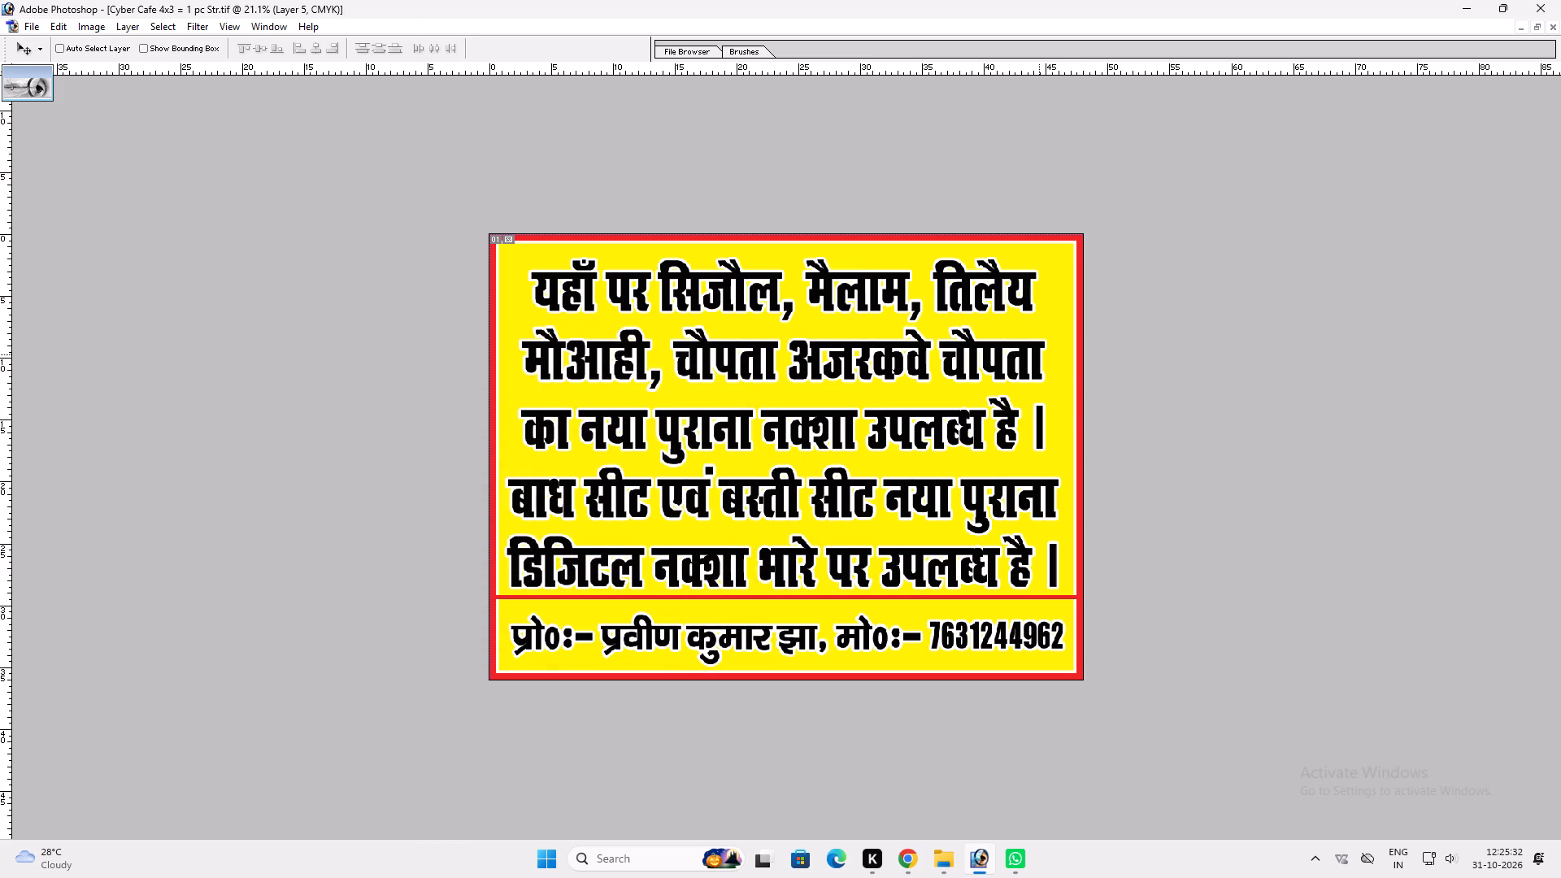
Nudge the red divider down slightly so it sits midway between the last notice line and the proprietor line.
key(v)
shift+click(881, 594)
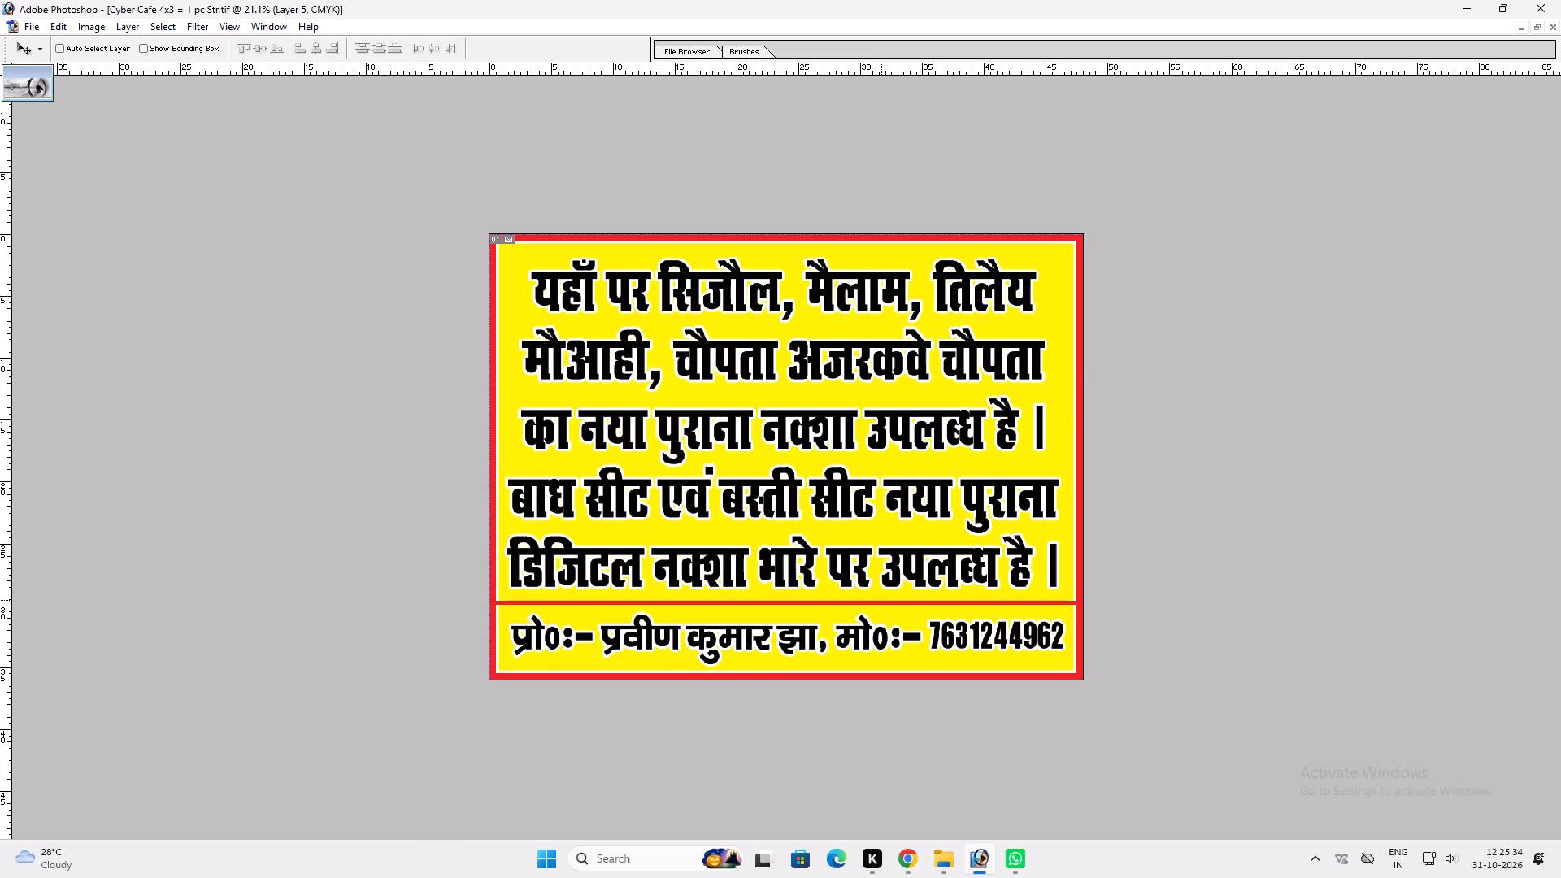
key(ctrl+plus)
key(ctrl+plus)
key(space)
key(space)
key(space)
key(space)
key(space)
key(space)
key(space)
drag(963, 571, 959, 398)
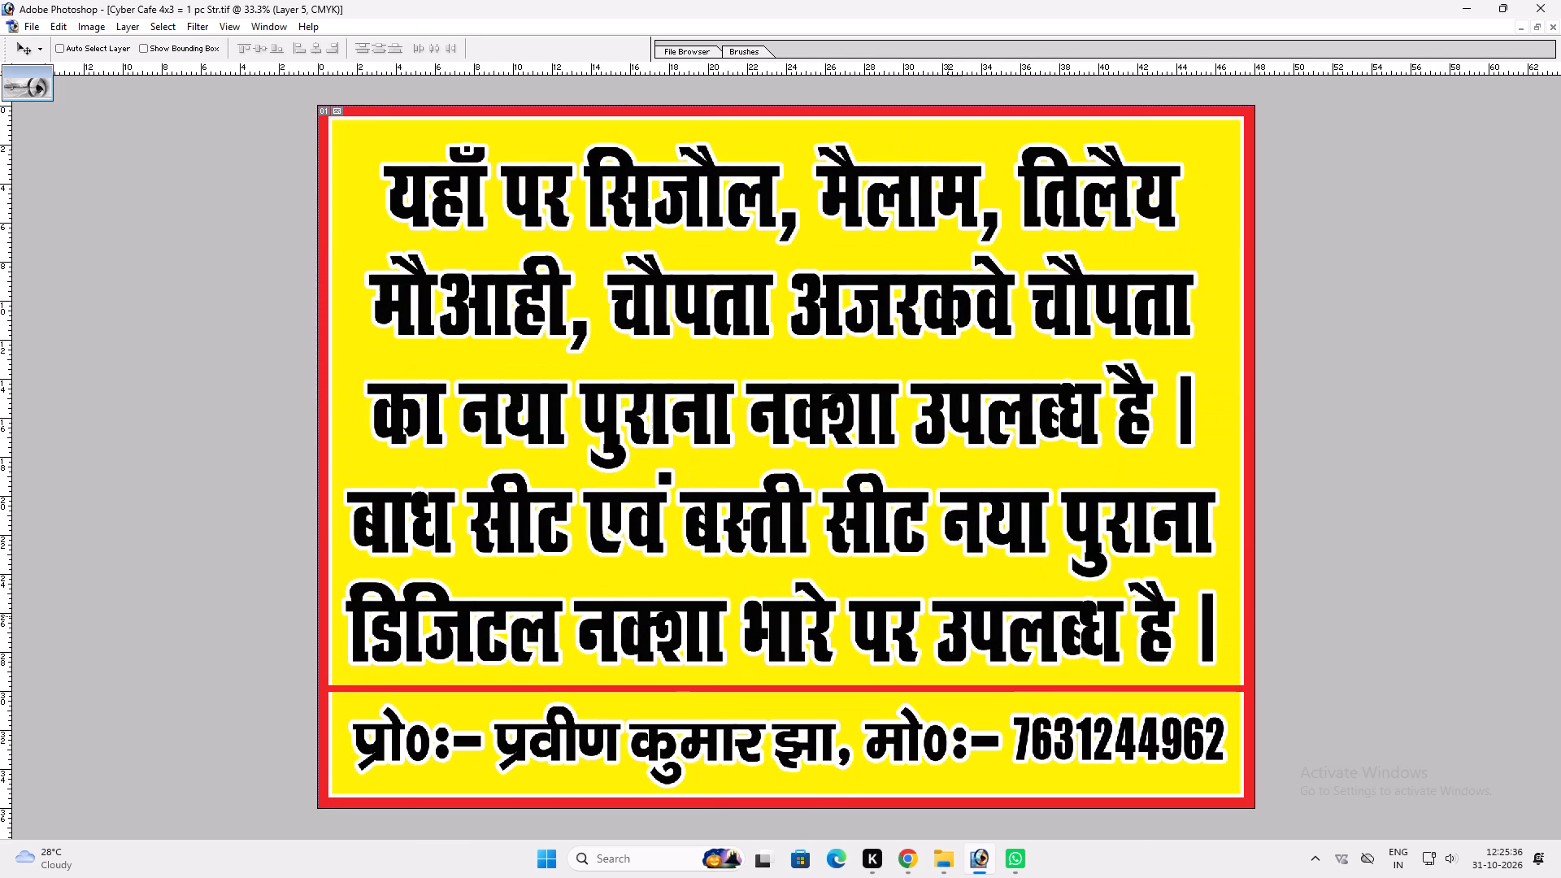
shift+click(944, 688)
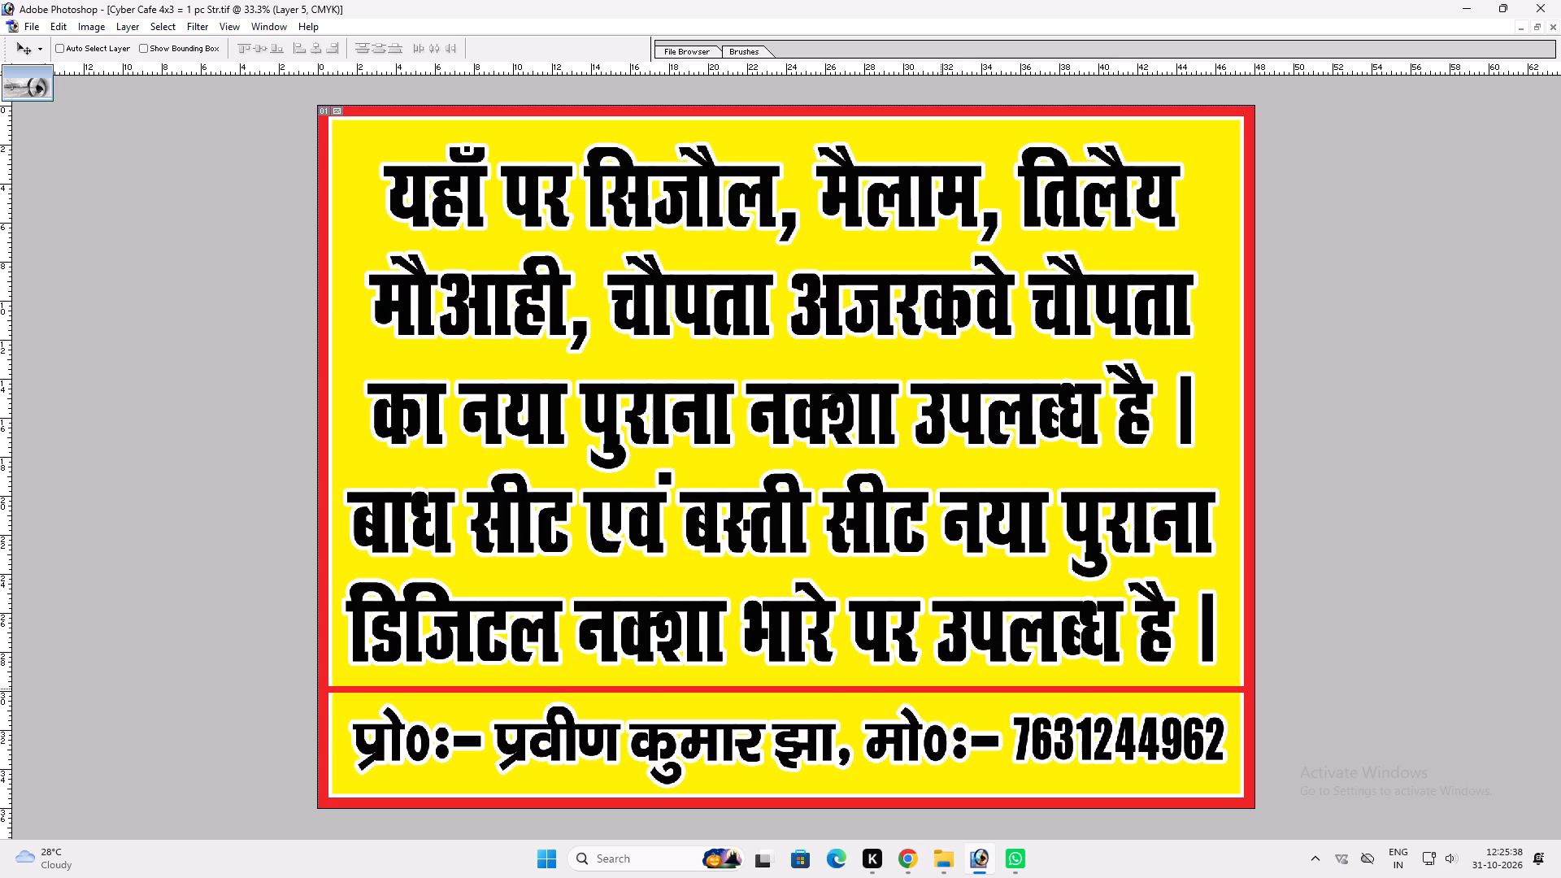
key(space)
right_click(930, 684)
click(947, 690)
key(v)
Save the notice as a separate TIFF named "Cyber Cafe 4x3 = 1 pc Strff" in the 31.10.2026 folder and close it.
key(ctrl+shift+s)
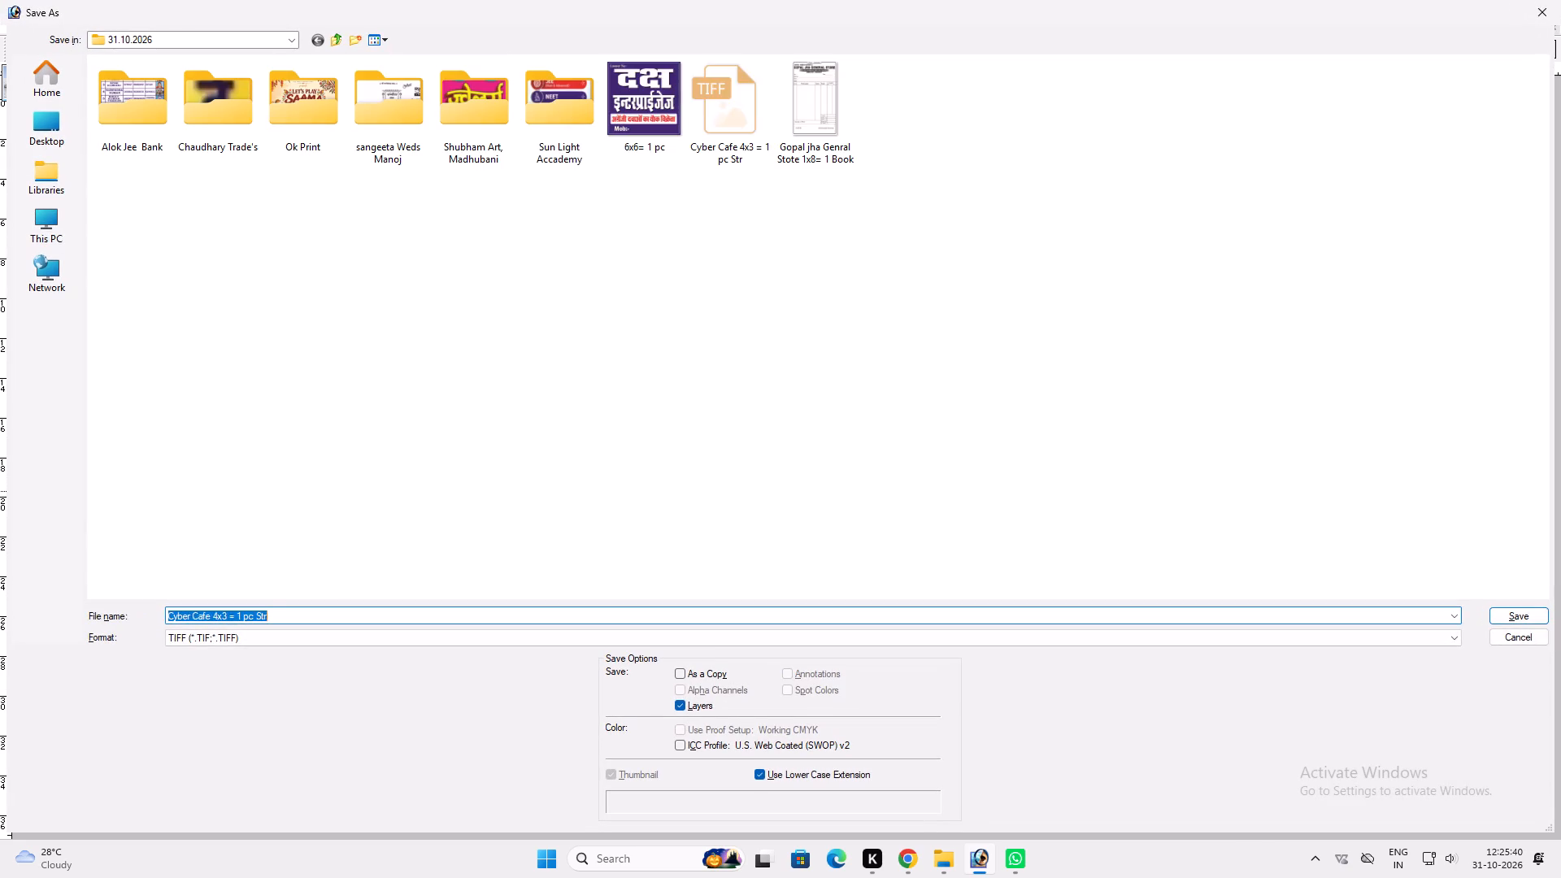
click(320, 613)
text(ff)
key(Return)
key(Return)
key(Return)
key(Return)
key(ctrl+w)
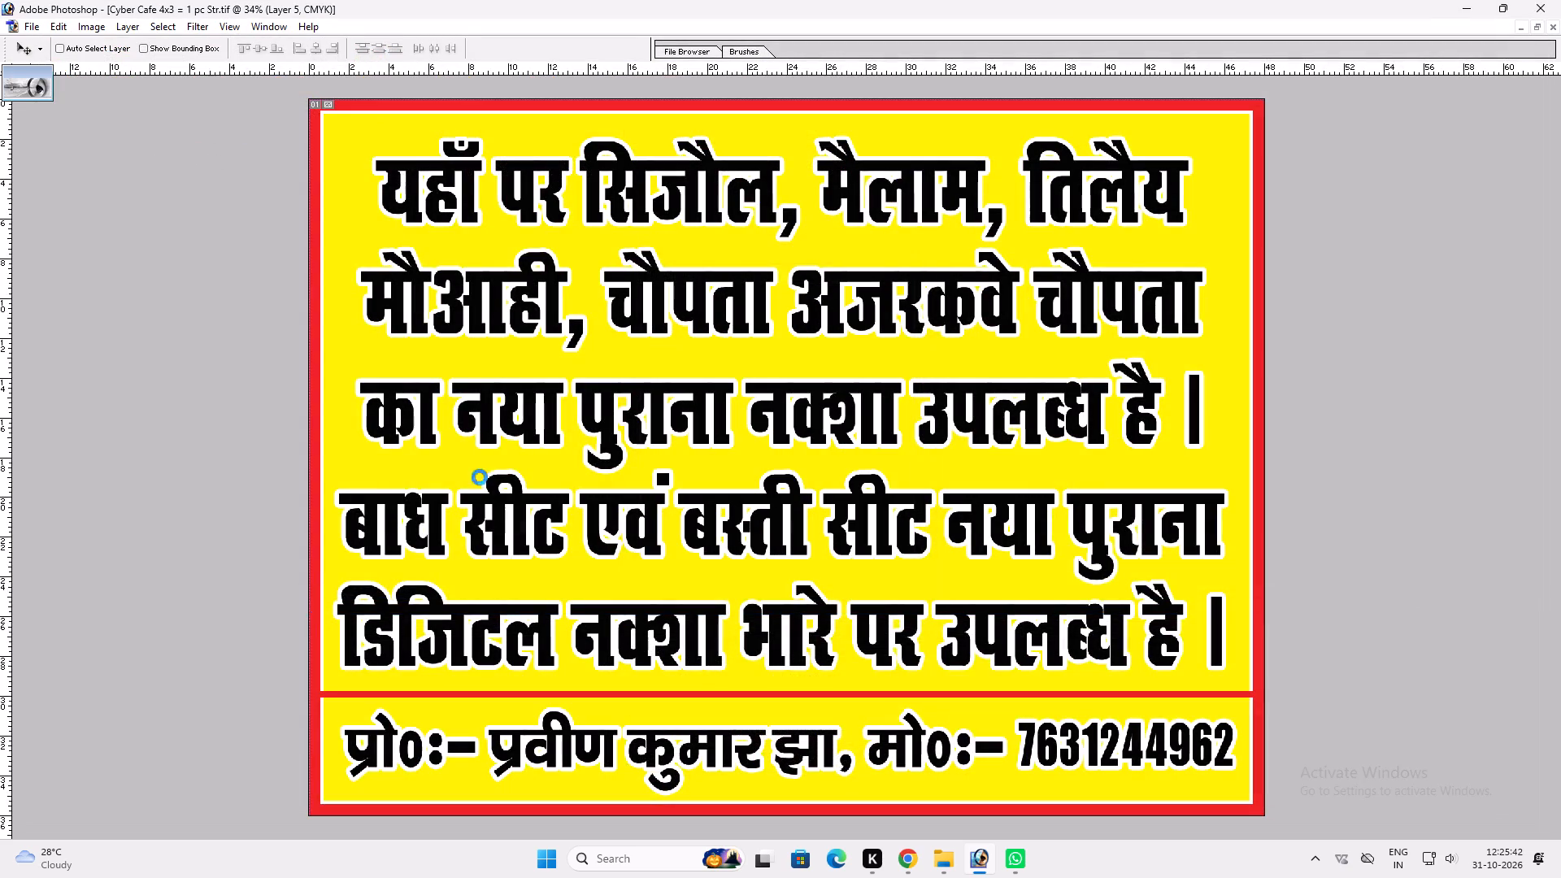
From the Open dialog, move the general store "1x8= 1 Book" file into the Ok Print folder.
ctrl+double_click(724, 276)
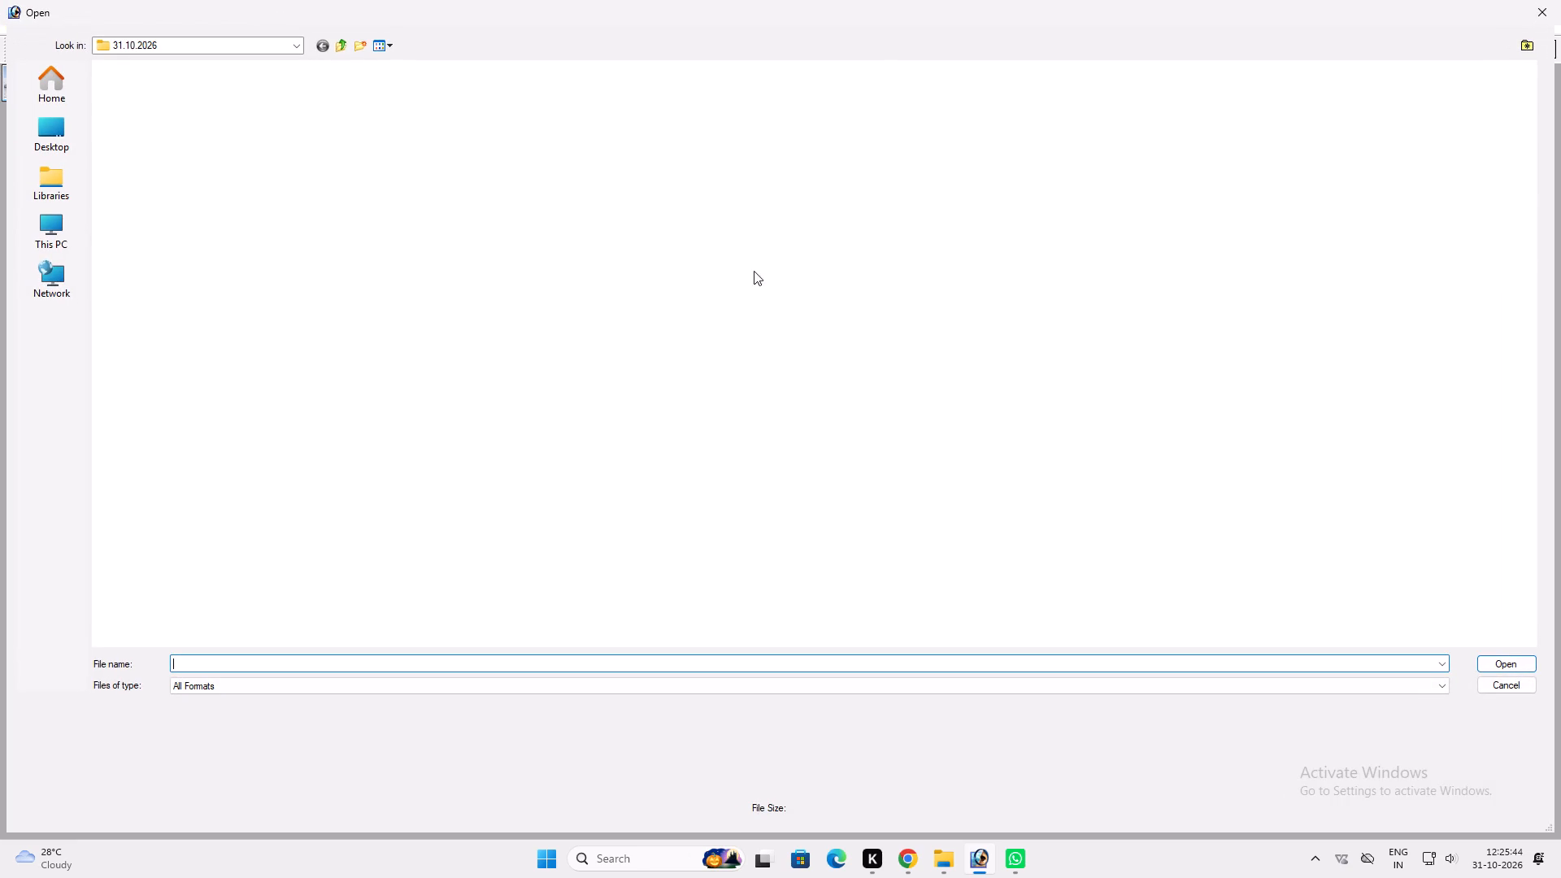
click(758, 133)
click(842, 142)
drag(834, 199, 681, 56)
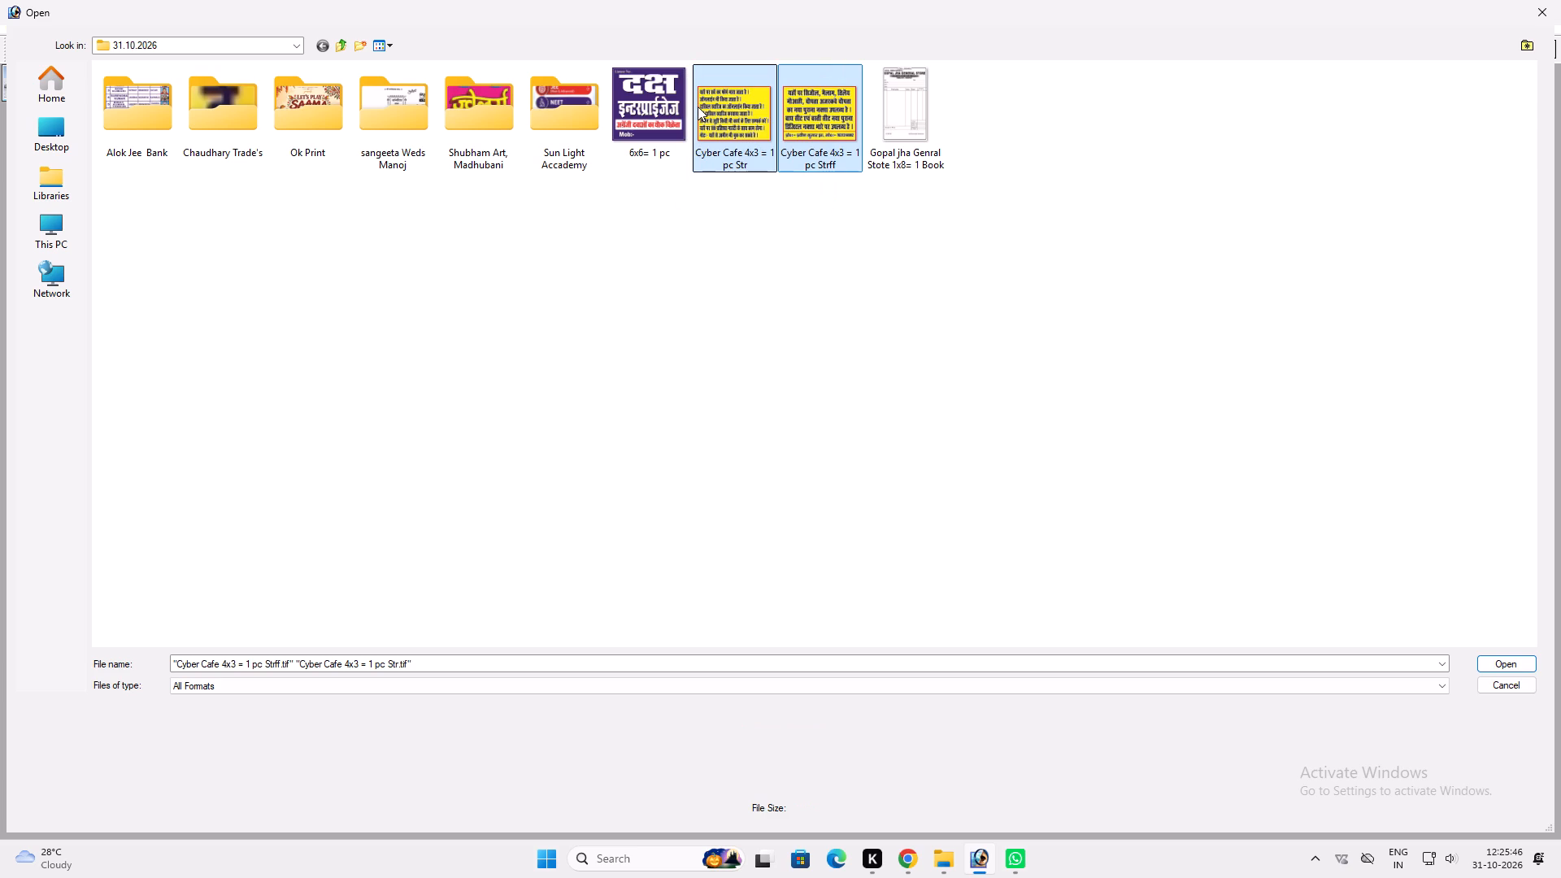
click(917, 125)
drag(918, 106, 407, 177)
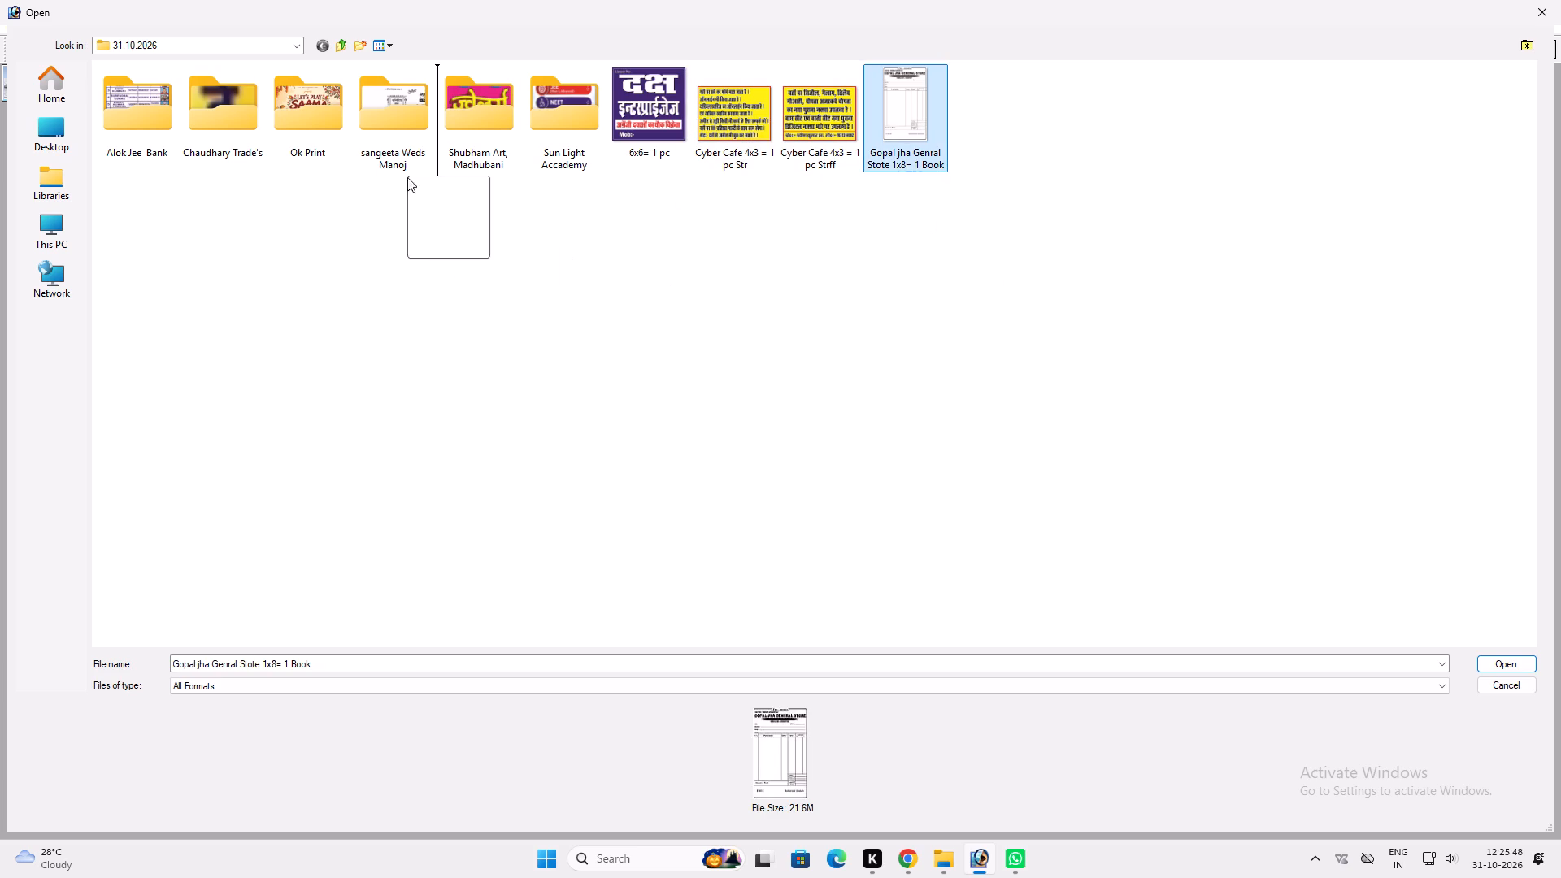
drag(407, 177, 288, 82)
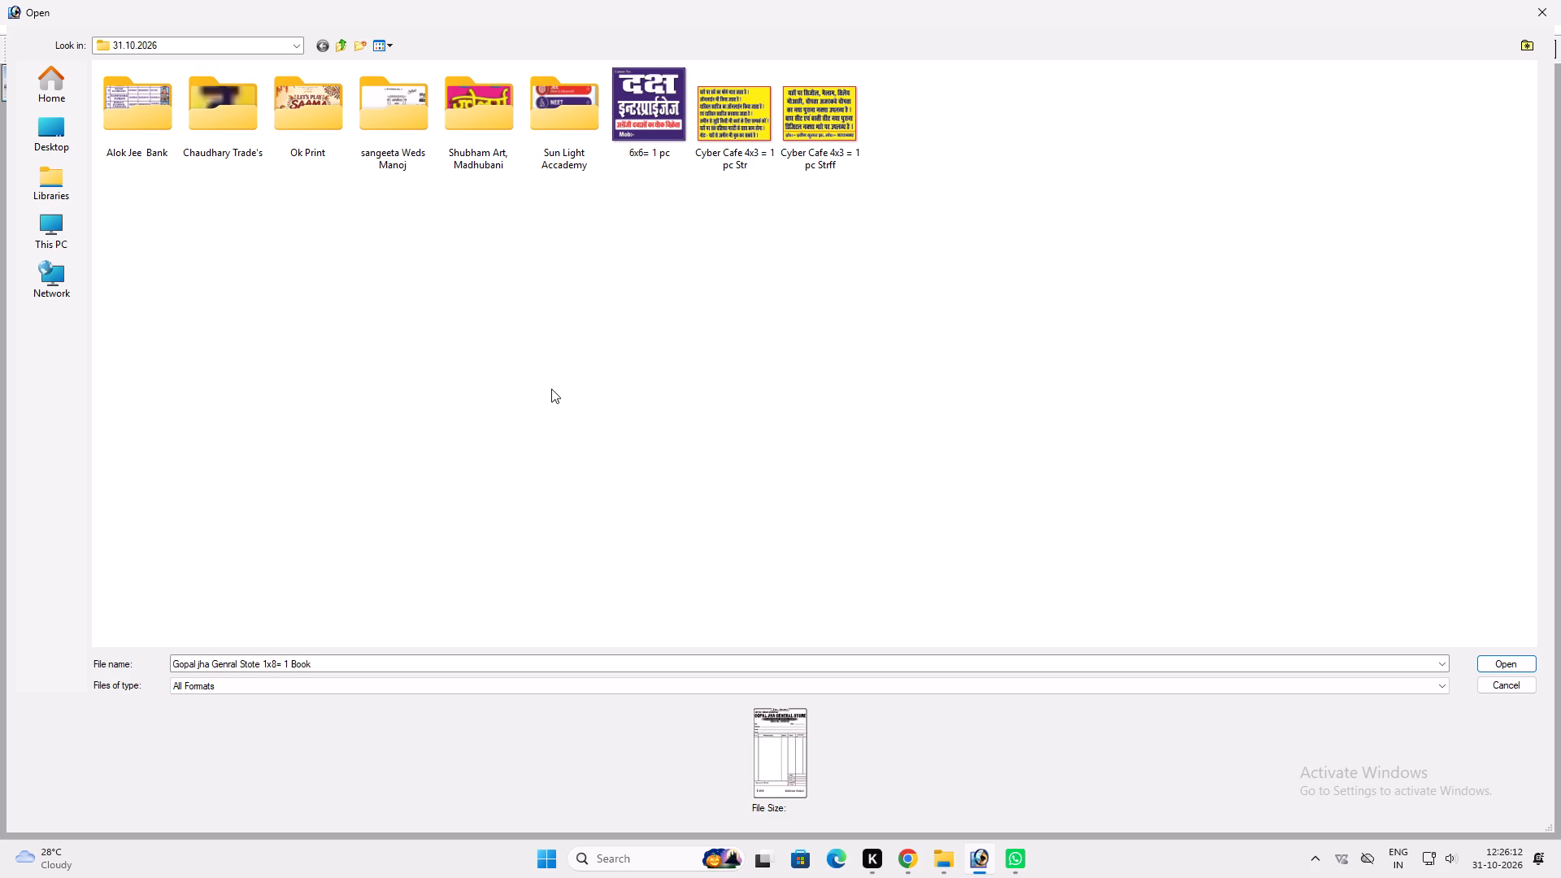
Rename the file "Cyber Cafe 4x3 = 1 pc Str" as "Cyber Cafe 4x3 = 1 pc dStr".
click(772, 134)
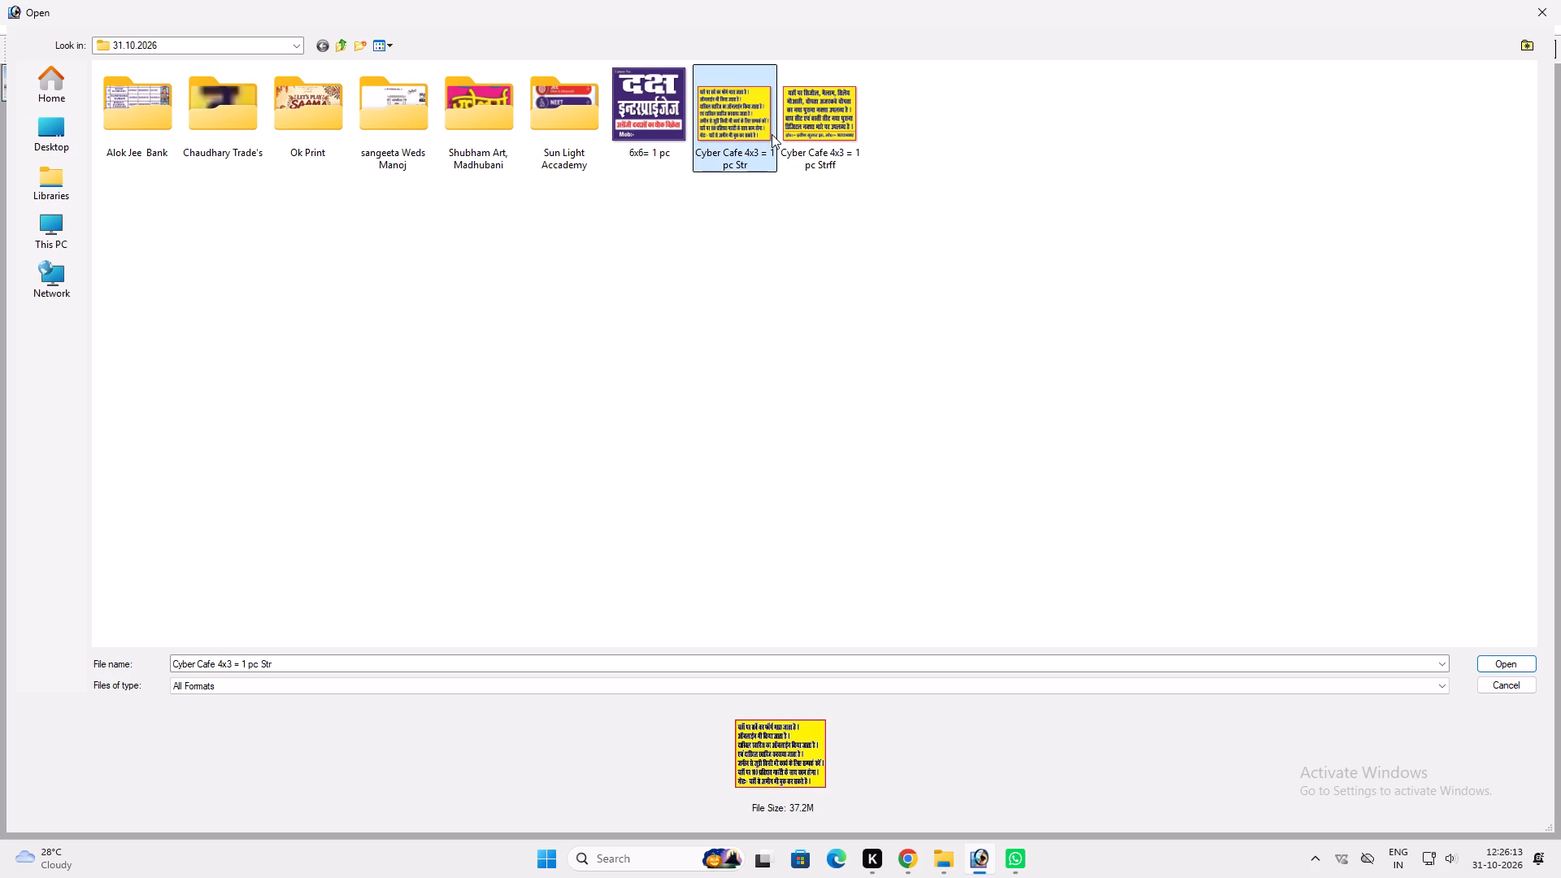
key(F2)
click(737, 171)
key(d)
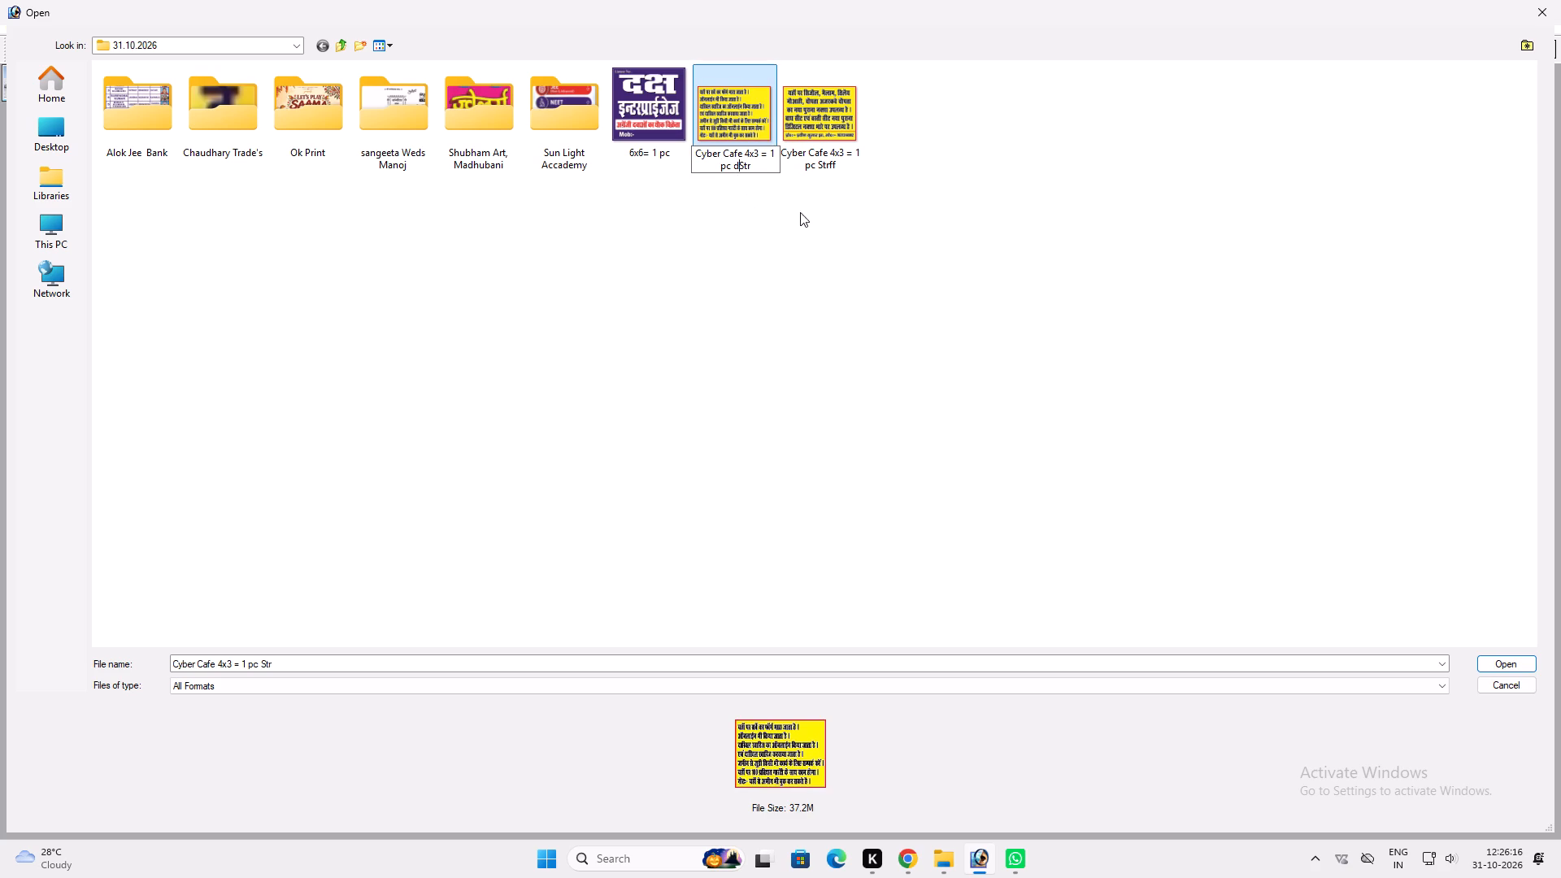
click(833, 179)
Rename the file "Cyber Cafe 4x3 = 1 pc Strff" as "Cyber Cafe 4x3 = 1 pc d Strff".
click(829, 166)
key(F2)
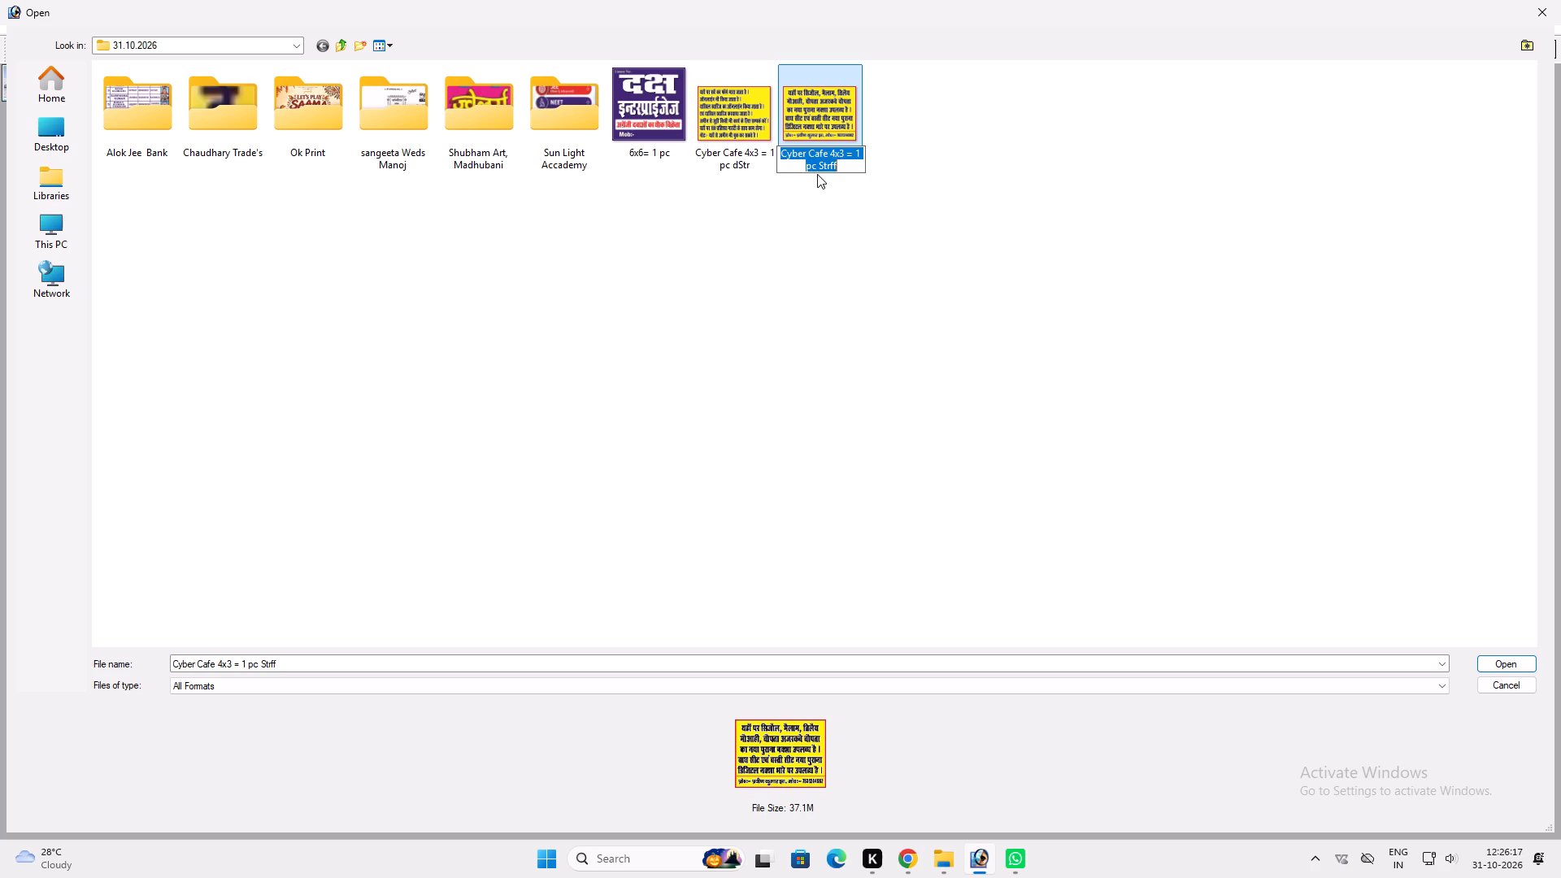
click(817, 171)
key(space)
key(d)
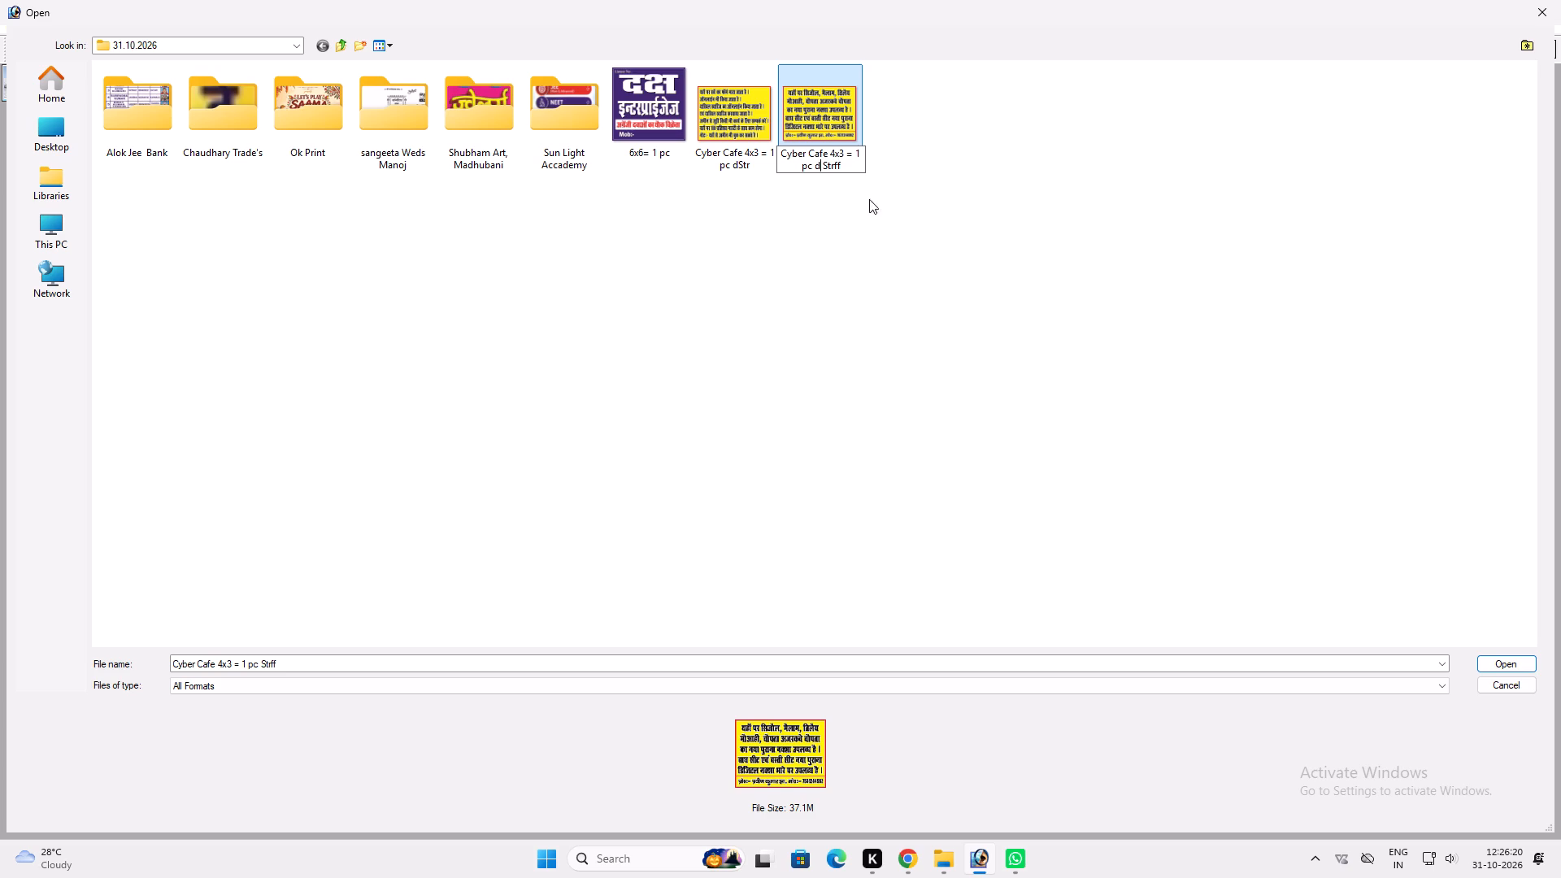
click(934, 216)
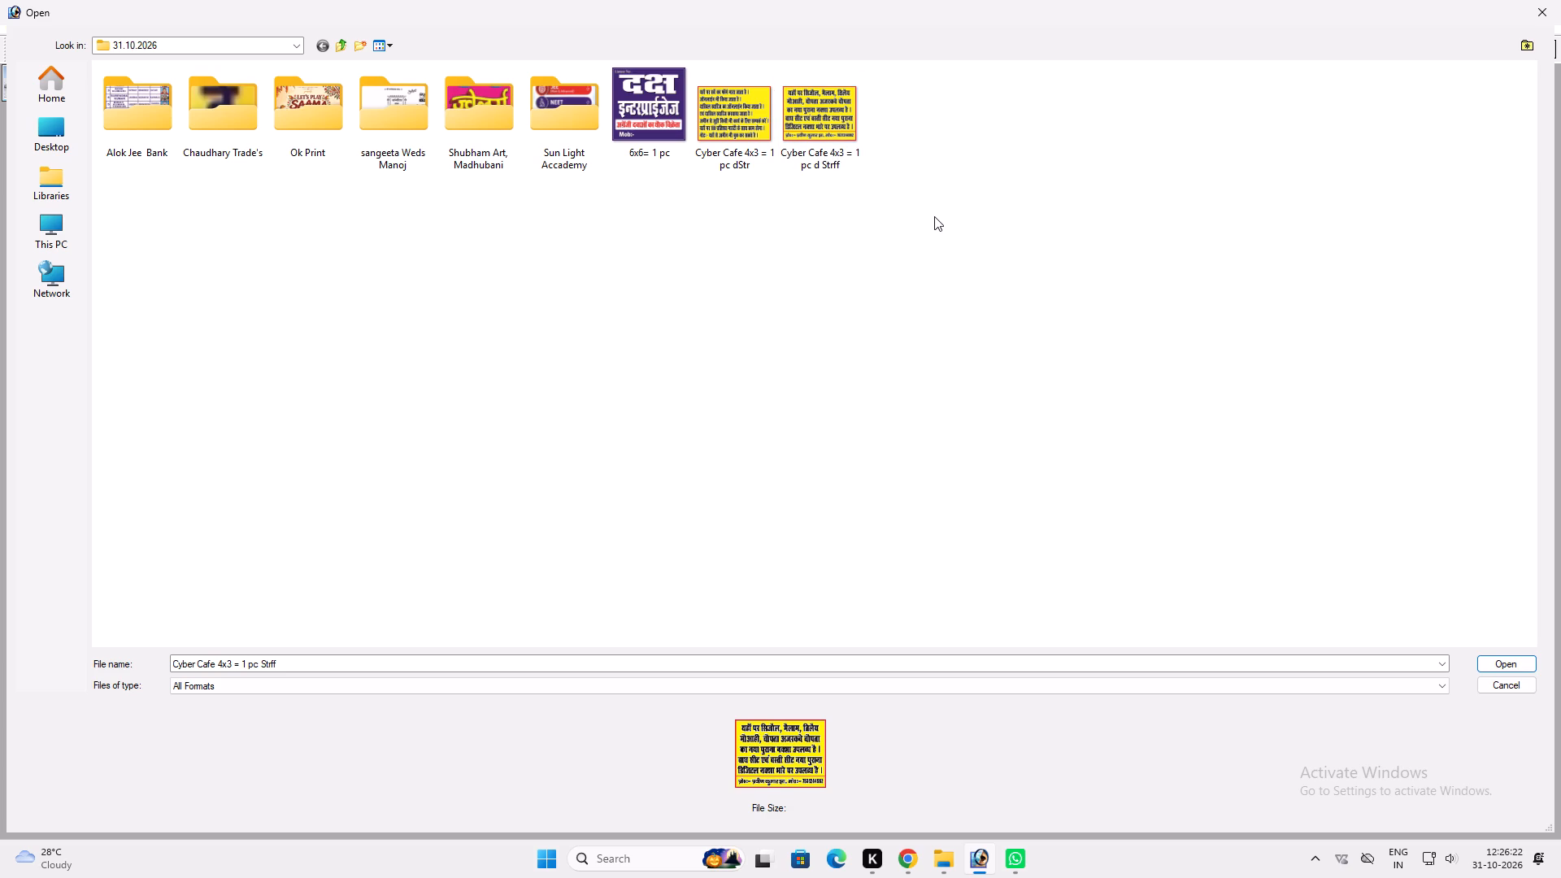
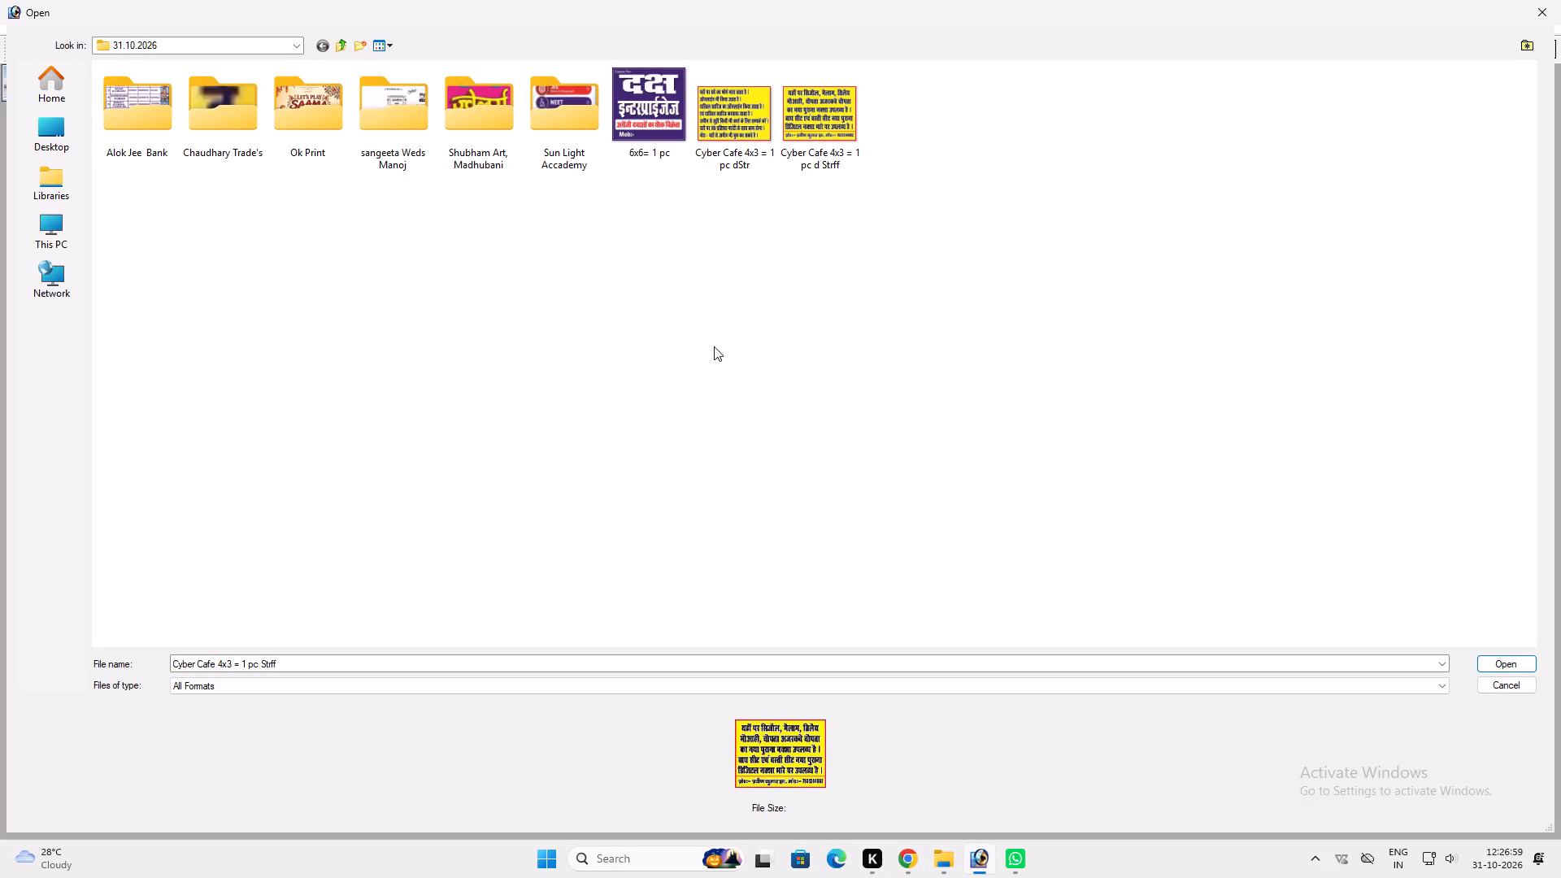
Rename the file "Cyber Cafe 4x3 = 1 pc dStr" as "Cyber Cafe 4x3 = 1 pc Str", replacing the "d" with a space.
click(723, 175)
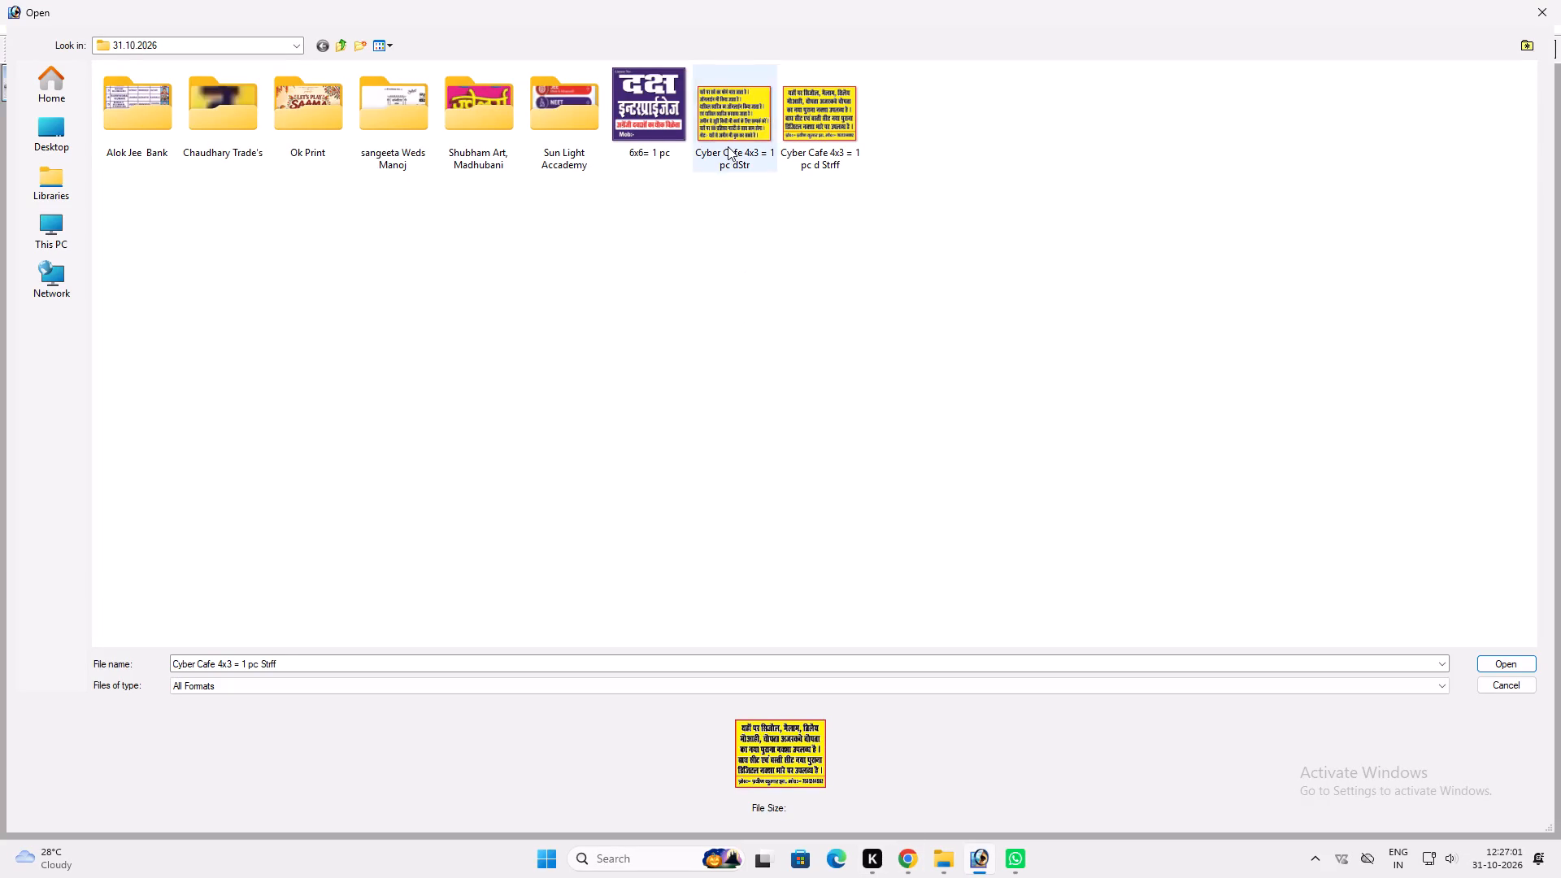
click(728, 146)
key(F2)
drag(740, 170, 733, 170)
key(space)
click(769, 204)
Rename the file "Cyber Cafe 4x3 = 1 pc d Strff" as "Cyber Cafe 4x3 = 1 pc Strff", without the "d".
click(826, 146)
click(812, 164)
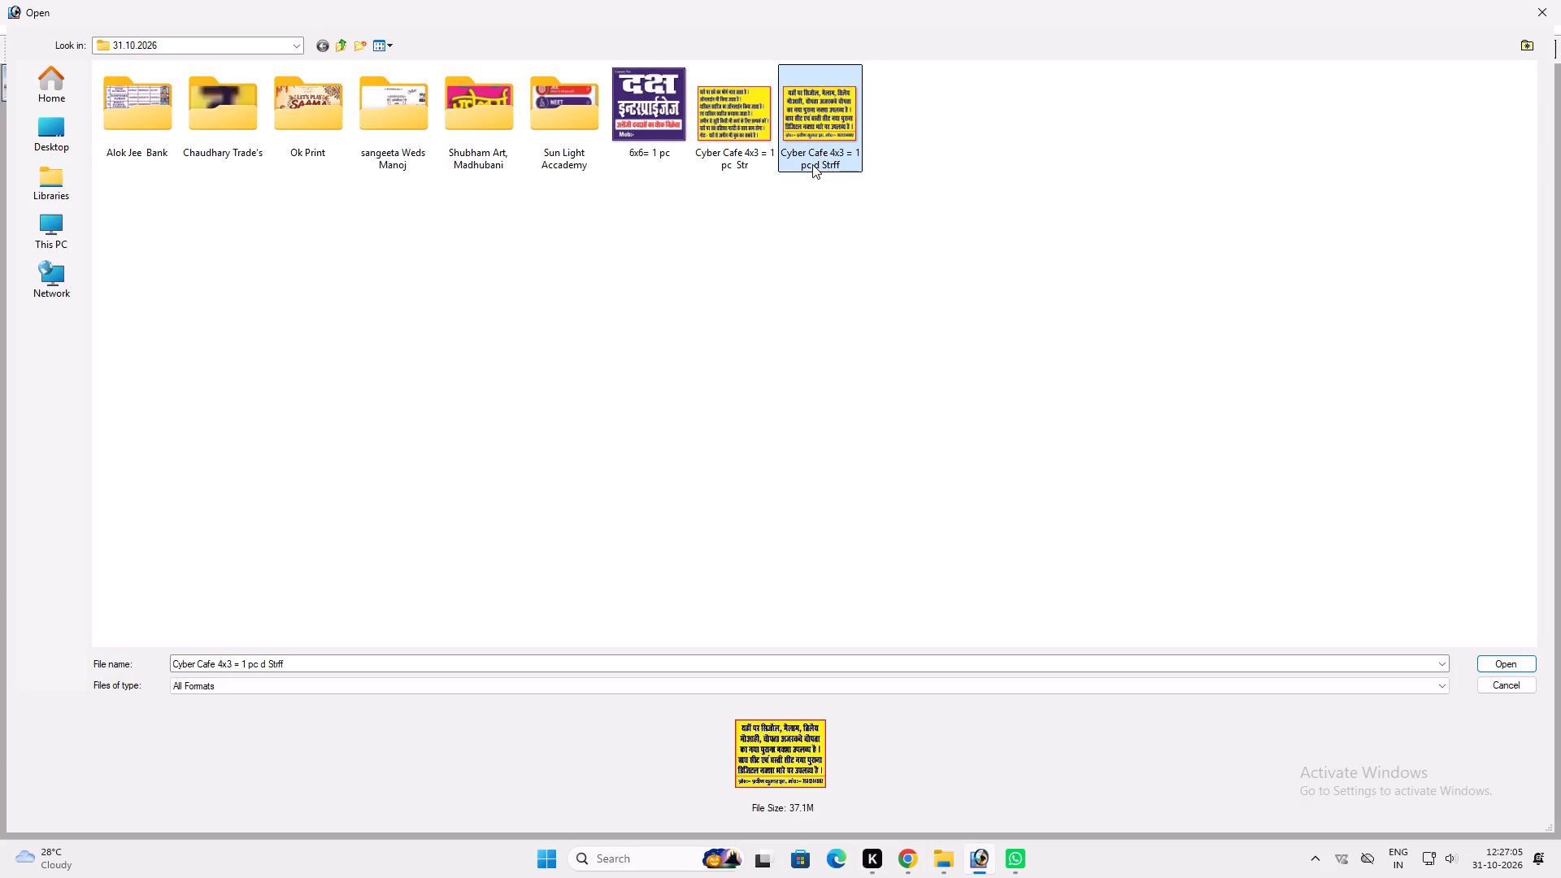
key(F2)
drag(815, 173, 825, 172)
click(820, 165)
key(F2)
drag(820, 165, 811, 167)
key(space)
click(832, 224)
Copy both Cyber Cafe 4x3 files from the 31.10.2026 folder into the FINAL PRINT folder under october.
drag(836, 234, 724, 99)
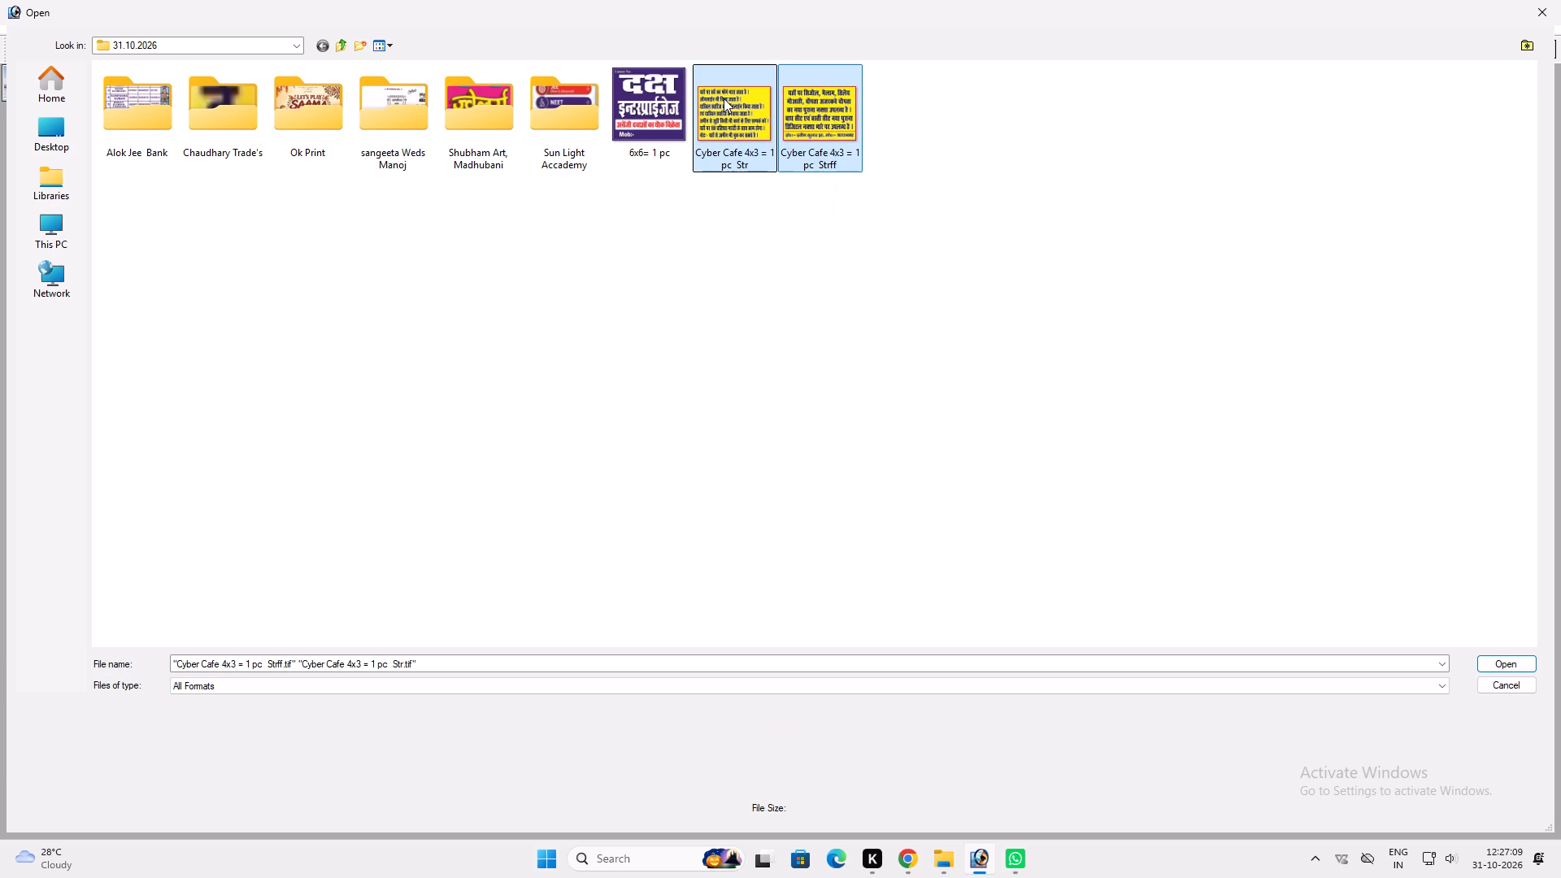
key(ctrl+c)
key(ctrl+c)
key(ctrl+c)
key(ctrl+c)
key(ctrl+c)
key(ctrl+c)
key(ctrl+c)
ctrl+click(341, 46)
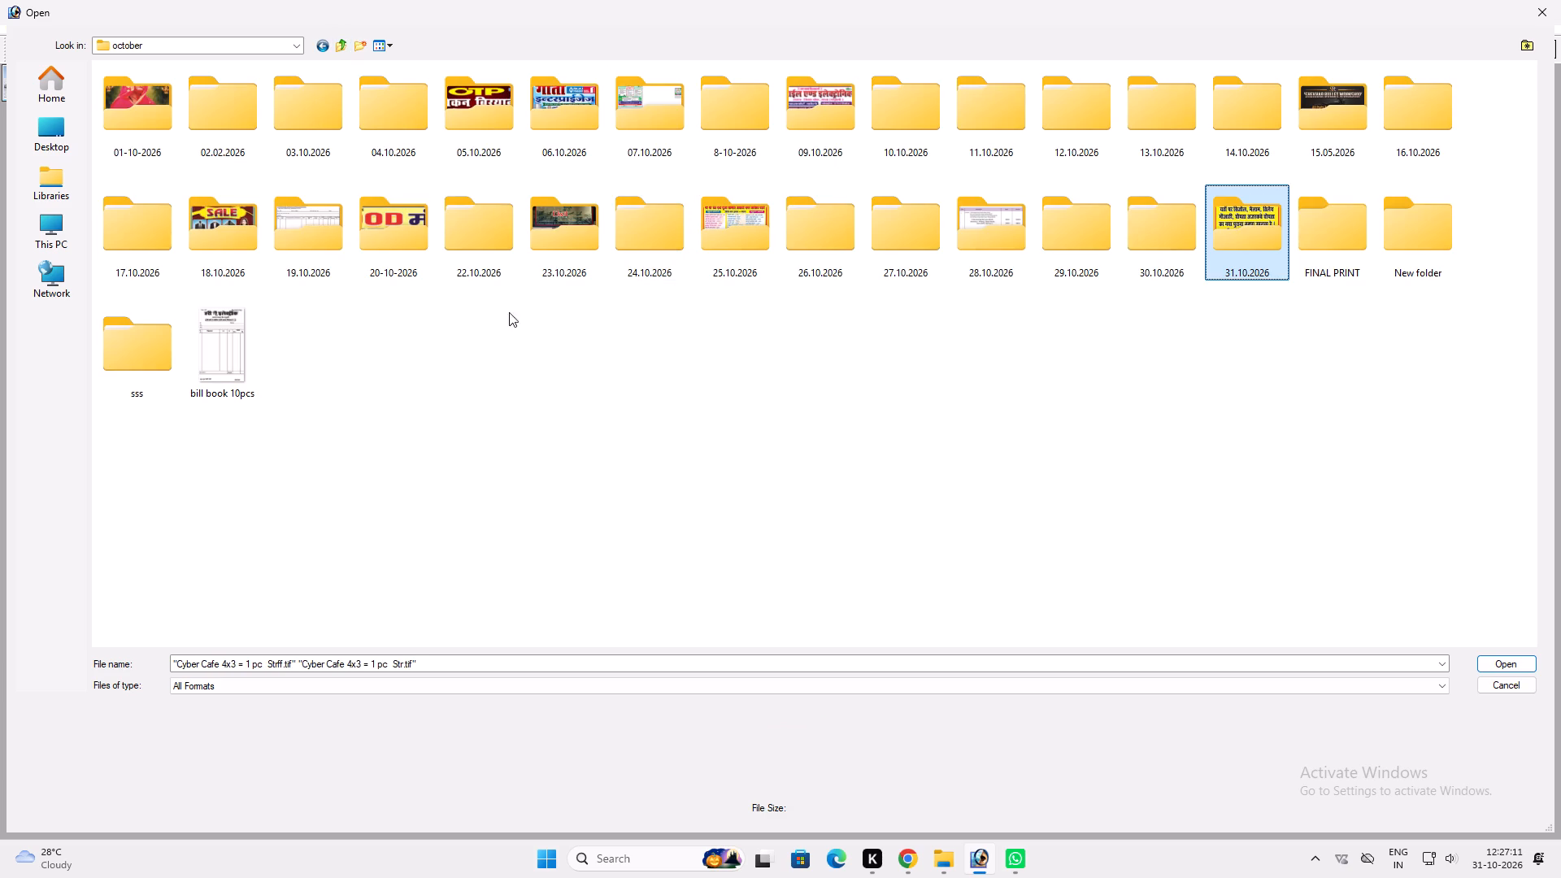
triple_click(1343, 233)
key(ctrl+v)
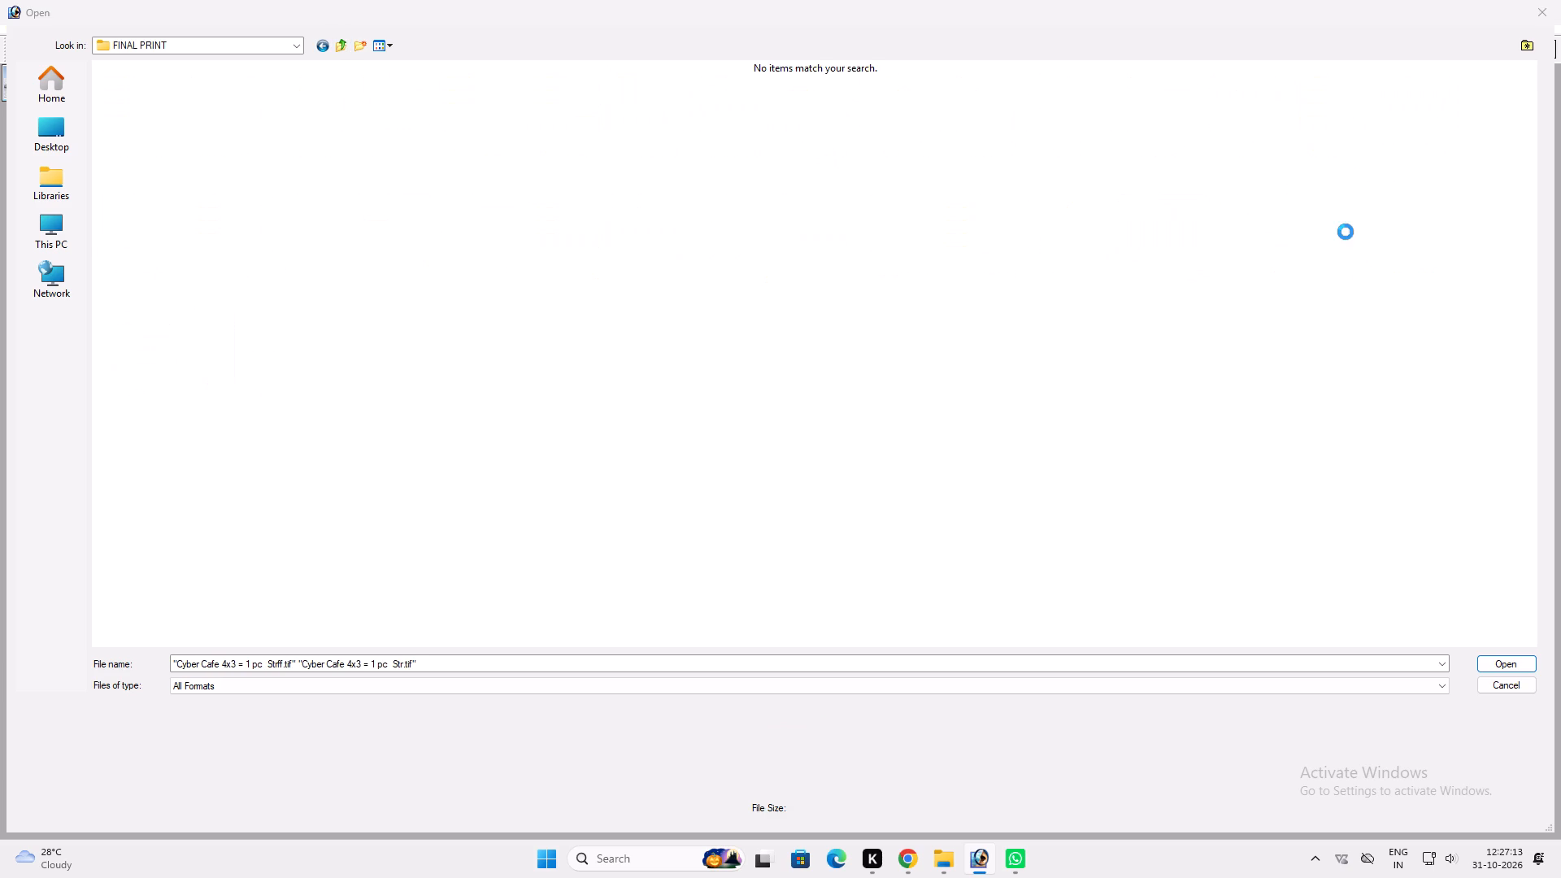
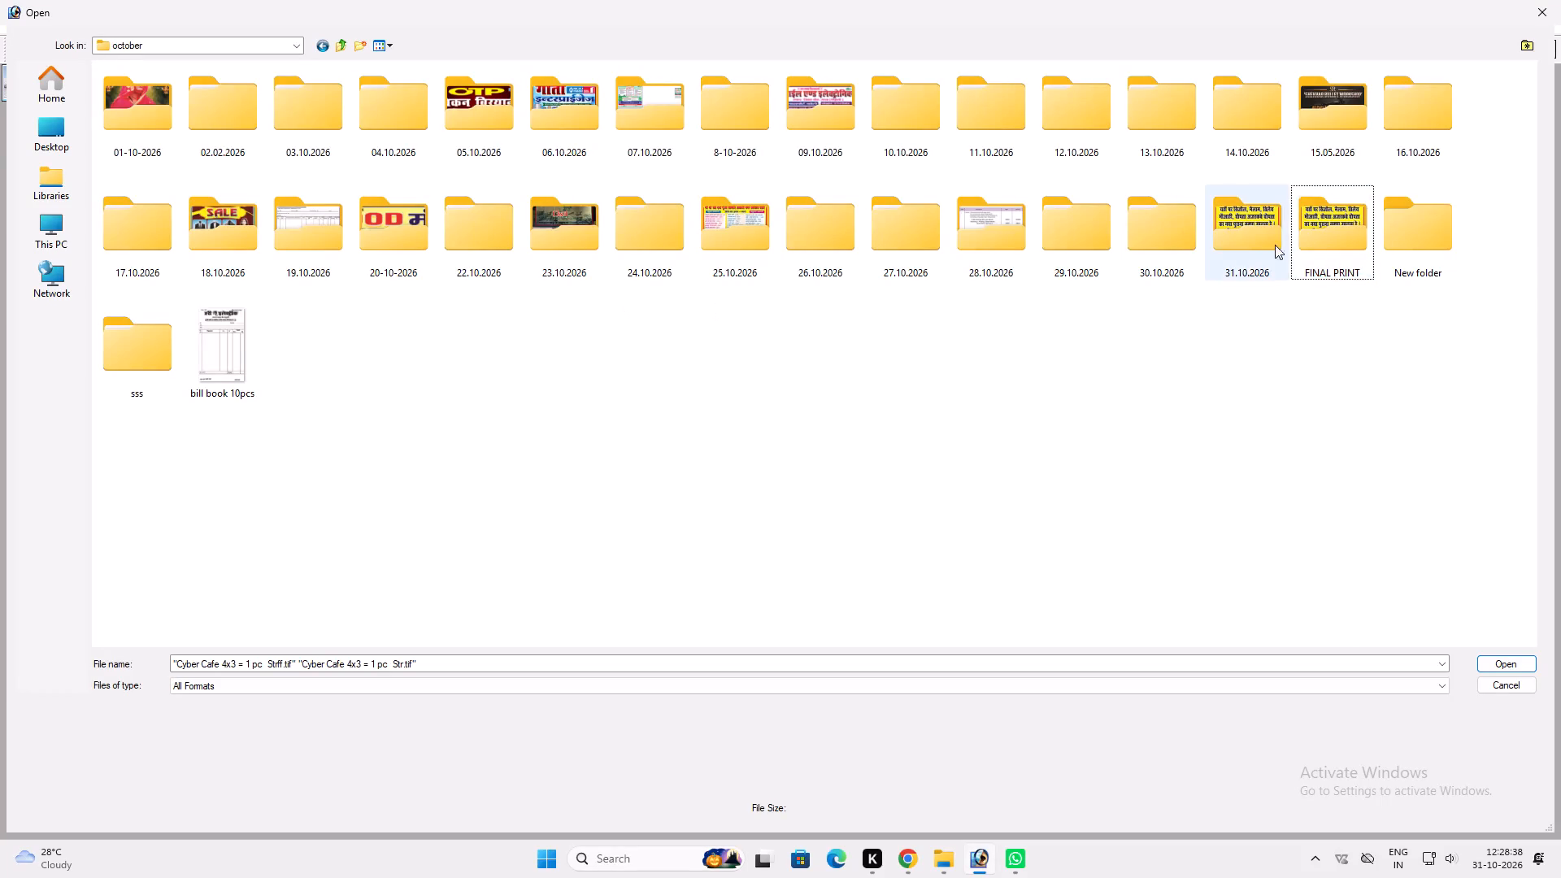
Open all three 5x3 health banner files from the first folder inside Ok Print in the 31.10.2026 folder.
double_click(1230, 253)
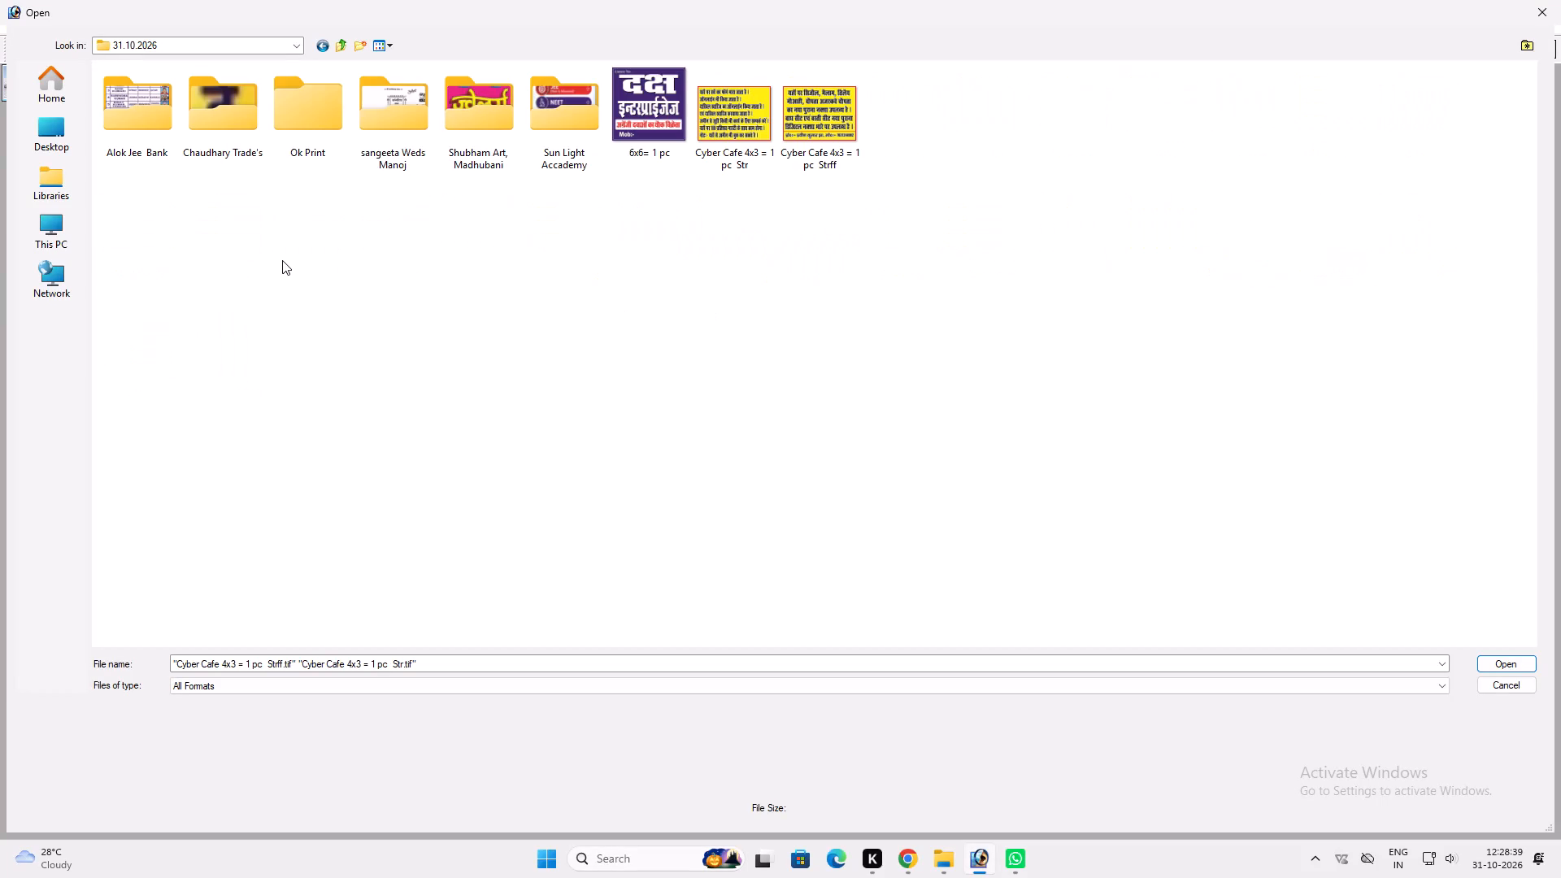
click(282, 260)
double_click(263, 110)
key(BackSpace)
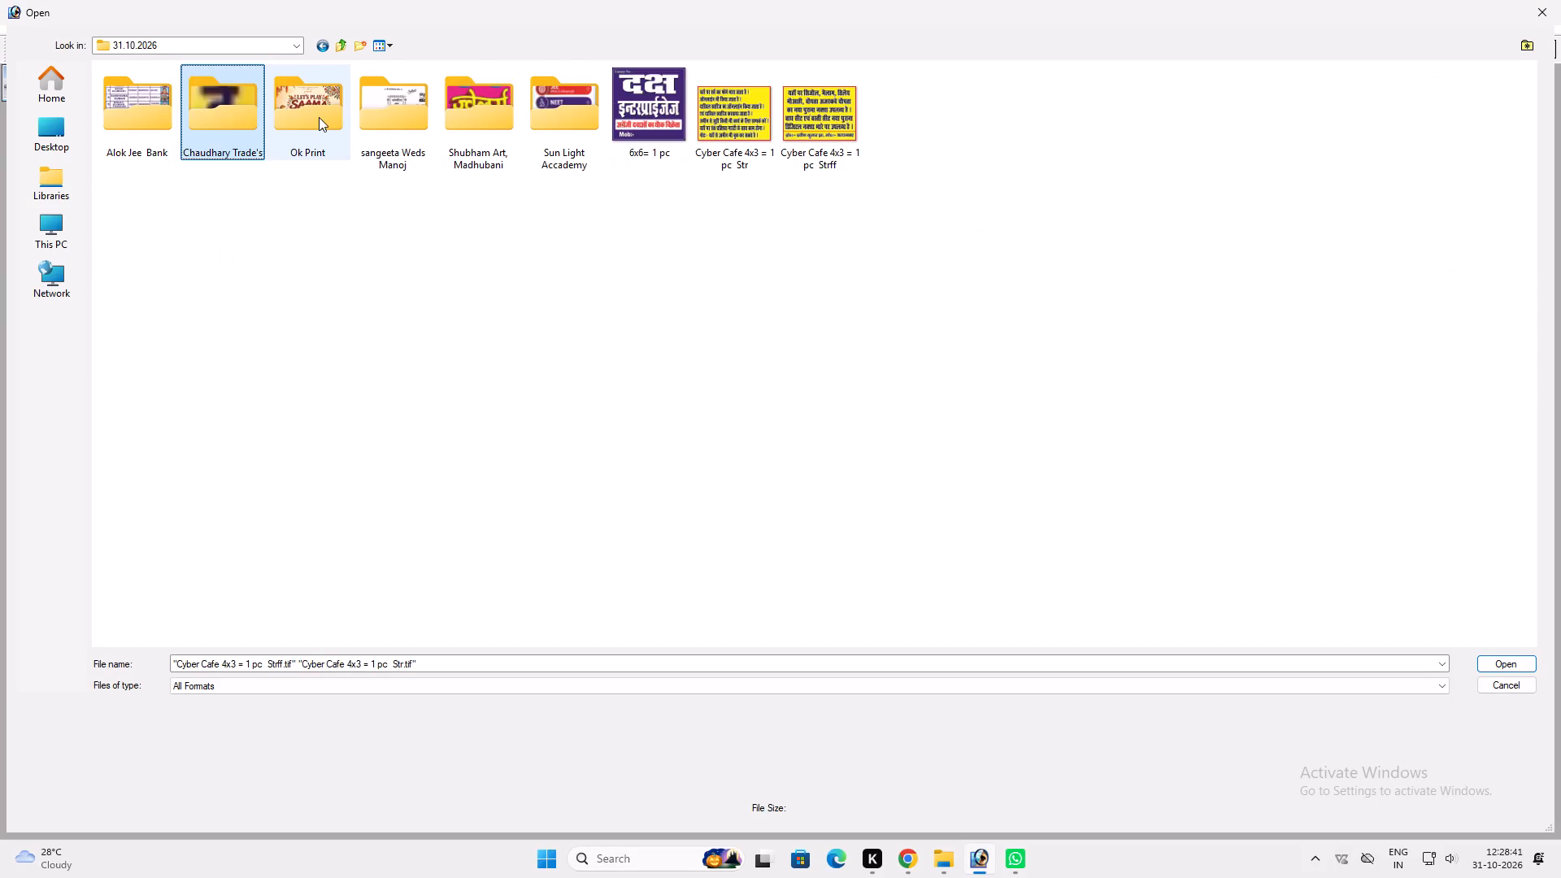
double_click(320, 111)
double_click(146, 115)
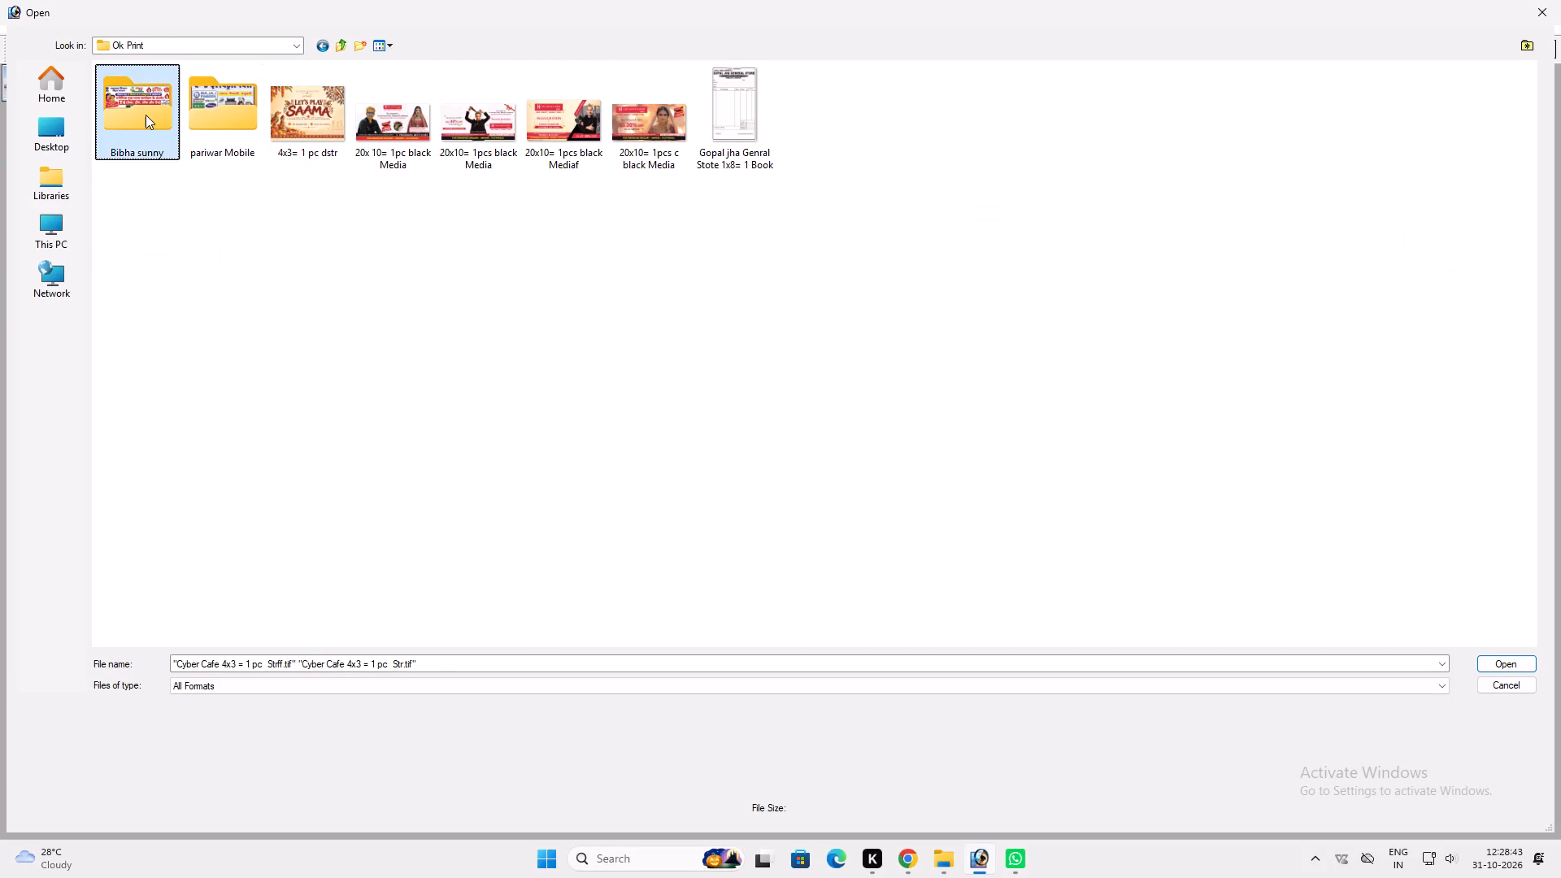
key(ctrl+a)
key(Return)
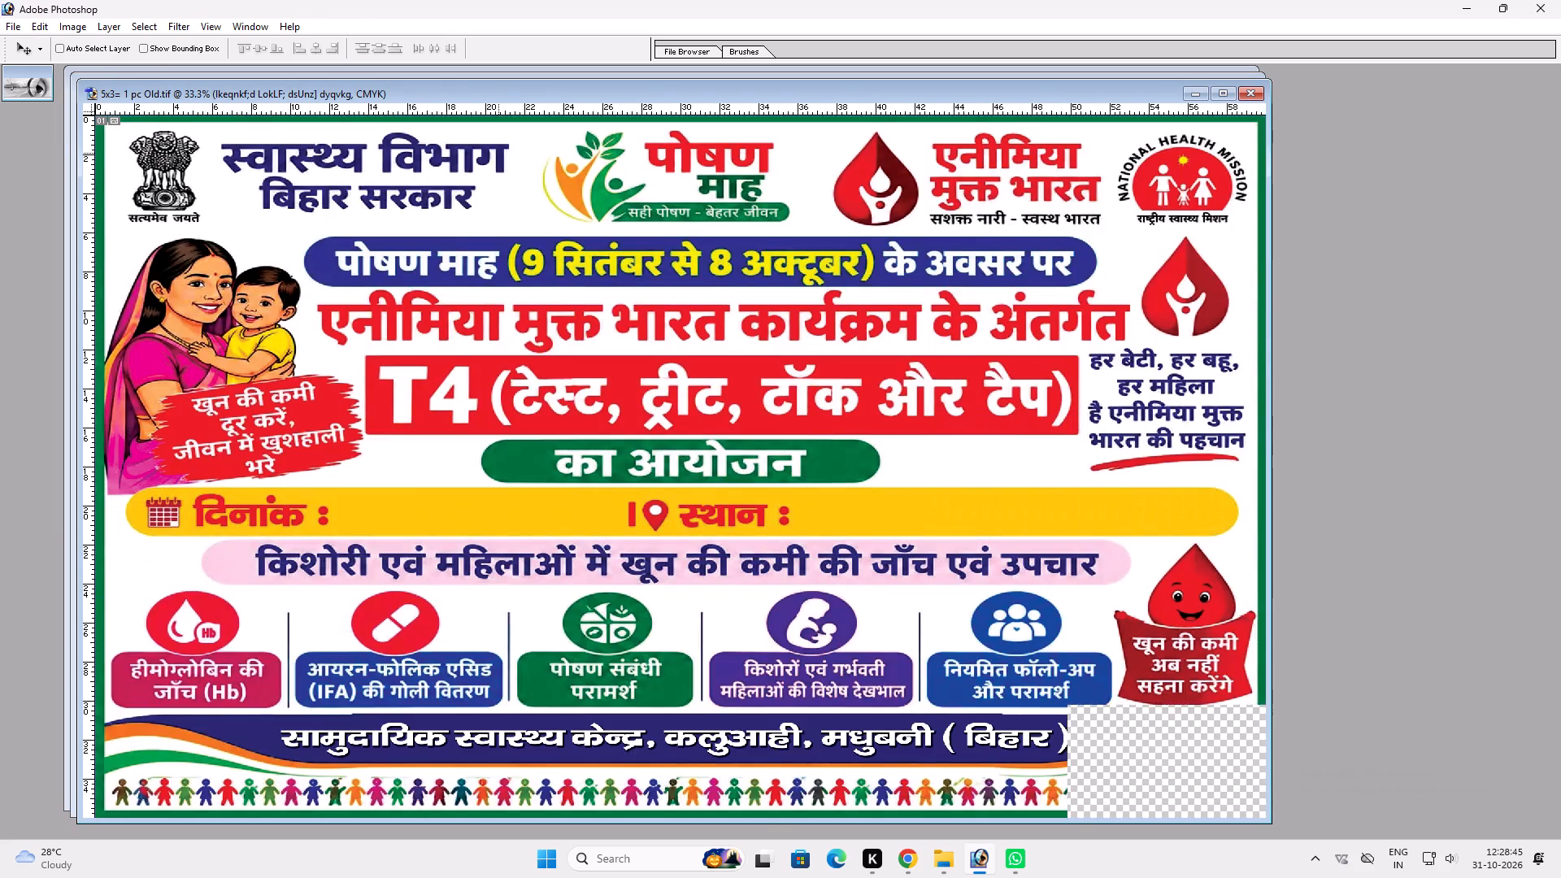
double_click(494, 101)
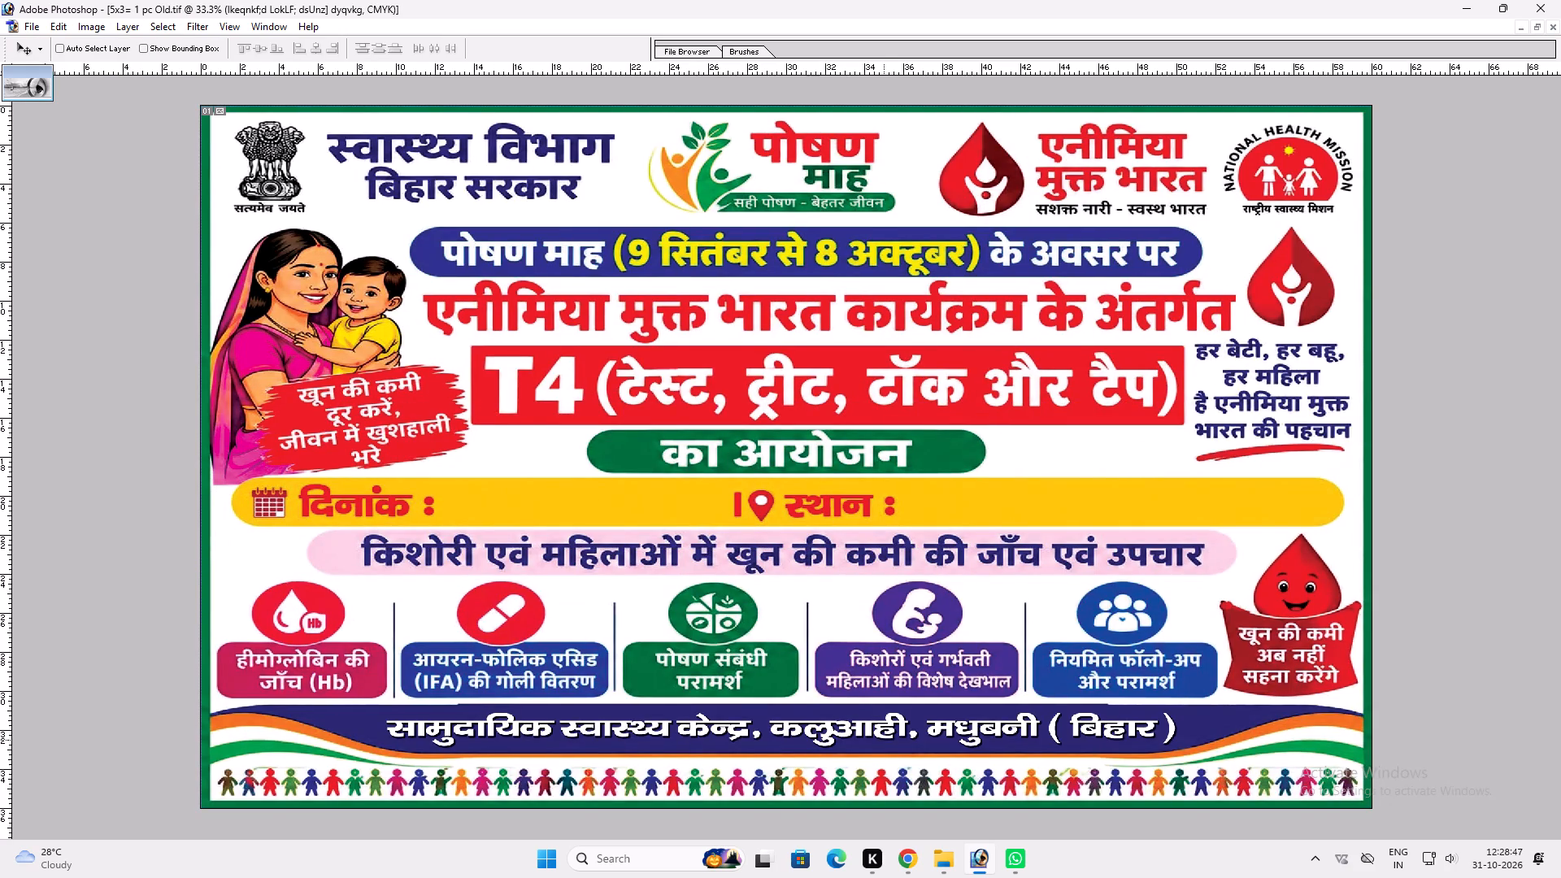
In the 5x3= 1 pc Old madhwapur banner, change the last place name before "( बिहार )" in the bottom line to मधुबनी.
key(ctrl+Tab)
key(t)
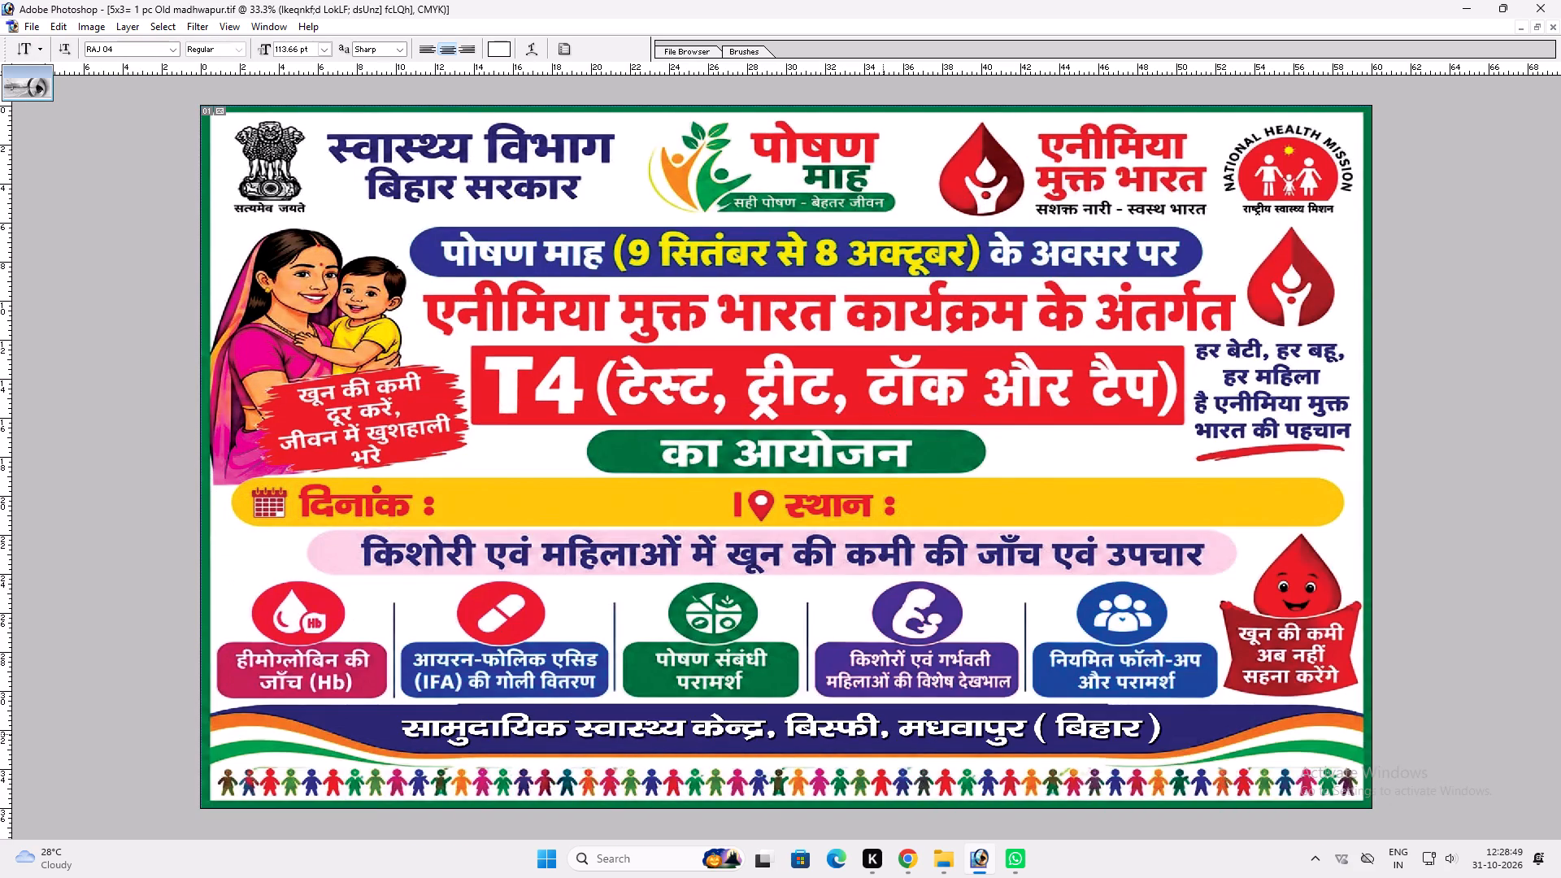
drag(894, 734, 1024, 735)
key(Return)
key(t)
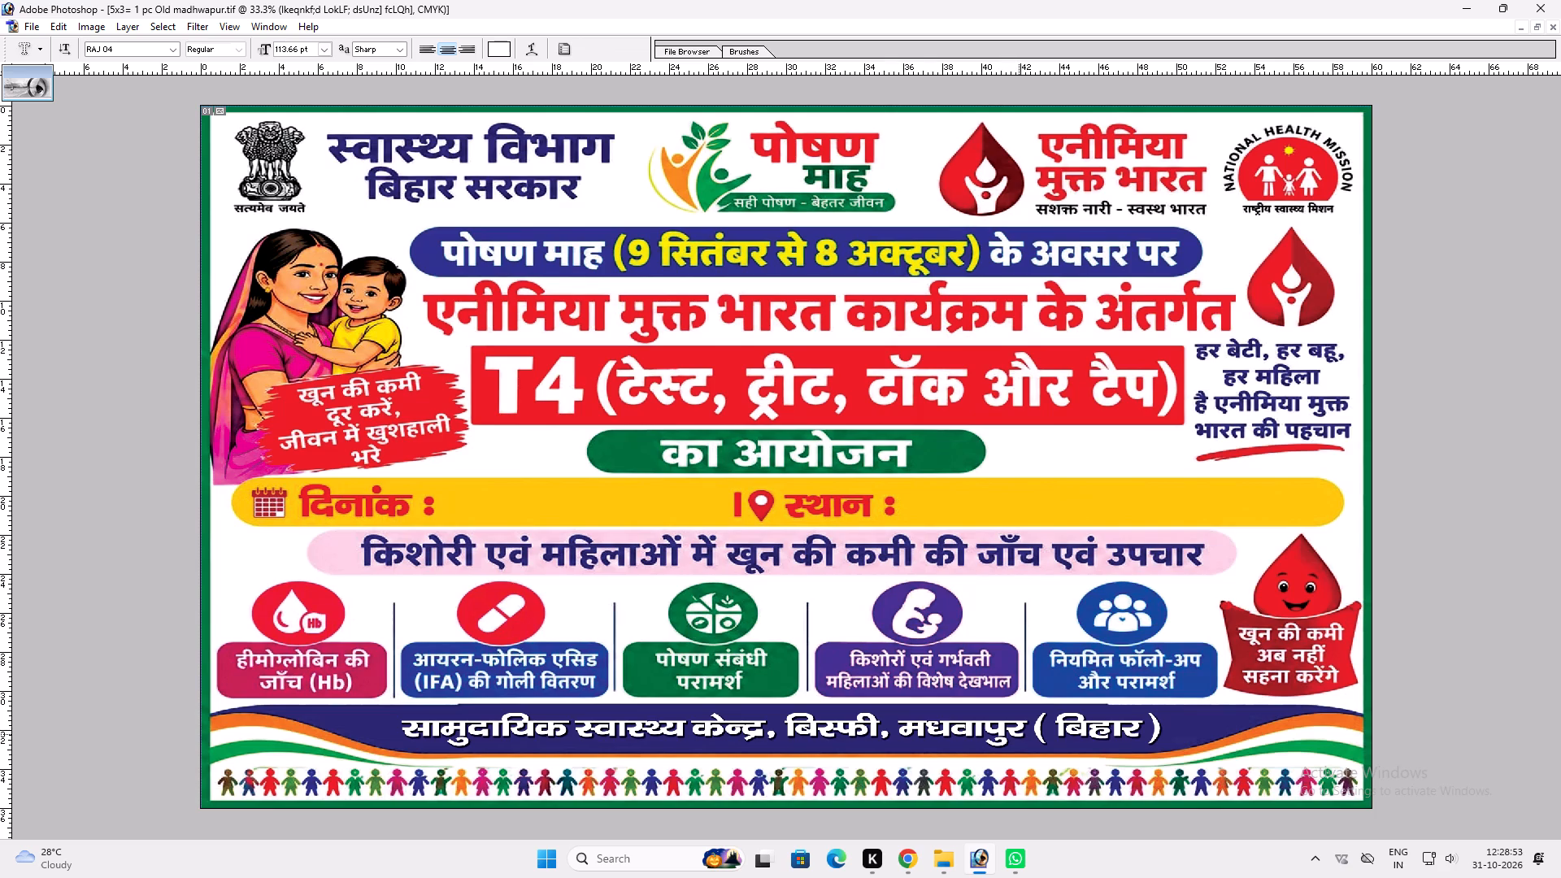
drag(1019, 734, 961, 746)
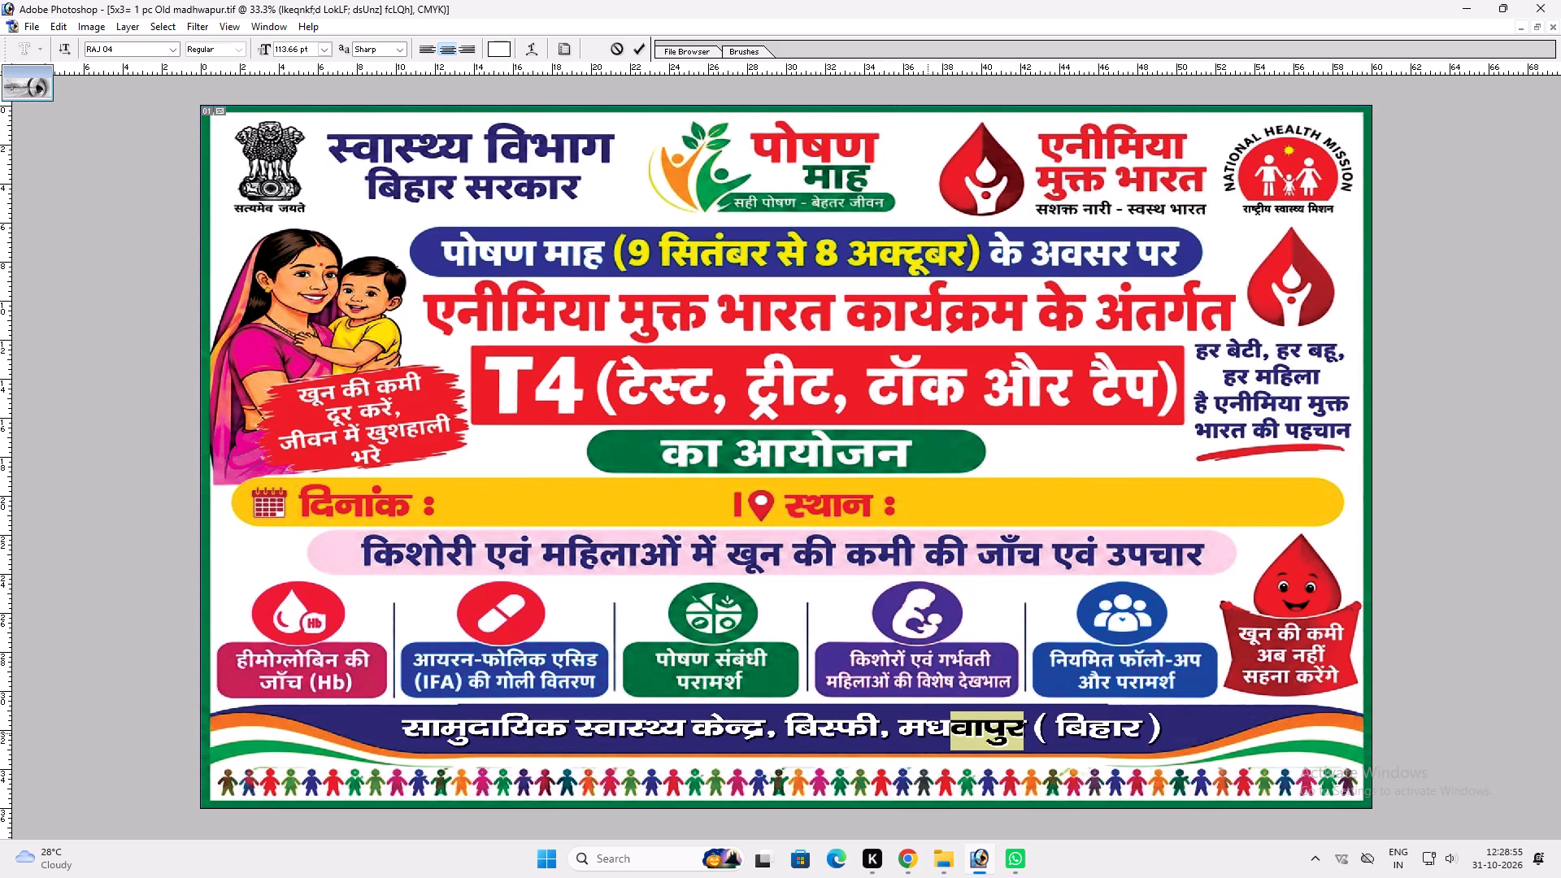
key(BackSpace)
text(qcuh)
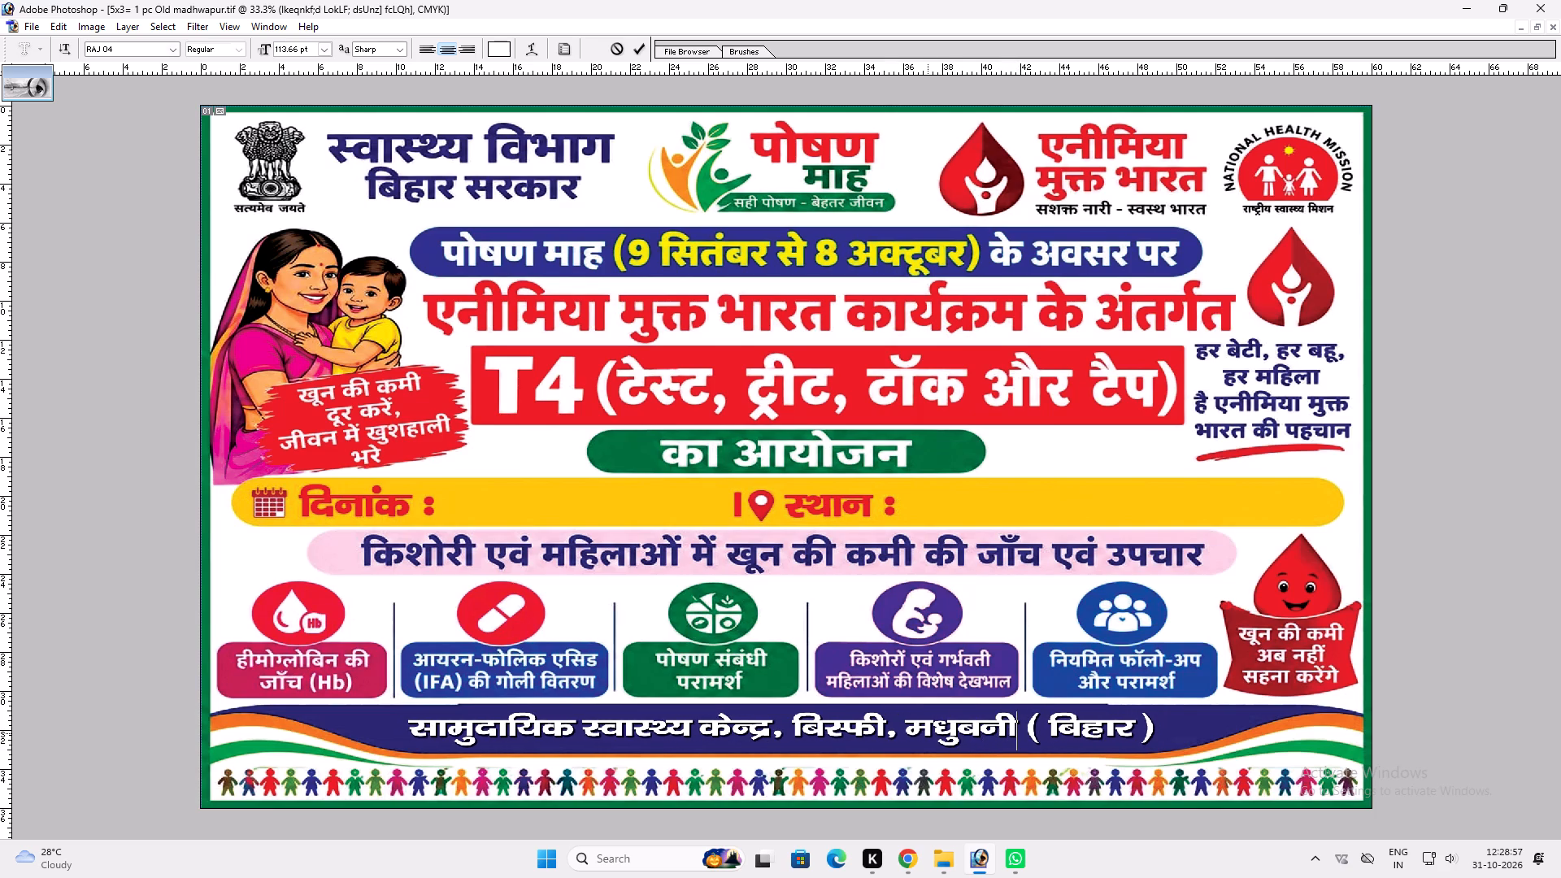
key(Return)
Save the madhwapur and Bisfi banners and close all three open banner files.
key(ctrl+s)
key(ctrl+w)
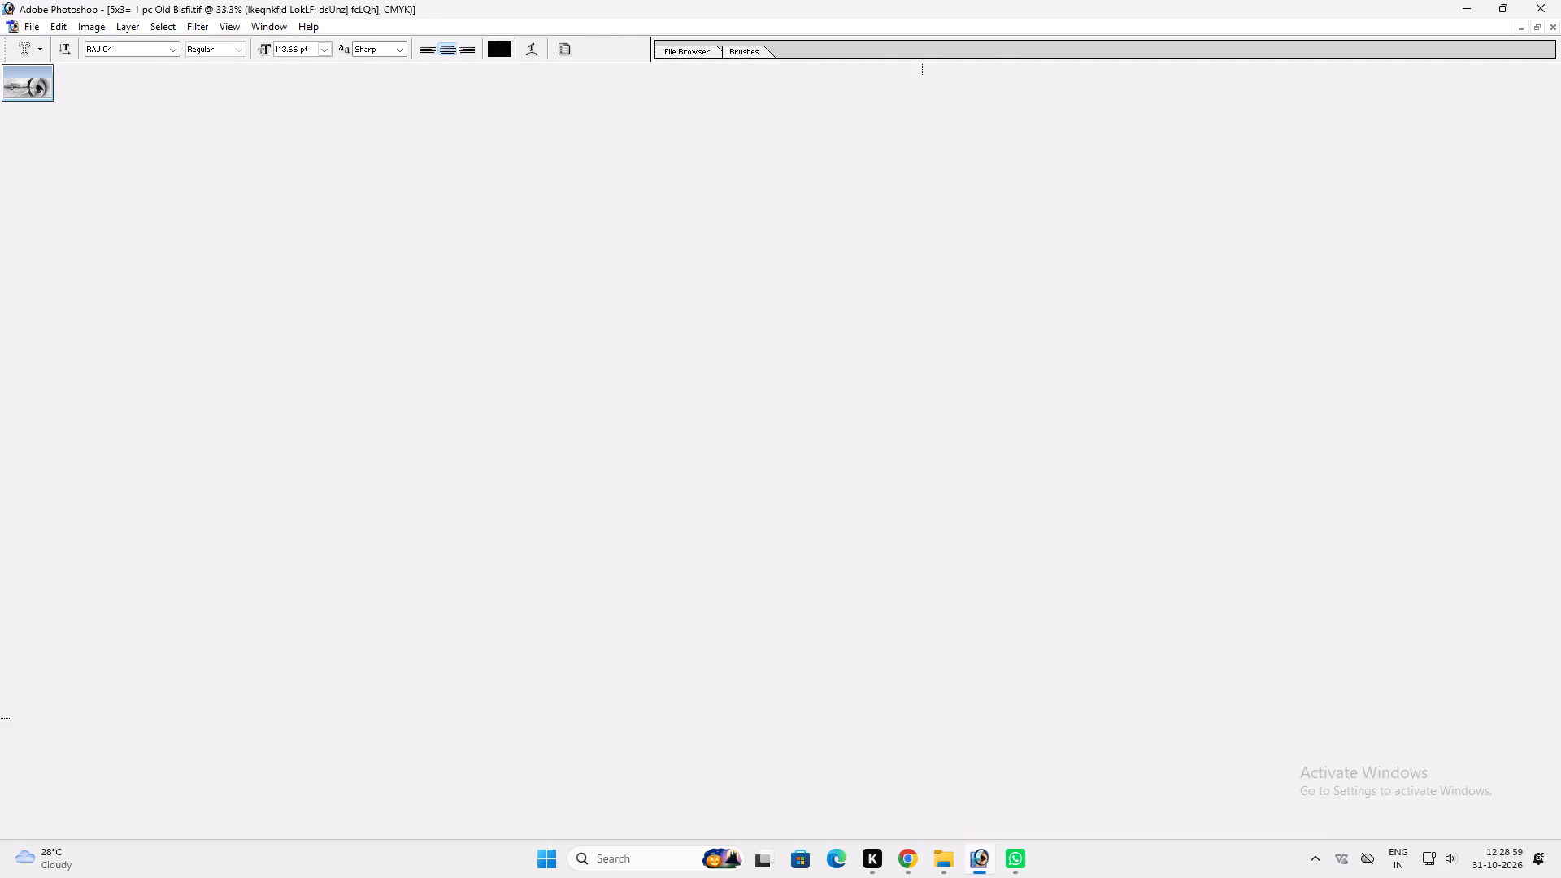
key(ctrl+s)
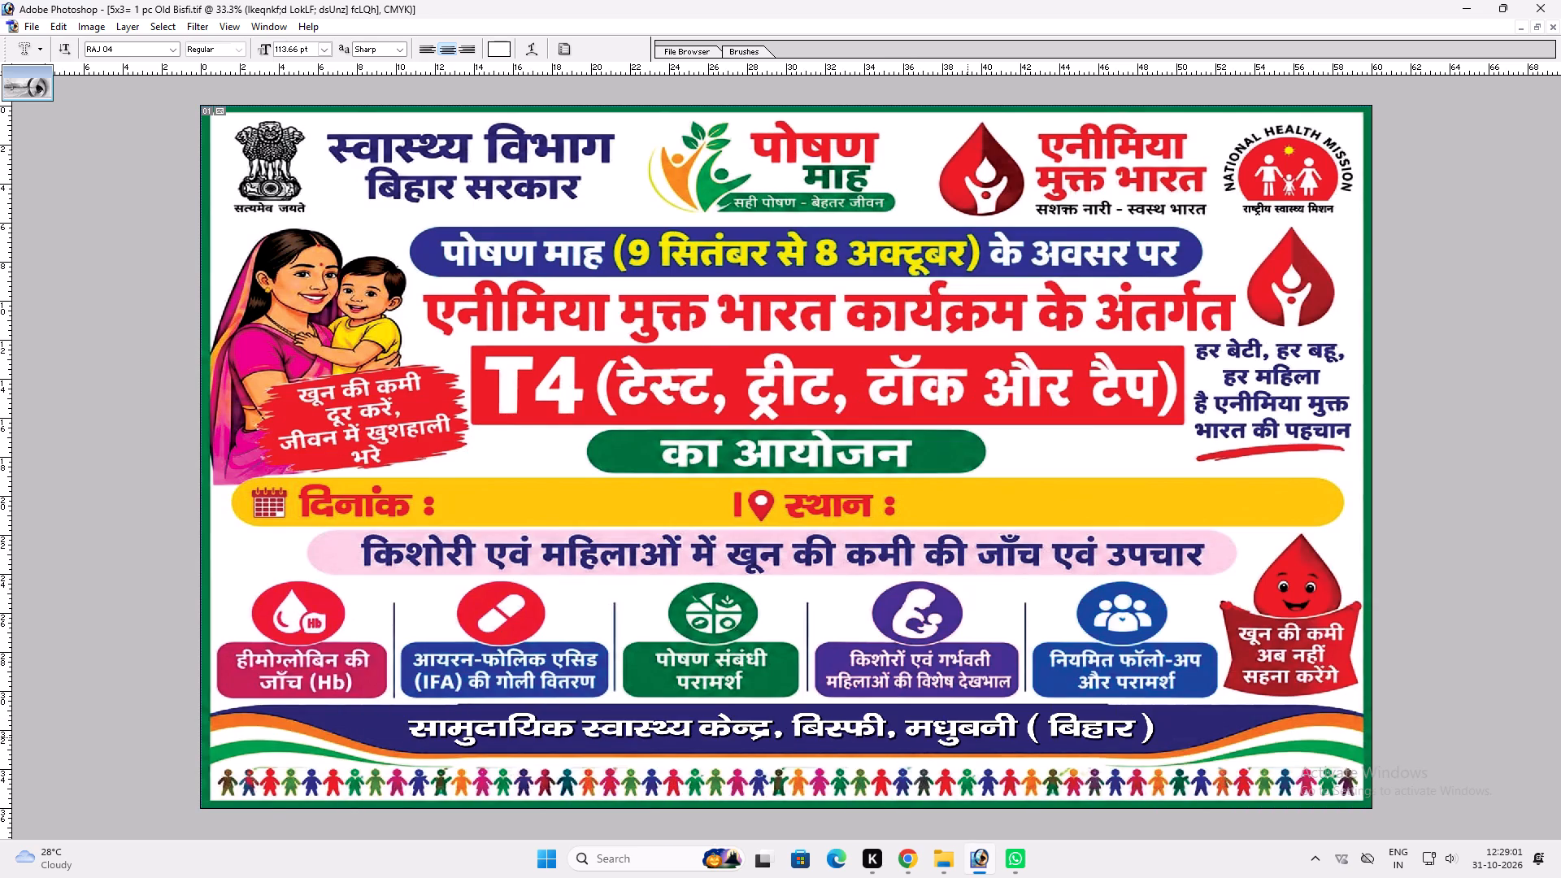
key(ctrl+w)
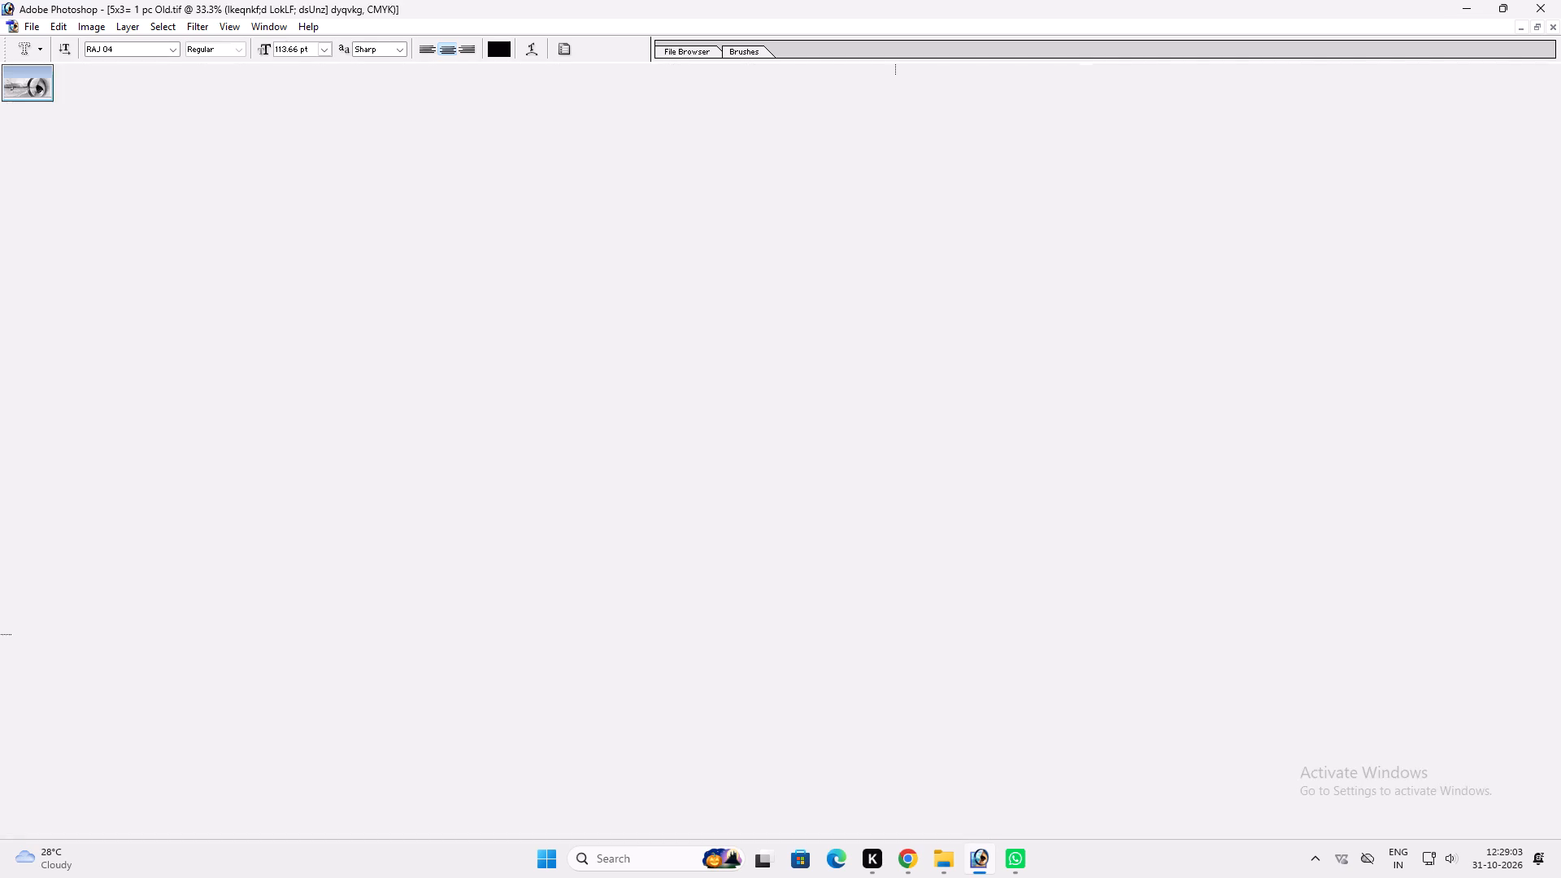
key(ctrl+w)
Reopen all three 5x3 banners and check the health-centre address line in each, closing them one by one.
double_click(774, 419)
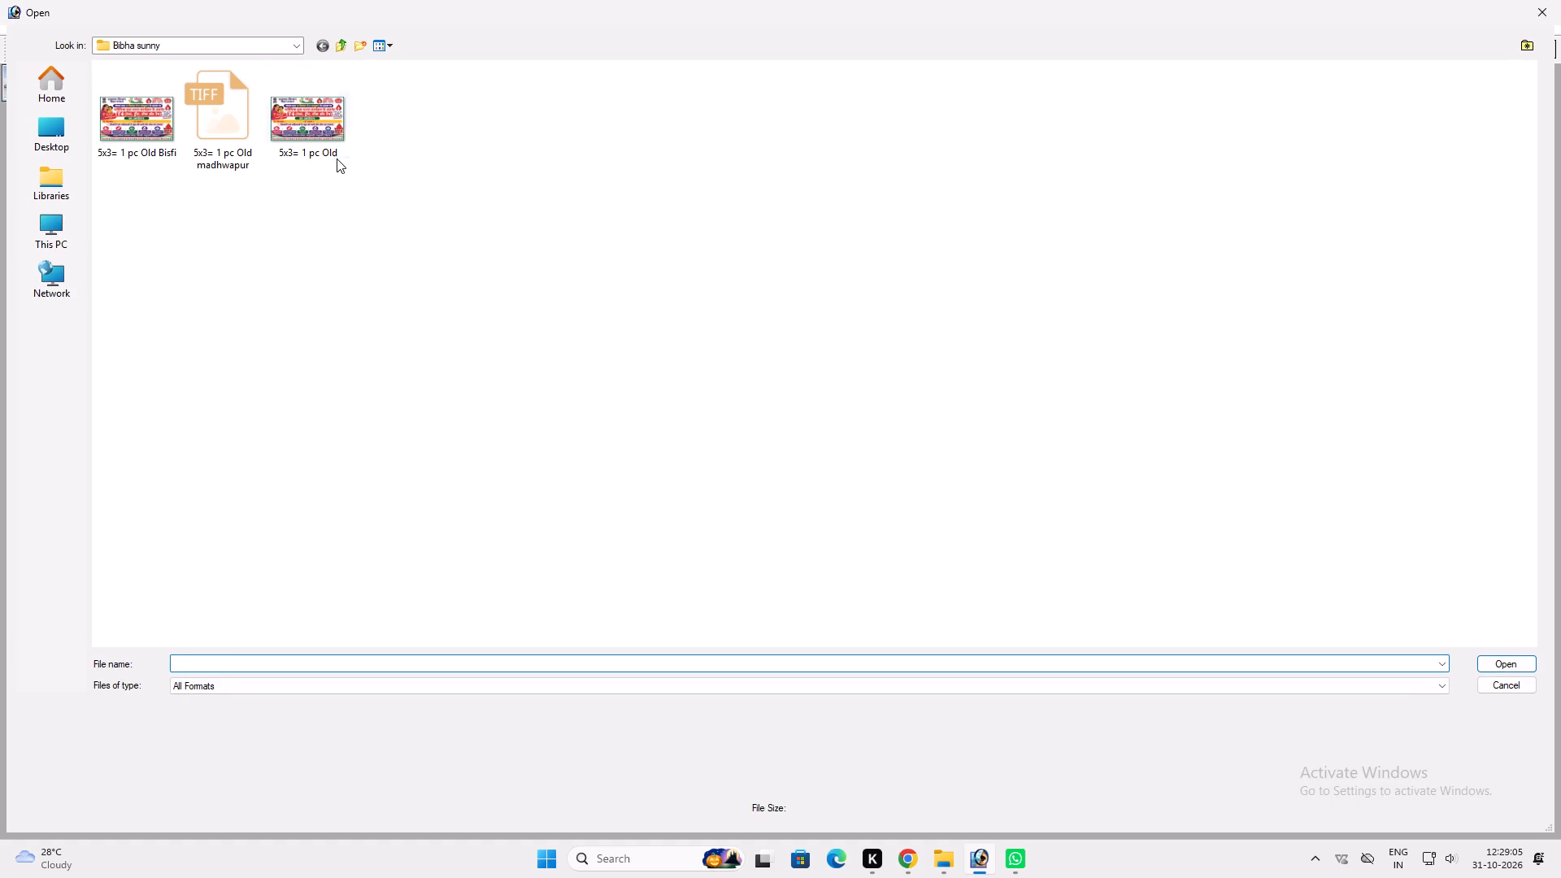
click(336, 158)
key(ctrl+a)
key(Return)
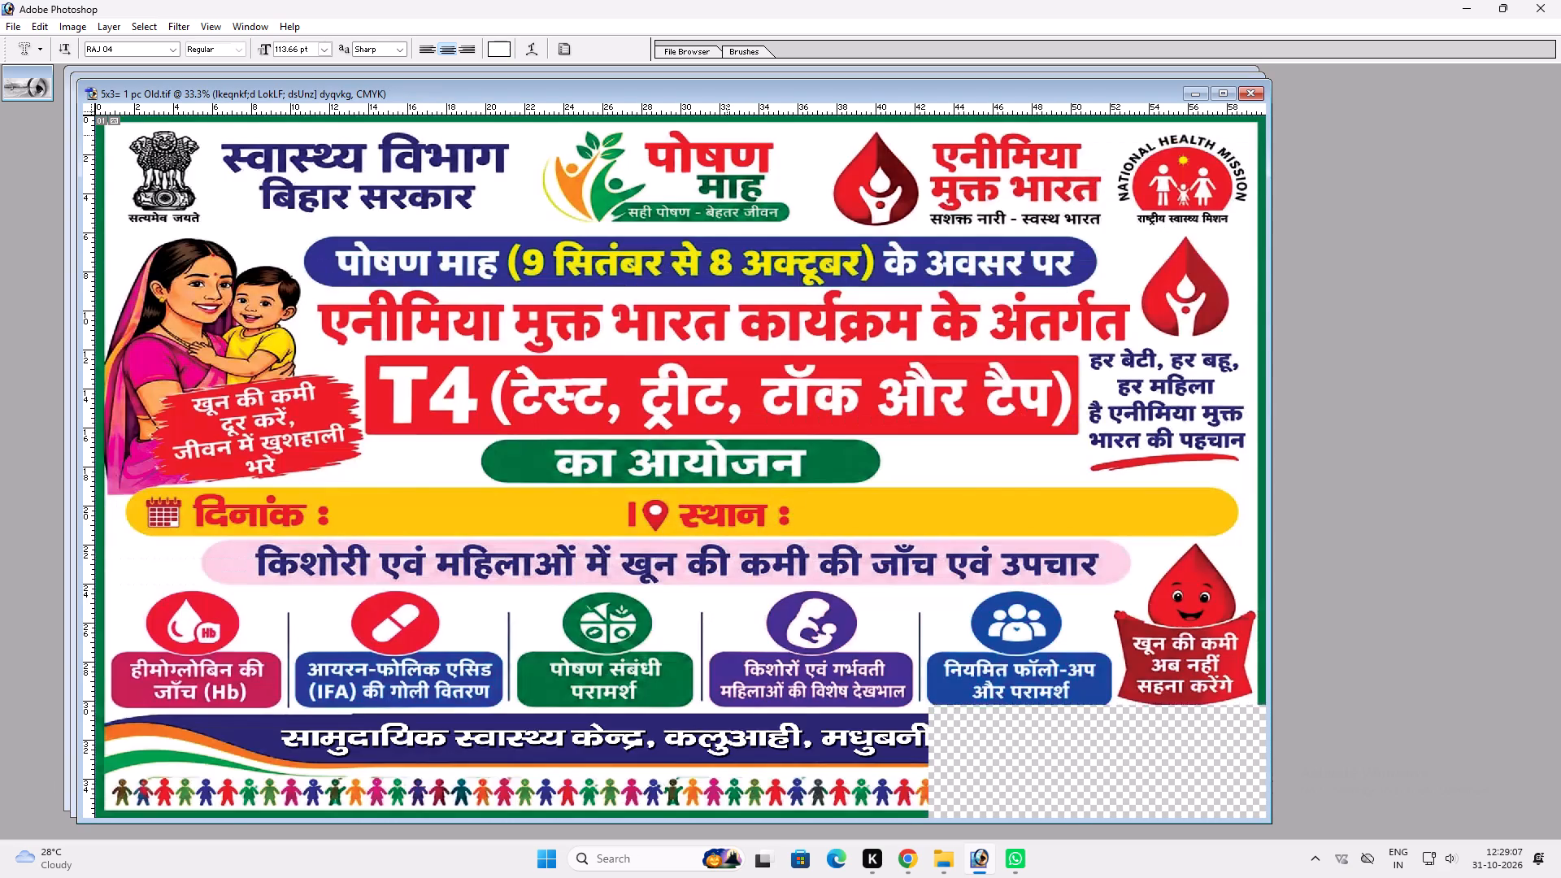
double_click(717, 96)
key(ctrl+w)
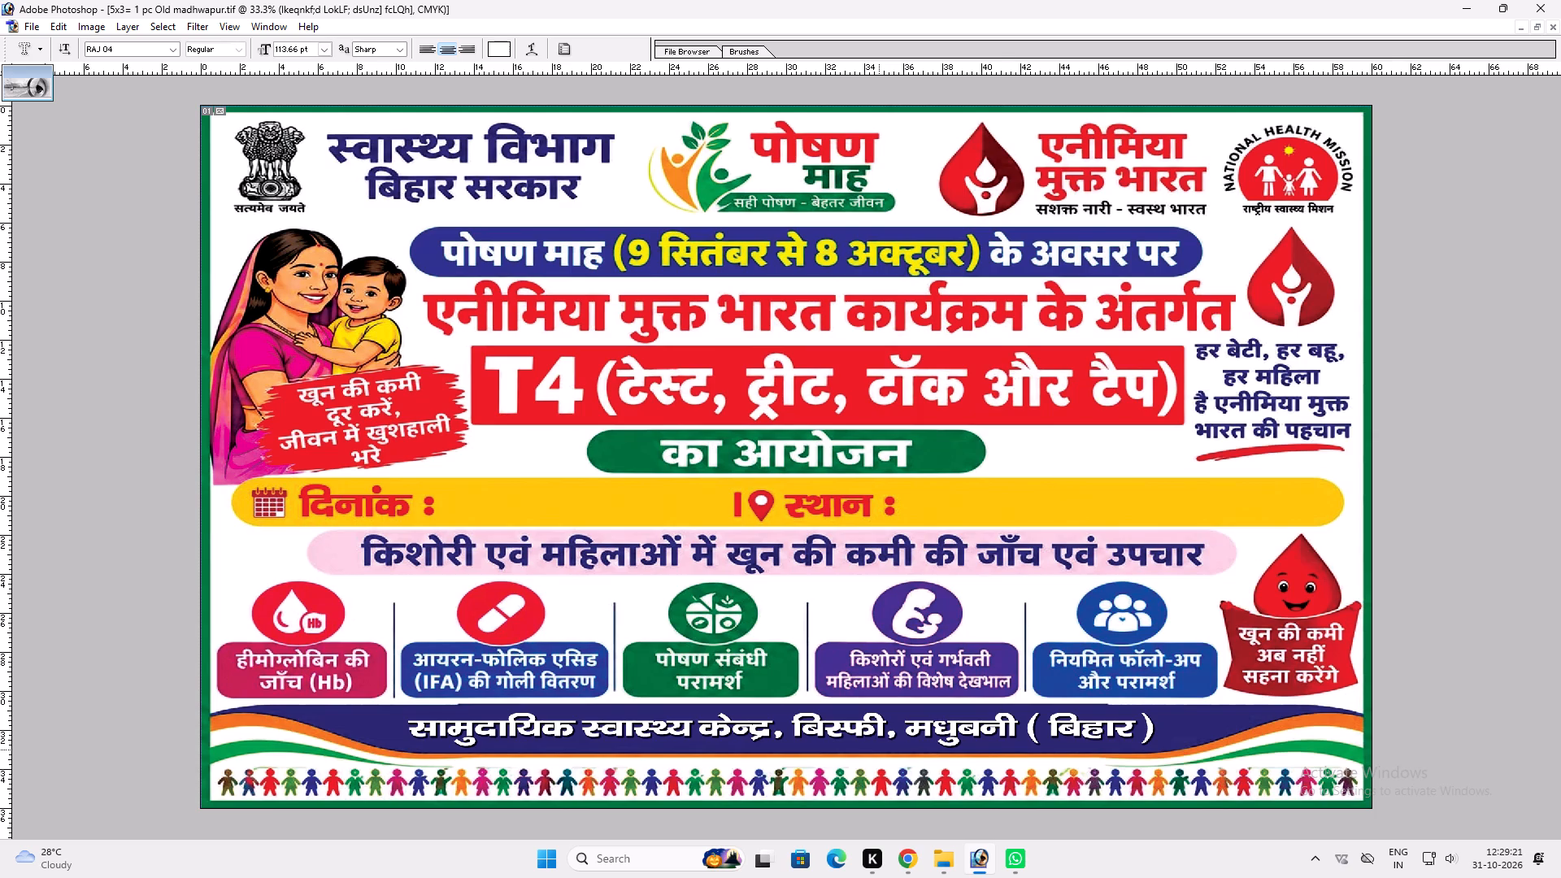
key(ctrl+w)
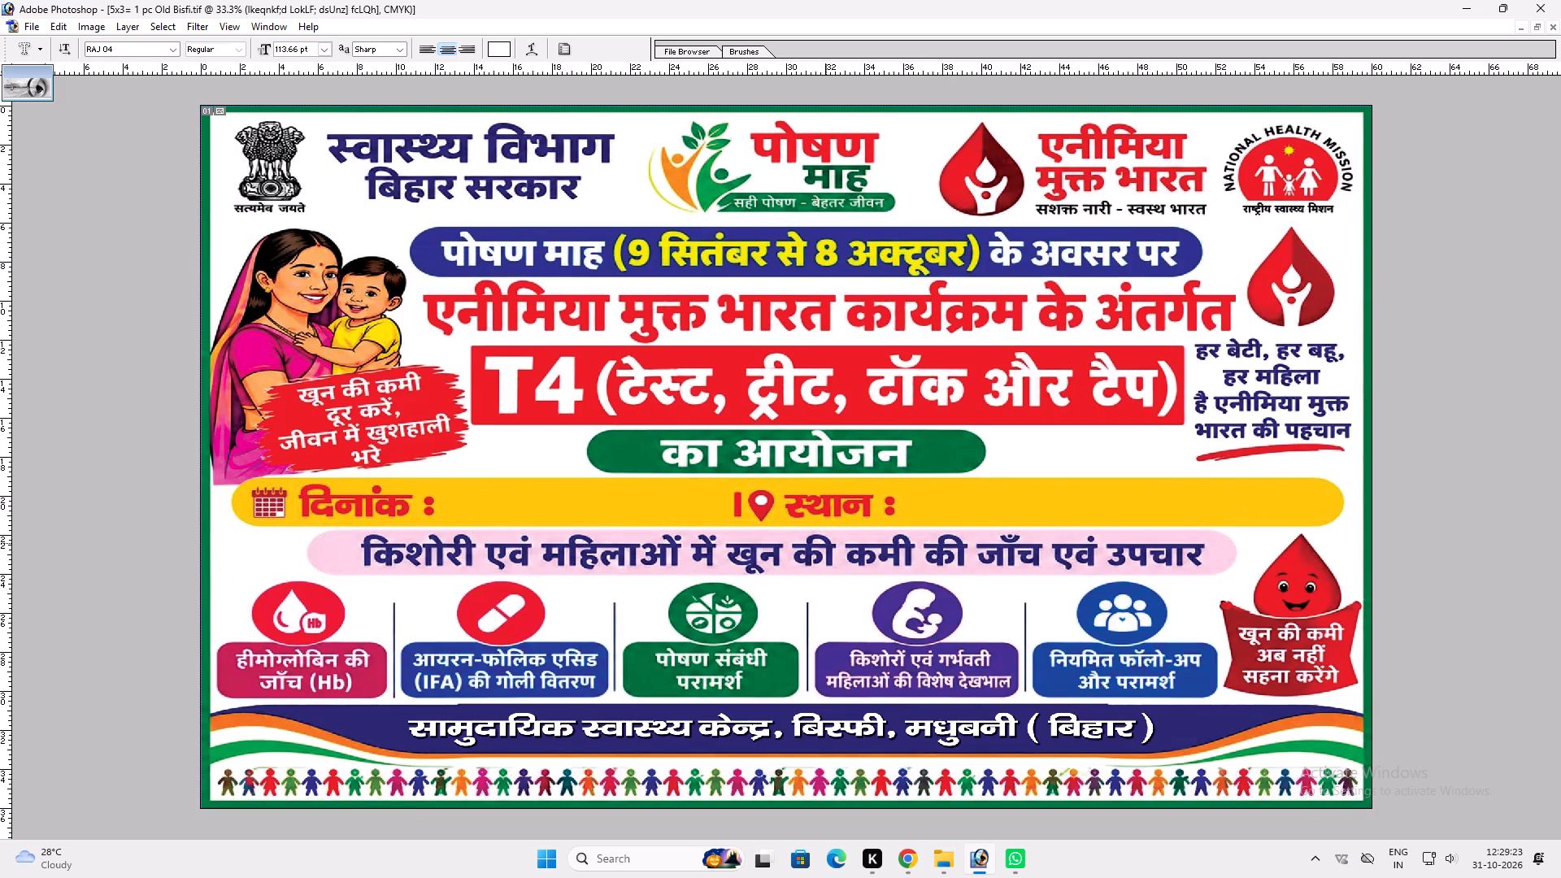
key(ctrl+w)
Reopen only the 5x3= 1 pc Old madhwapur banner to check its address line, and close it.
double_click(826, 543)
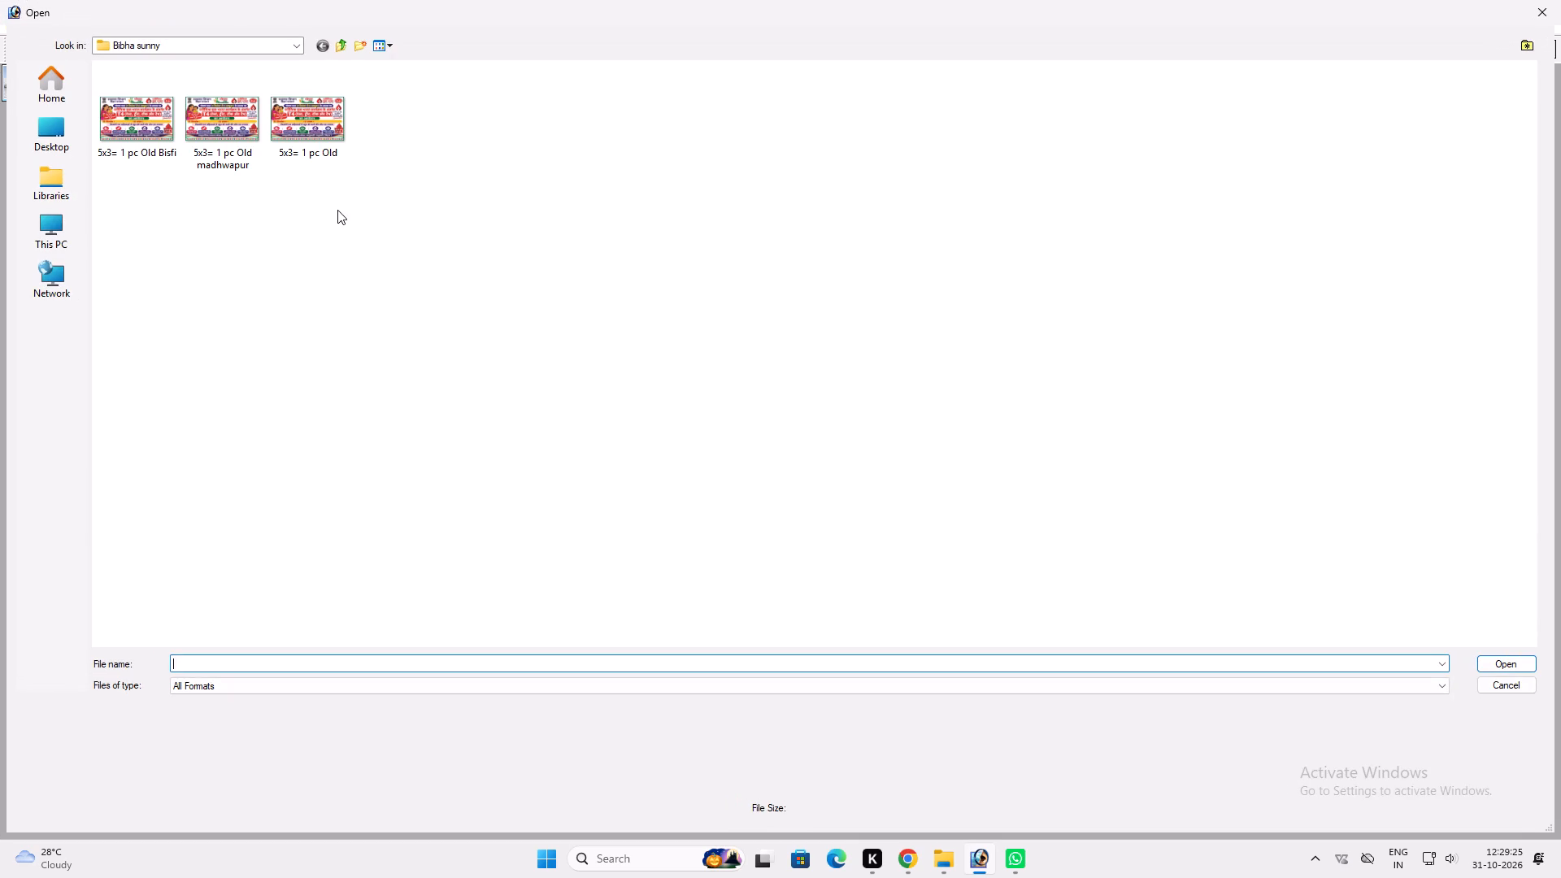
click(245, 115)
key(Return)
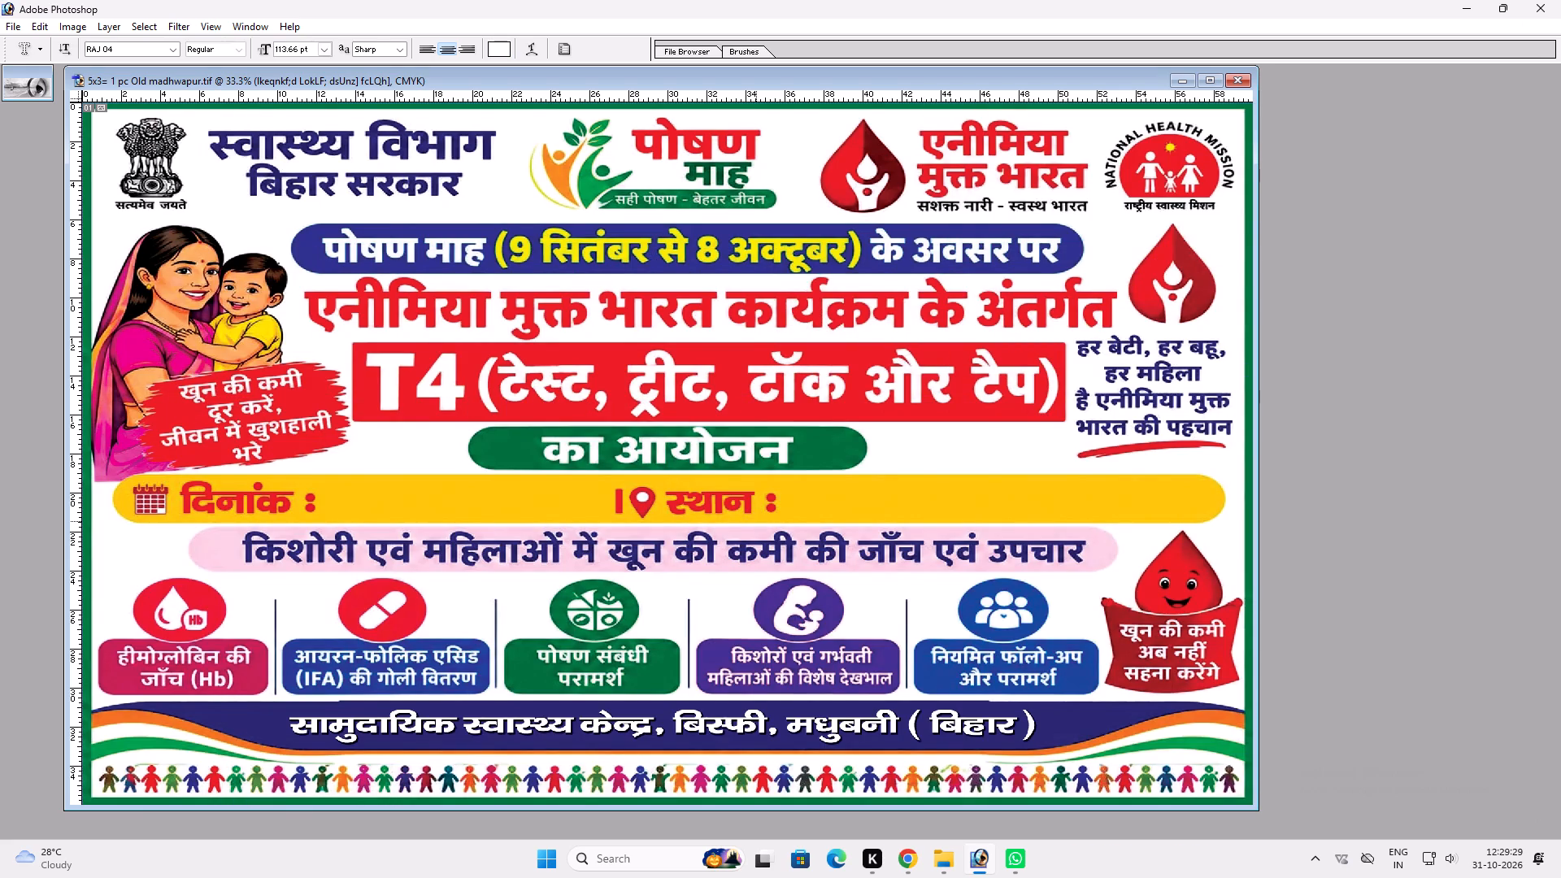
key(ctrl+w)
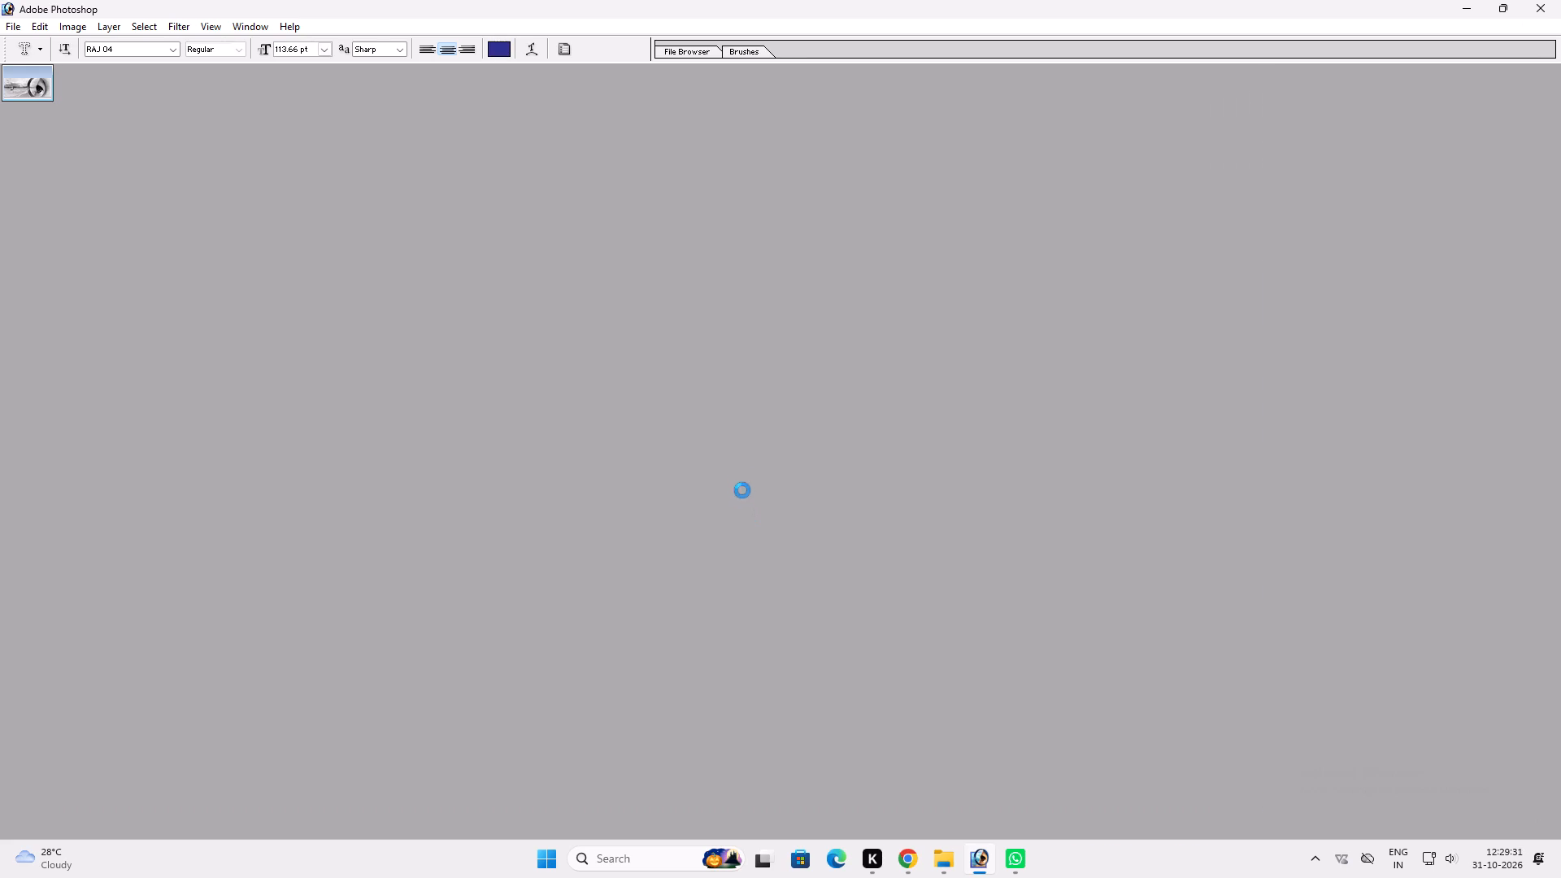
Copy the 5x3= 1 pc Old madhwapur file into the FINAL PRINT folder under october.
ctrl+double_click(740, 486)
click(232, 128)
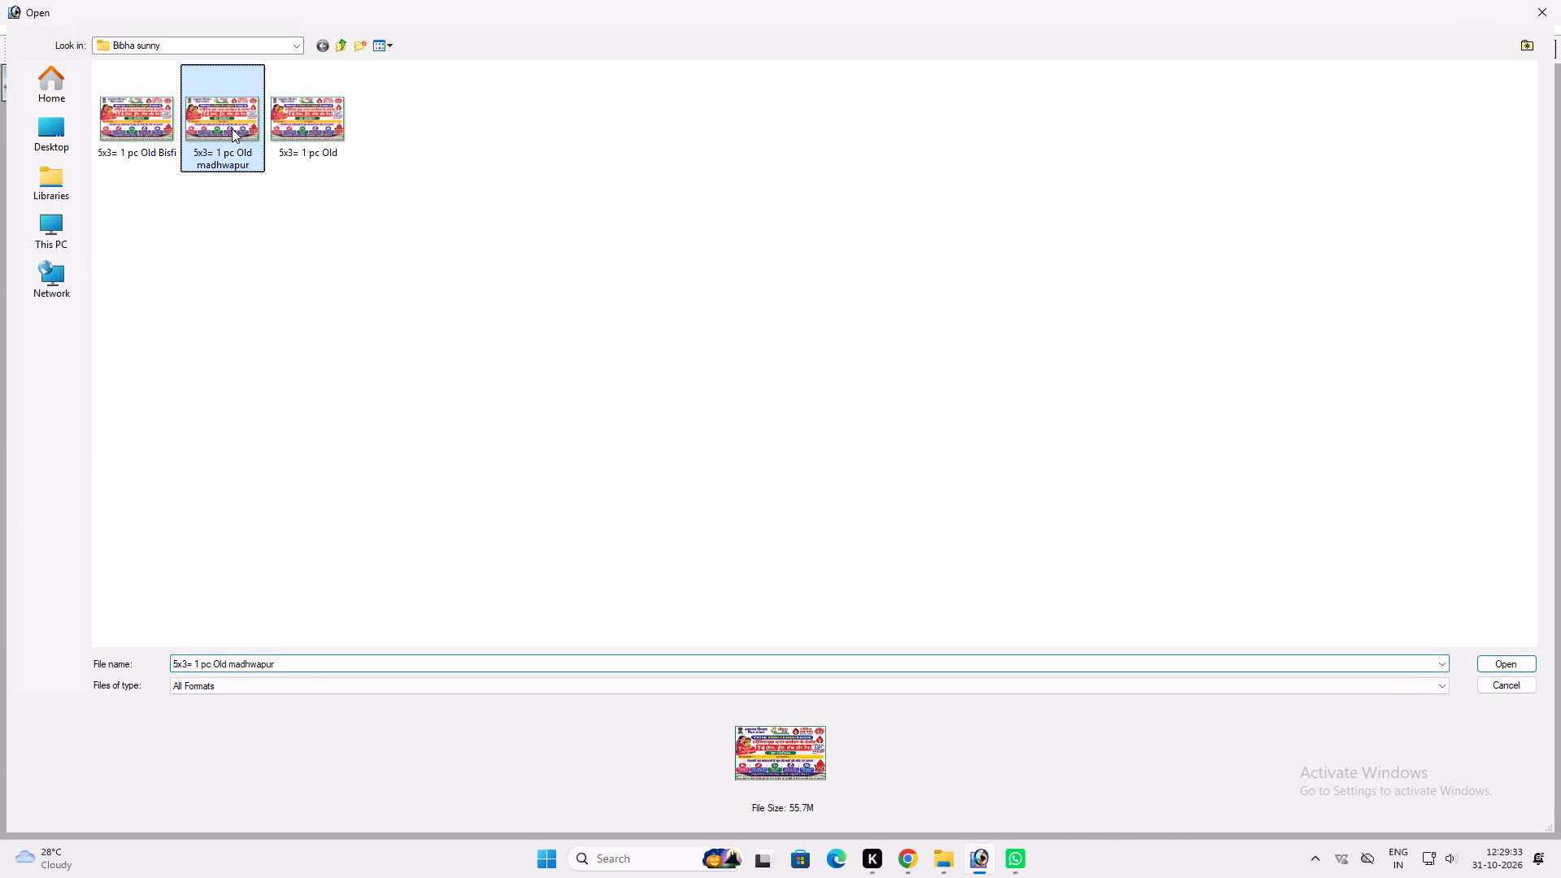
key(ctrl+c)
key(ctrl+c)
key(ctrl+c)
key(ctrl+c)
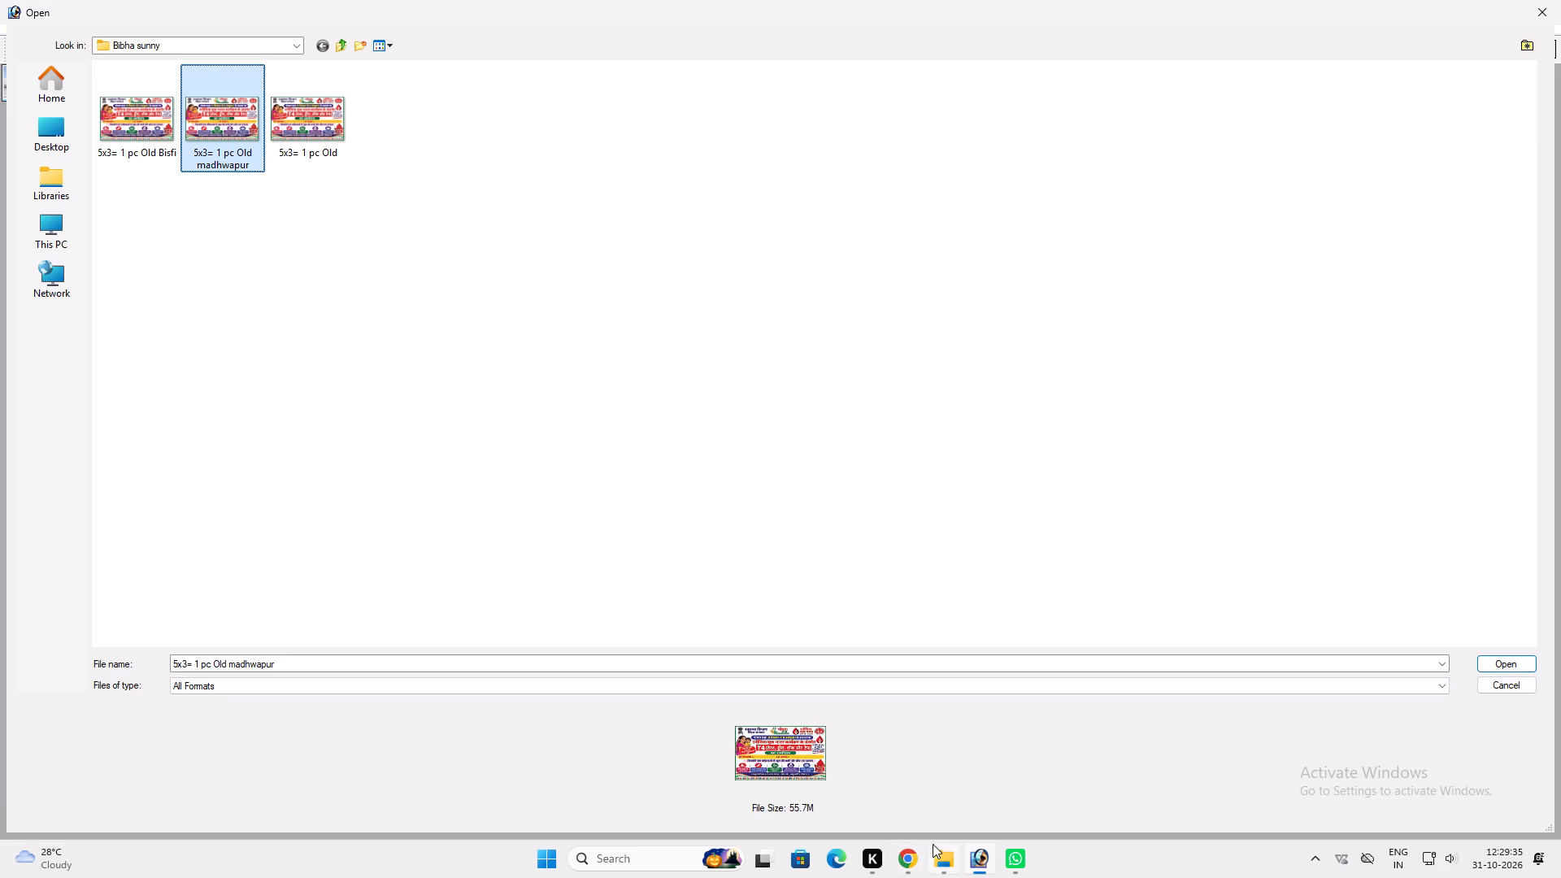
click(939, 844)
scroll(68, 504, down, 5)
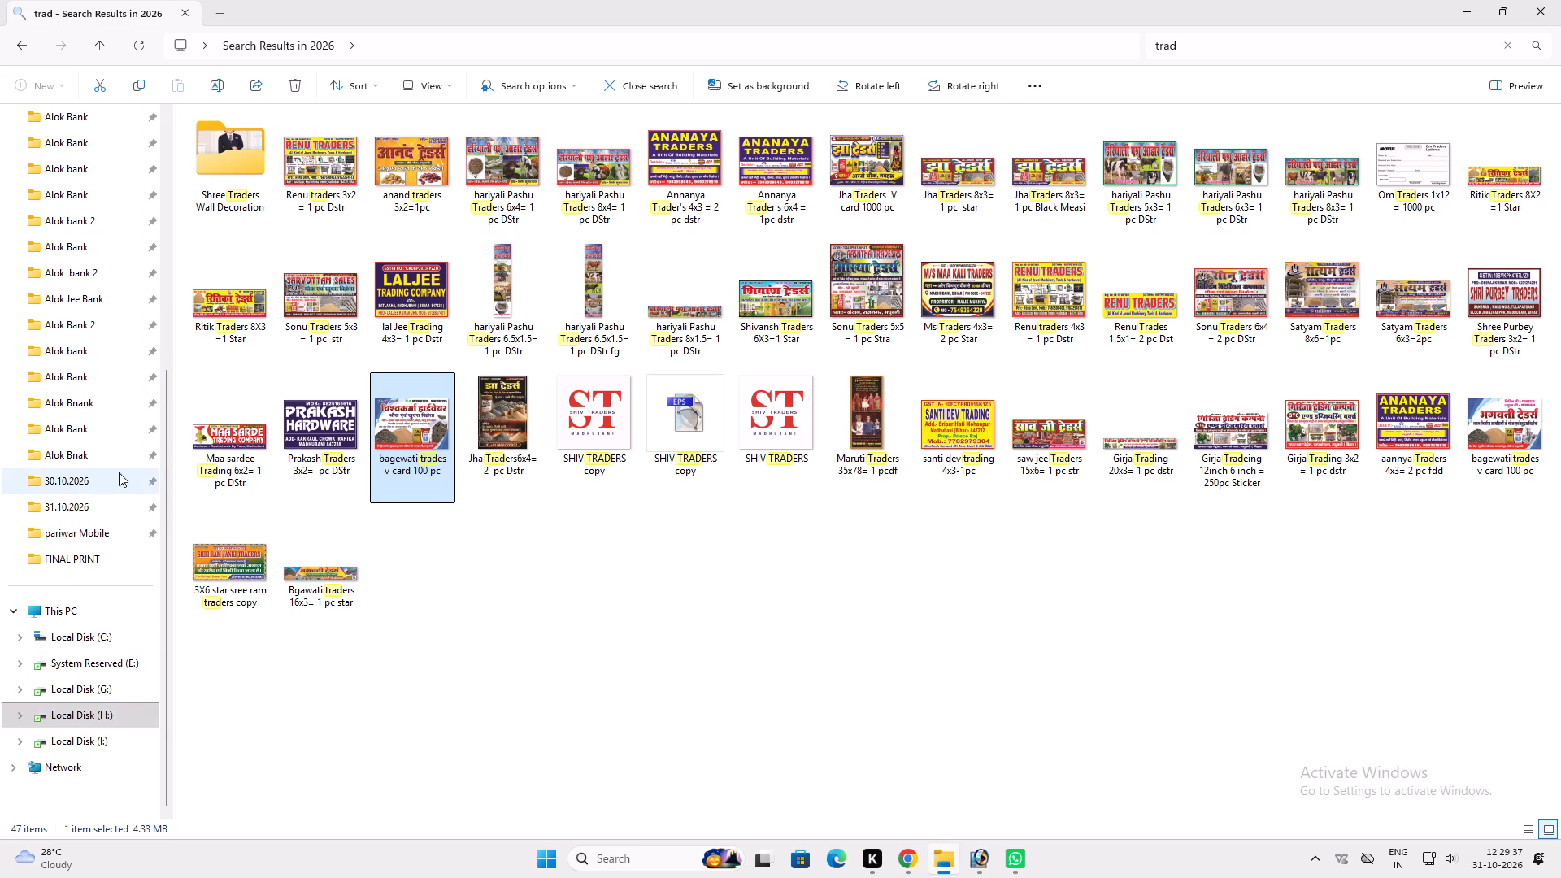
click(101, 572)
click(89, 566)
click(366, 431)
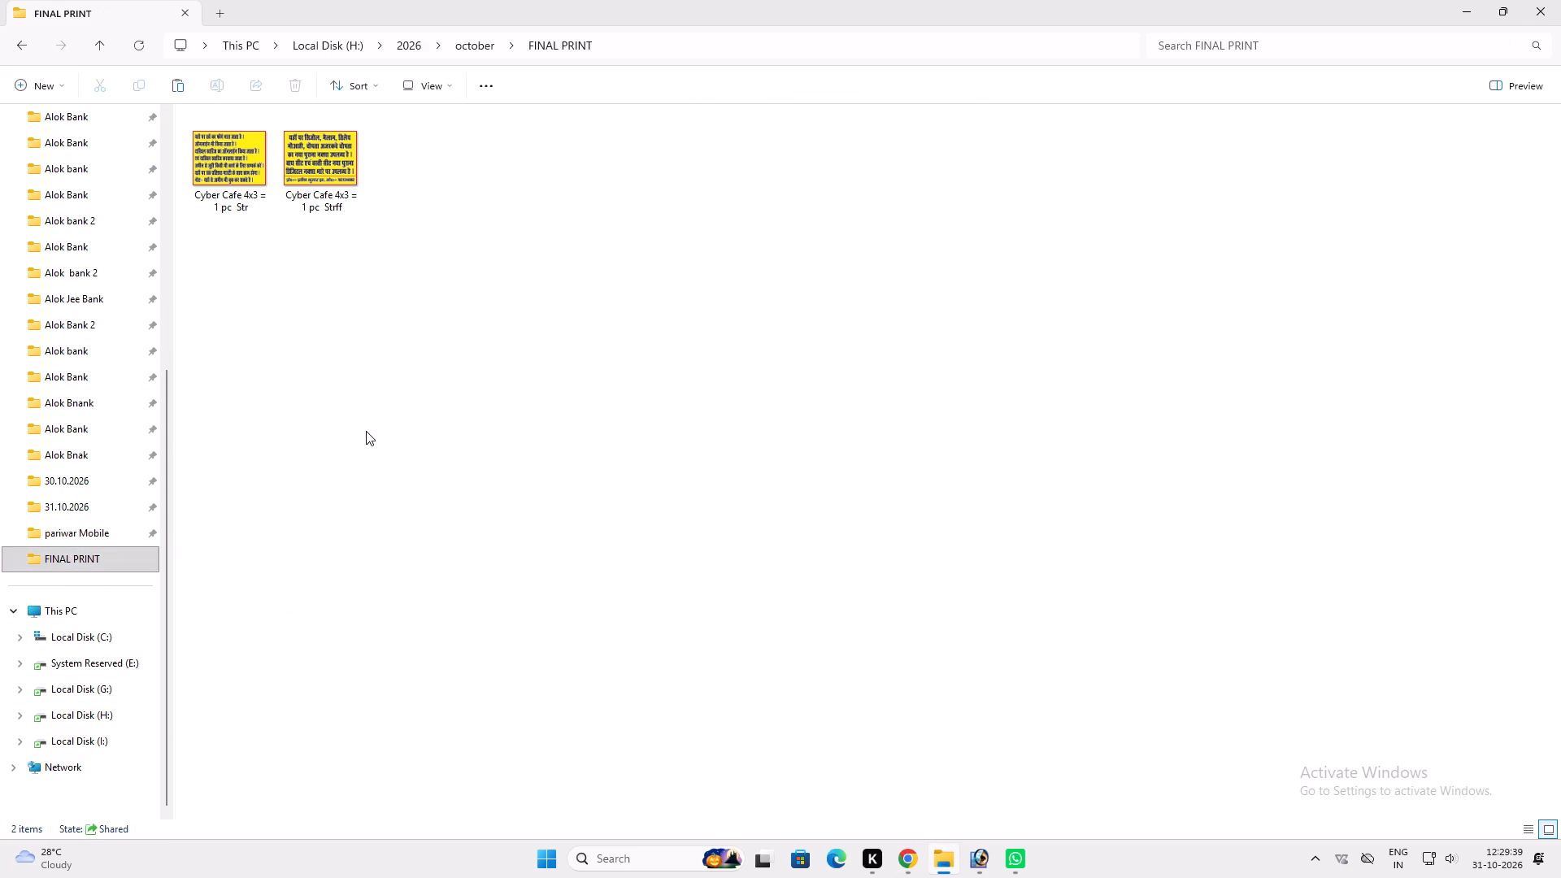
key(ctrl+v)
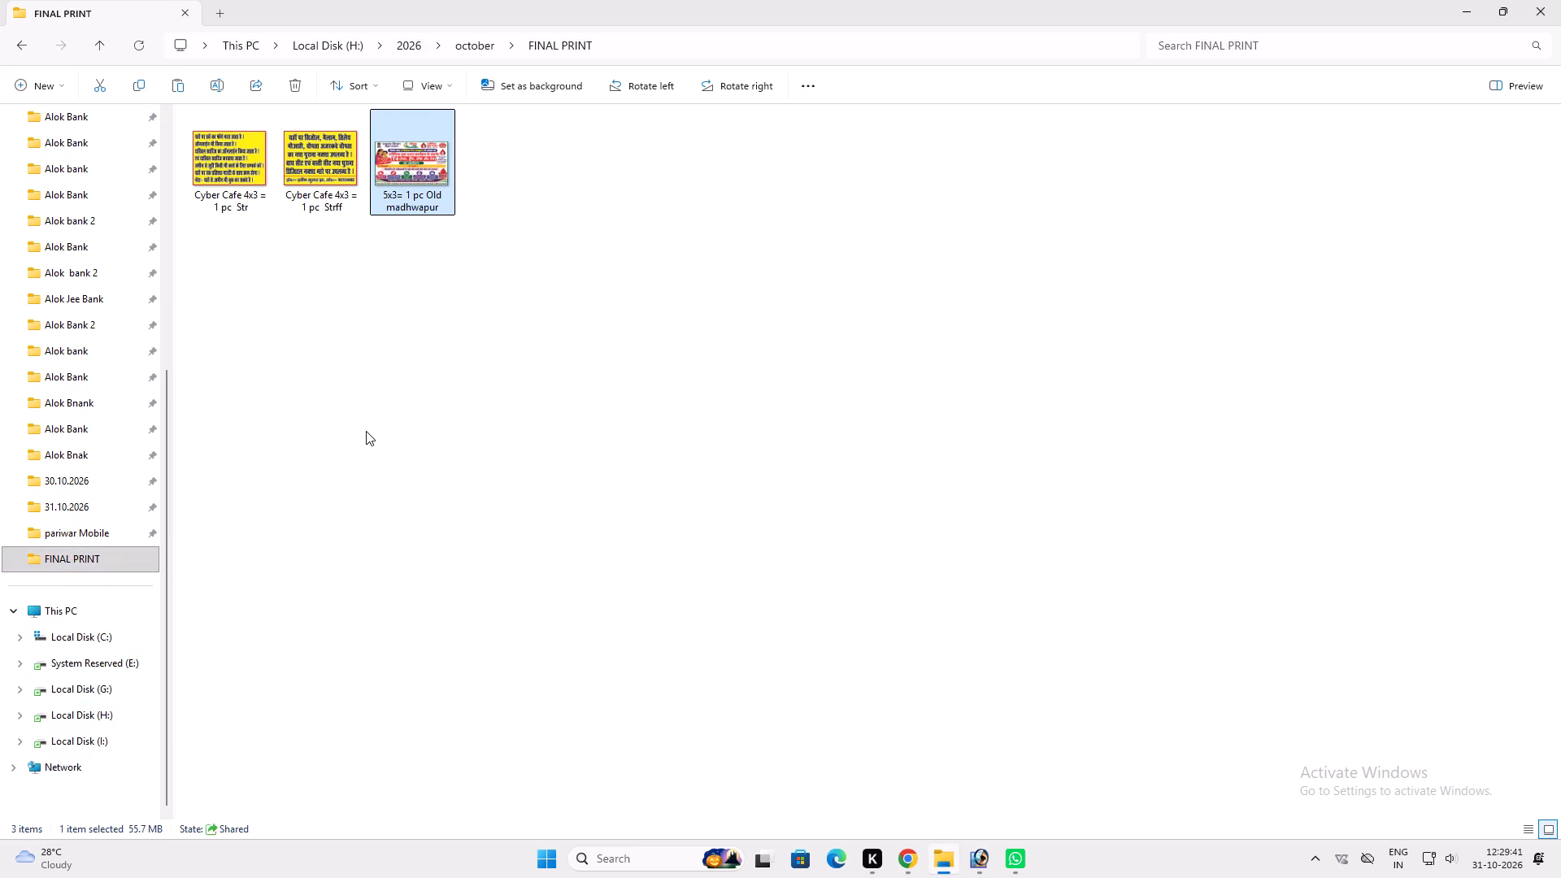